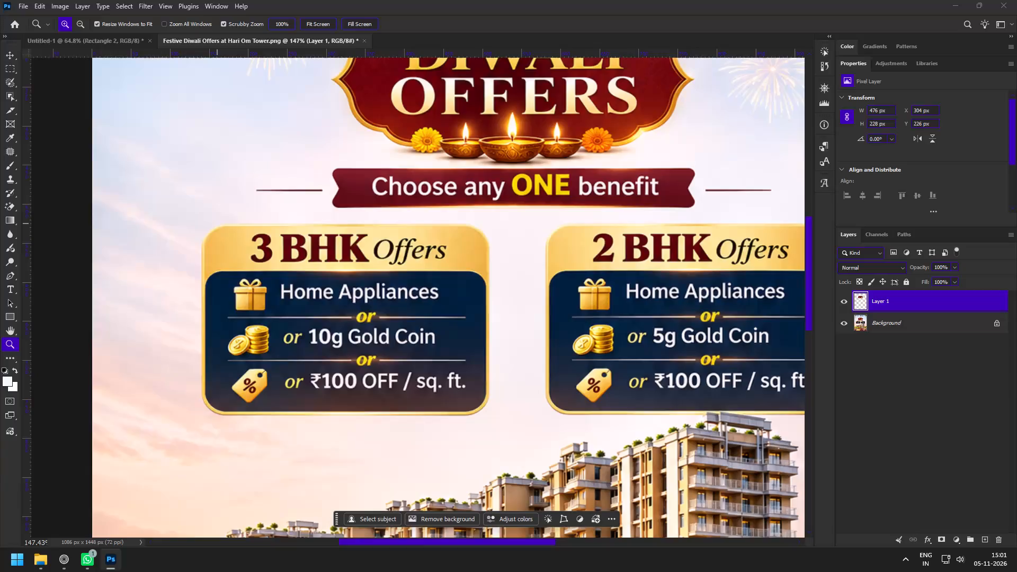
# Marquee-select the 3 BHK offer card, about 408 by 274 px, and duplicate it from the Background to a new layer.
pyautogui.moveTo(187, 212); pyautogui.dragTo(496, 421)
pyautogui.press('Escape')
pyautogui.click(9, 69)
pyautogui.moveTo(183, 214); pyautogui.dragTo(183, 216)
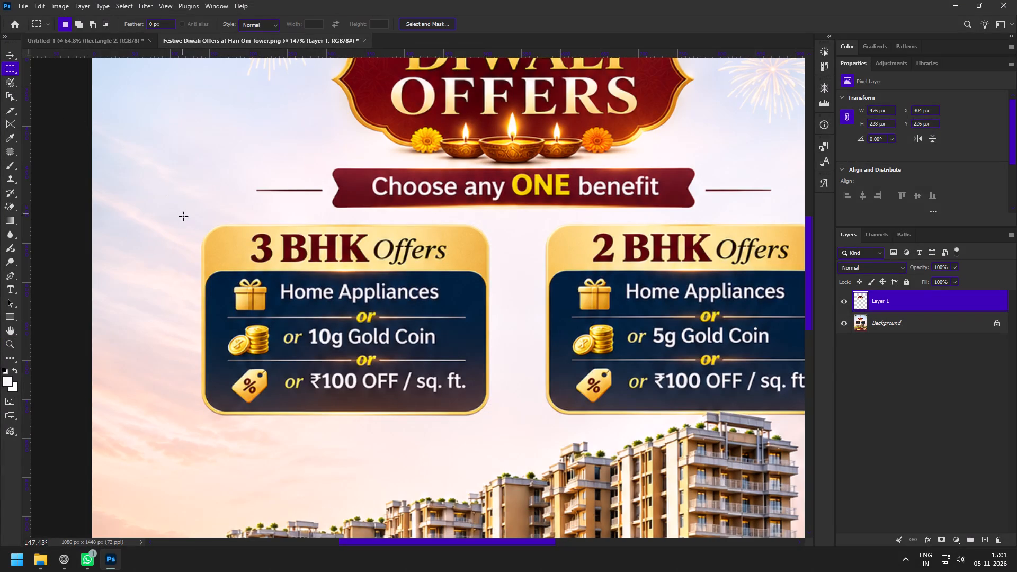
pyautogui.moveTo(183, 216); pyautogui.dragTo(499, 426)
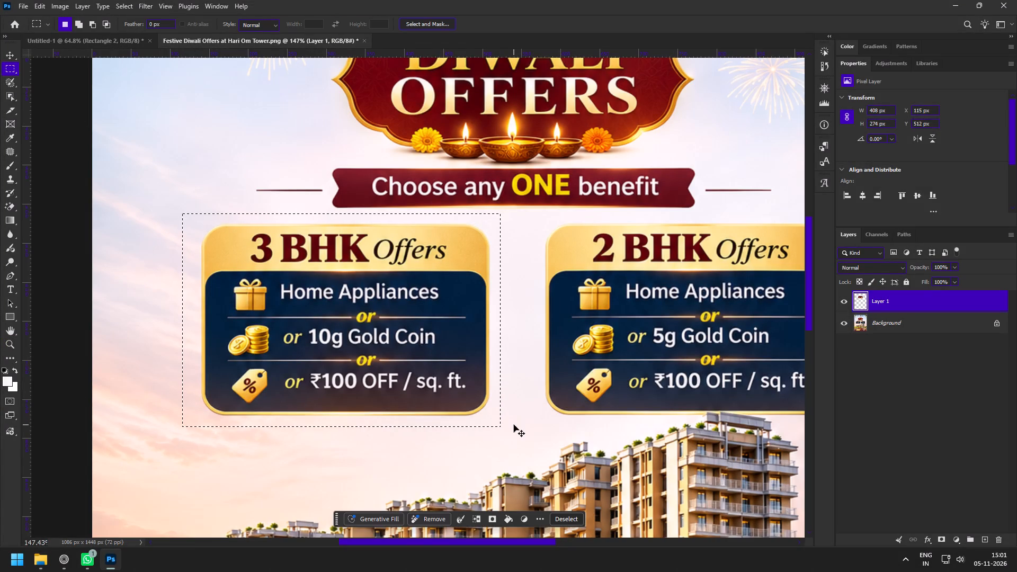
pyautogui.hotkey('ctrl', 'j')
pyautogui.click(484, 200)
pyautogui.click(494, 208)
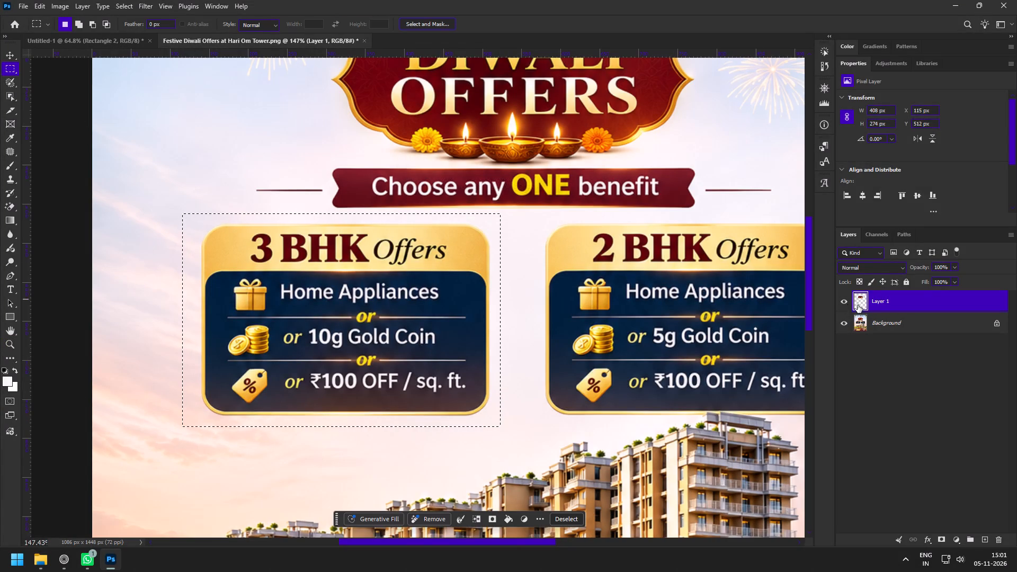
pyautogui.click(902, 320)
pyautogui.hotkey('ctrl', 'j')
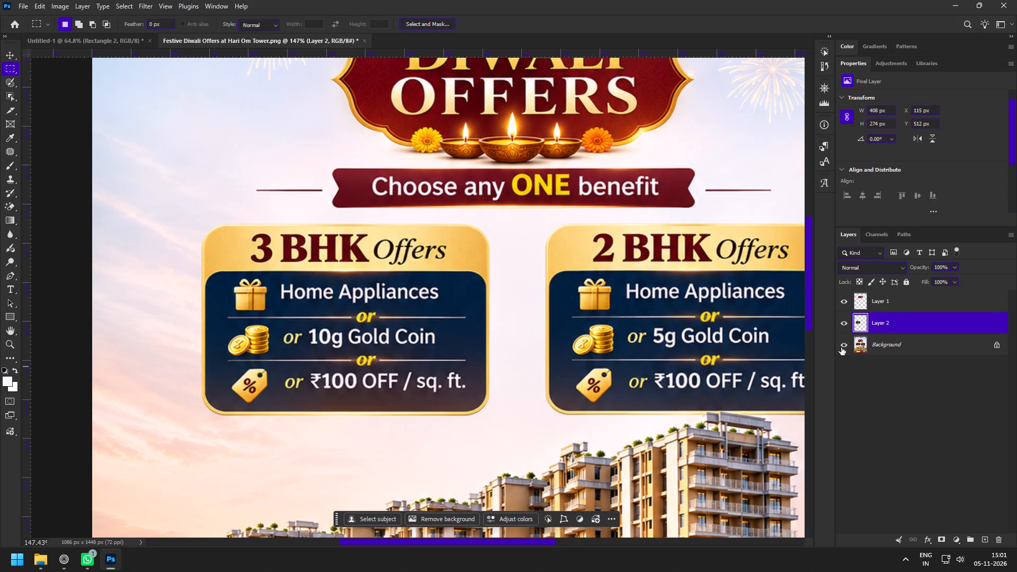
# Copy the 3 BHK card layer into the Untitled-1 poster and position it just below the first red rectangle.
pyautogui.hotkey('ctrl', 'c')
pyautogui.click(92, 37)
pyautogui.hotkey('ctrl', 'v')
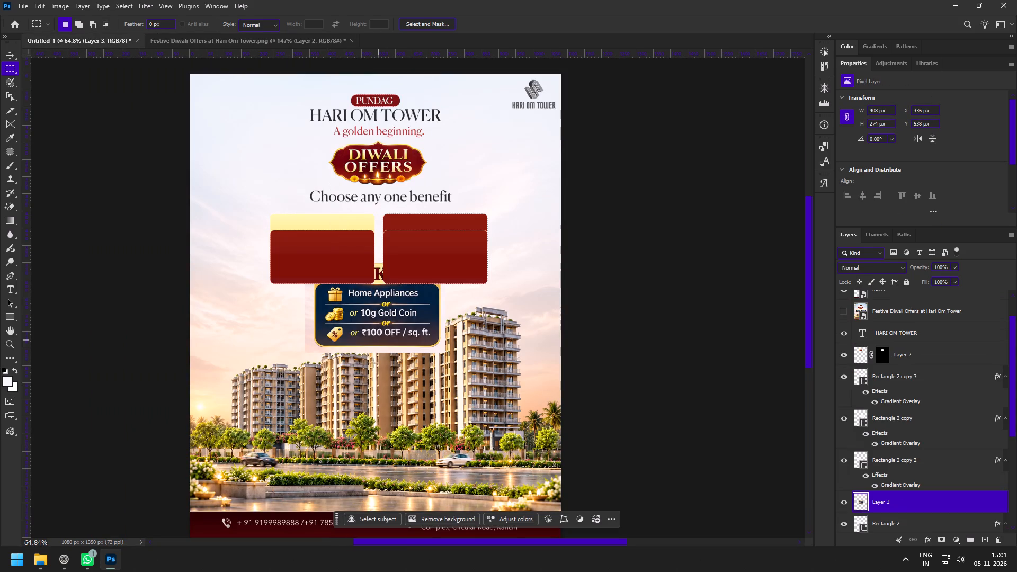
pyautogui.press('z')
pyautogui.moveTo(346, 325); pyautogui.dragTo(379, 355)
pyautogui.press('v')
pyautogui.moveTo(377, 311); pyautogui.dragTo(266, 363)
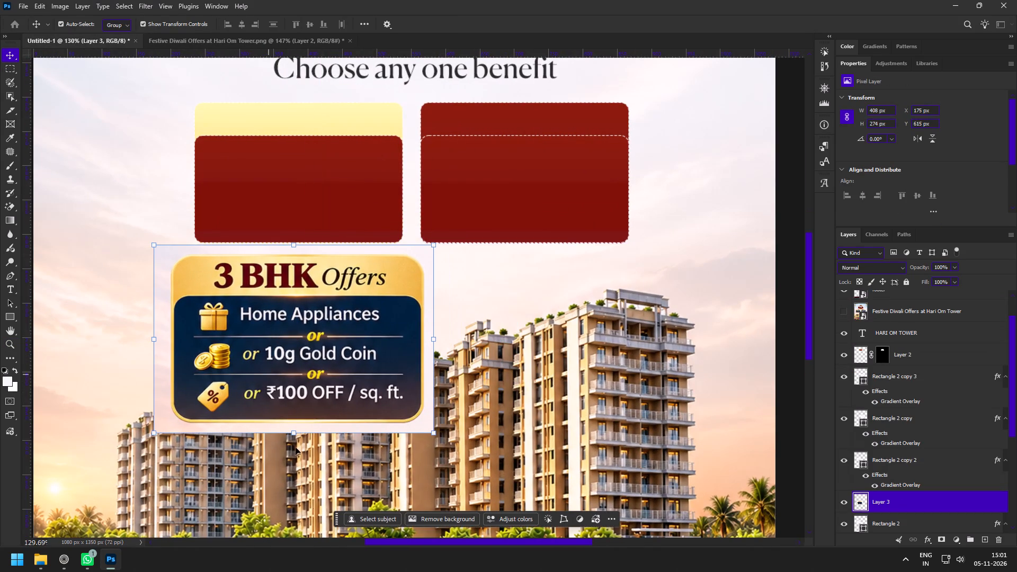
# Remove the background around the pasted 3 BHK card.
pyautogui.click(457, 518)
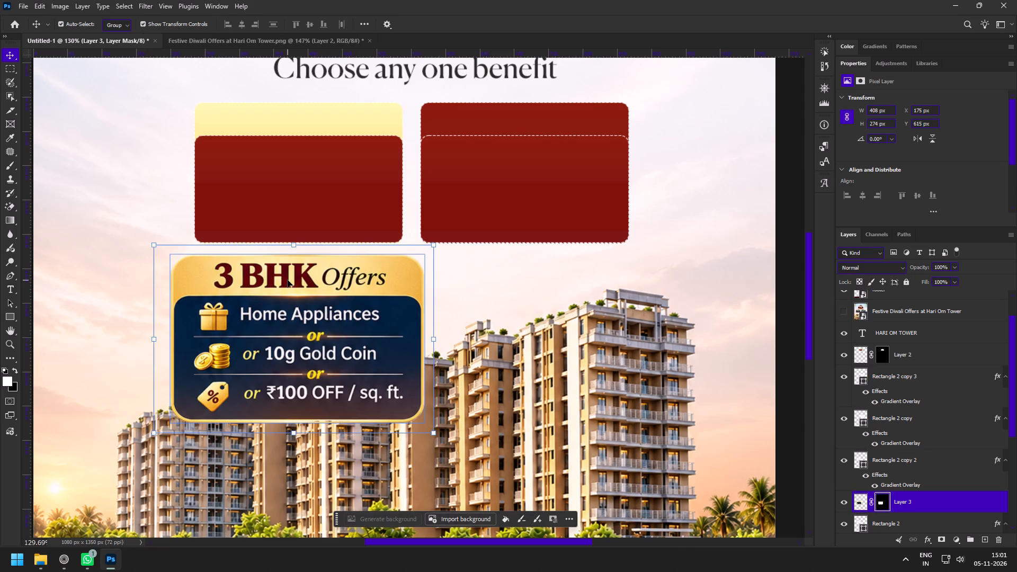
# Recolour the starting stop of the cream rectangle's Gradient Overlay with gold sampled from the 3 BHK card's header.
pyautogui.press('z')
pyautogui.moveTo(241, 261); pyautogui.dragTo(251, 273)
pyautogui.moveTo(295, 308); pyautogui.dragTo(270, 299)
pyautogui.press('v')
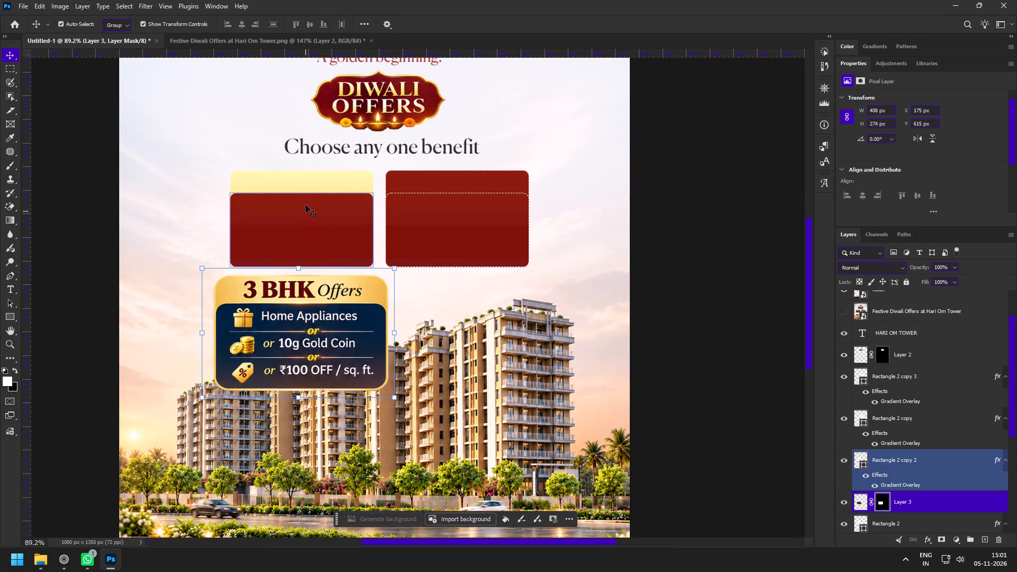
pyautogui.press('z')
pyautogui.moveTo(304, 215); pyautogui.dragTo(315, 229)
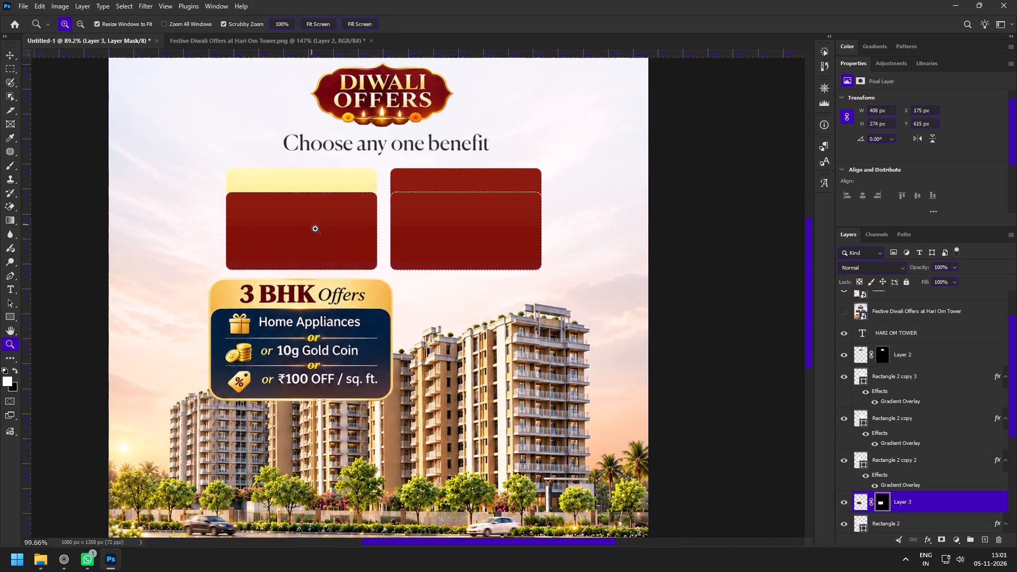
pyautogui.moveTo(315, 229); pyautogui.dragTo(329, 236)
pyautogui.press('v')
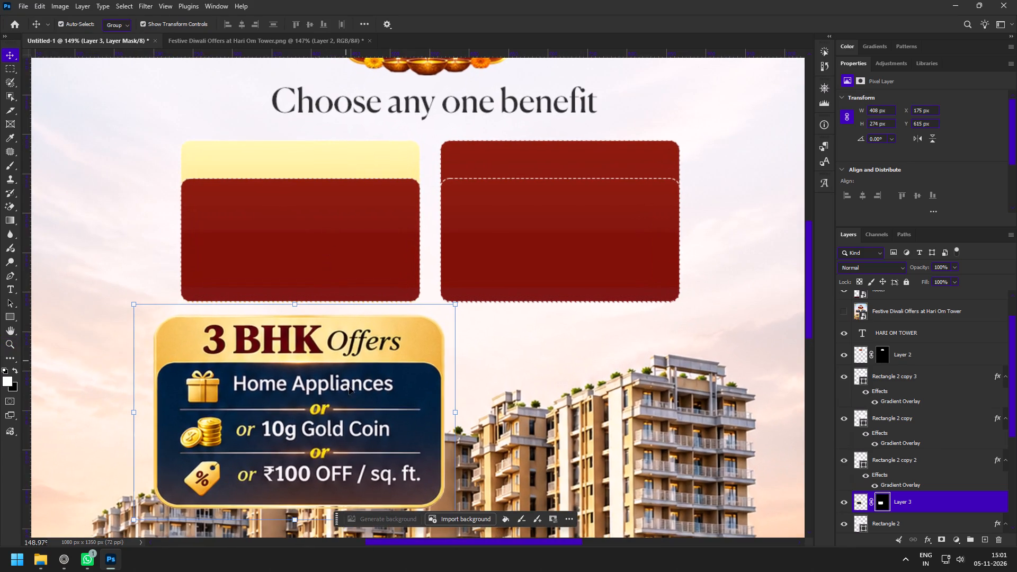
pyautogui.click(305, 214)
pyautogui.click(311, 156)
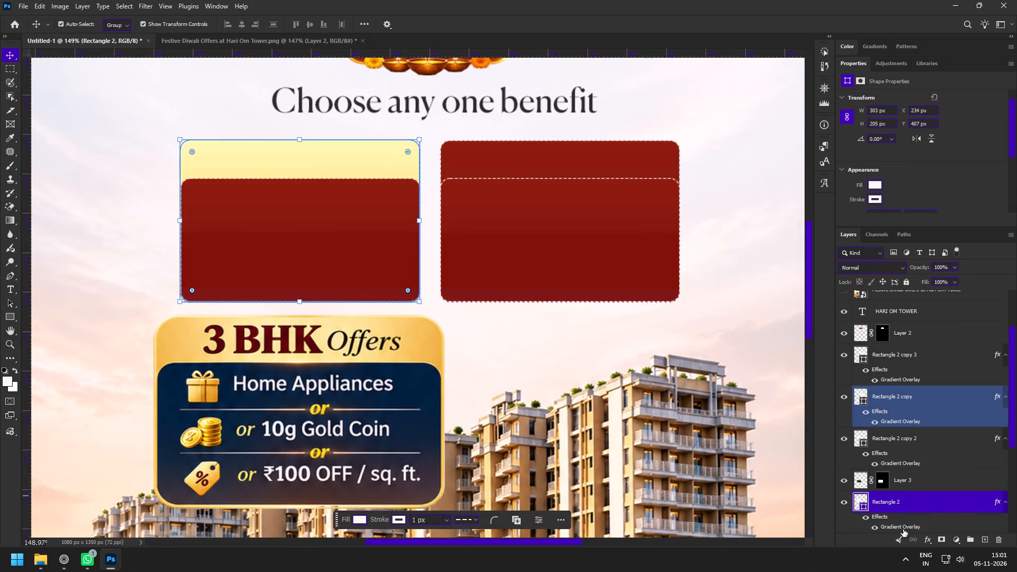
pyautogui.doubleClick(903, 525)
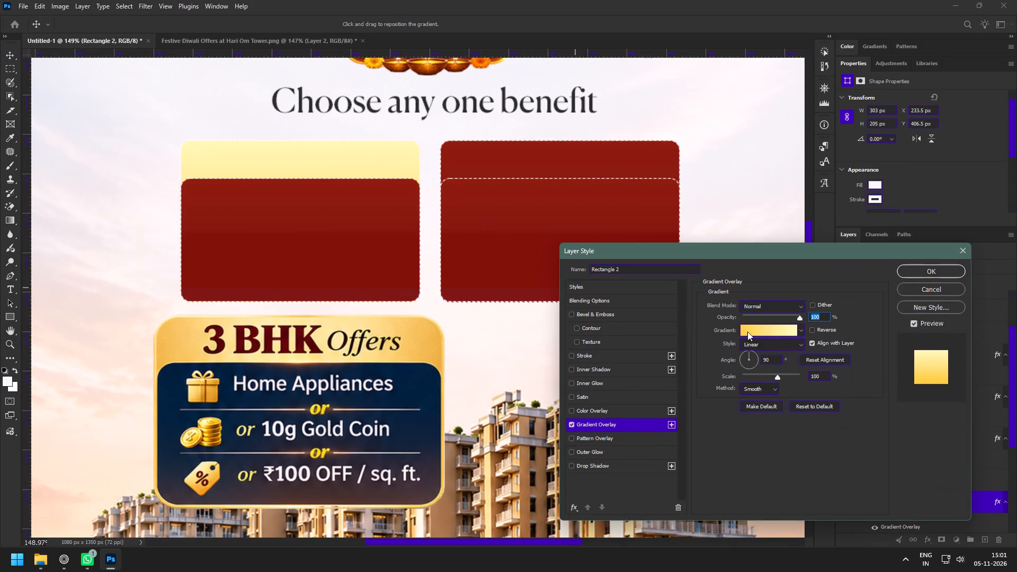
pyautogui.click(750, 329)
pyautogui.doubleClick(729, 284)
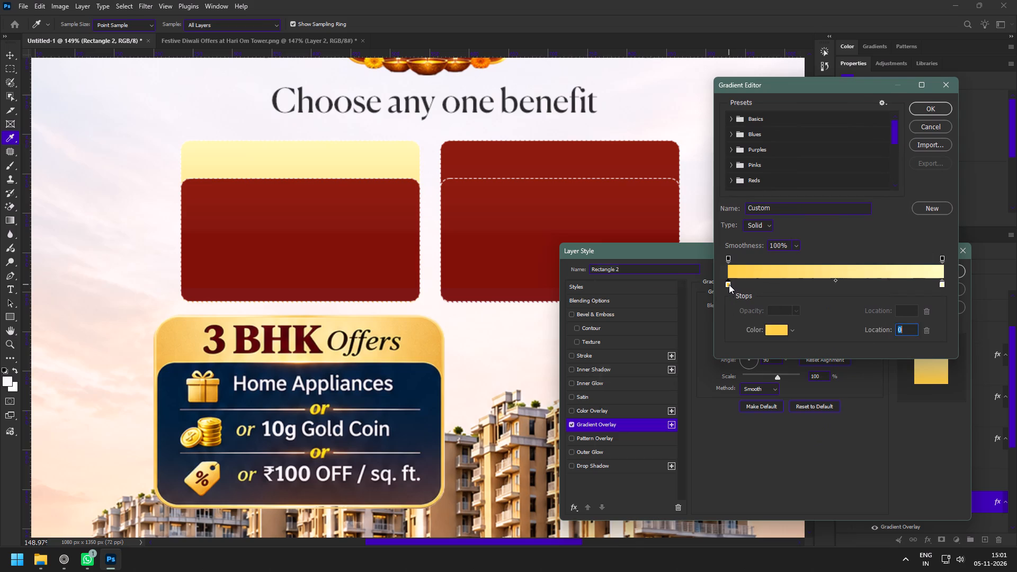
pyautogui.click(195, 160)
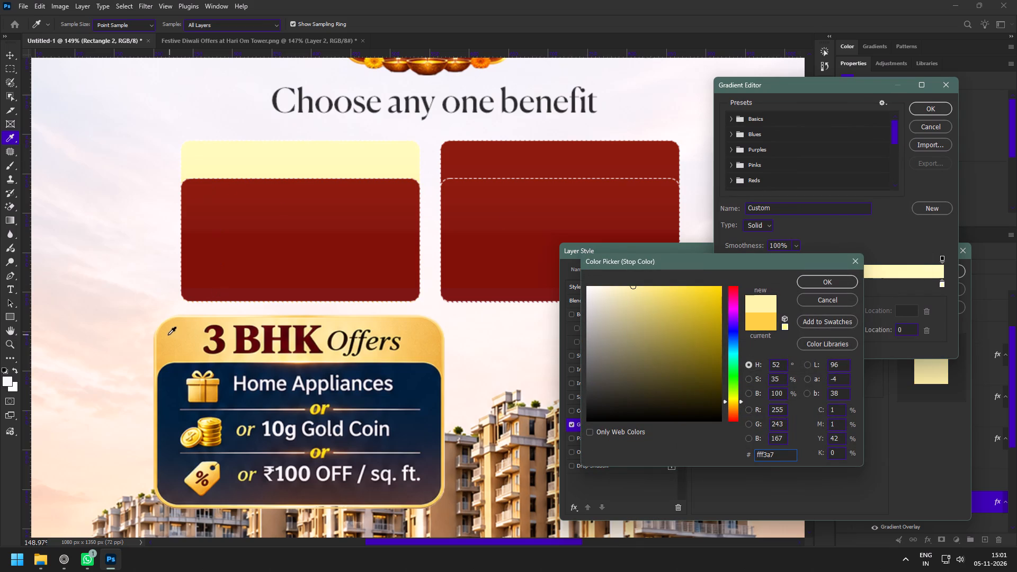
pyautogui.click(168, 335)
pyautogui.click(833, 282)
# Set the gradient's end stop to #f7ca67, sampled from the 3 BHK card's header.
pyautogui.doubleClick(941, 286)
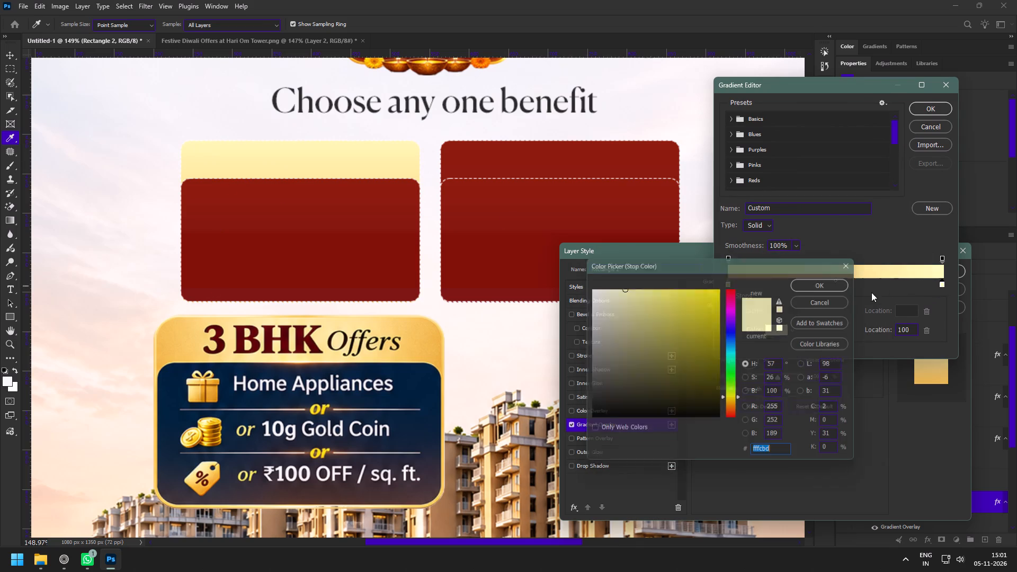
pyautogui.click(425, 340)
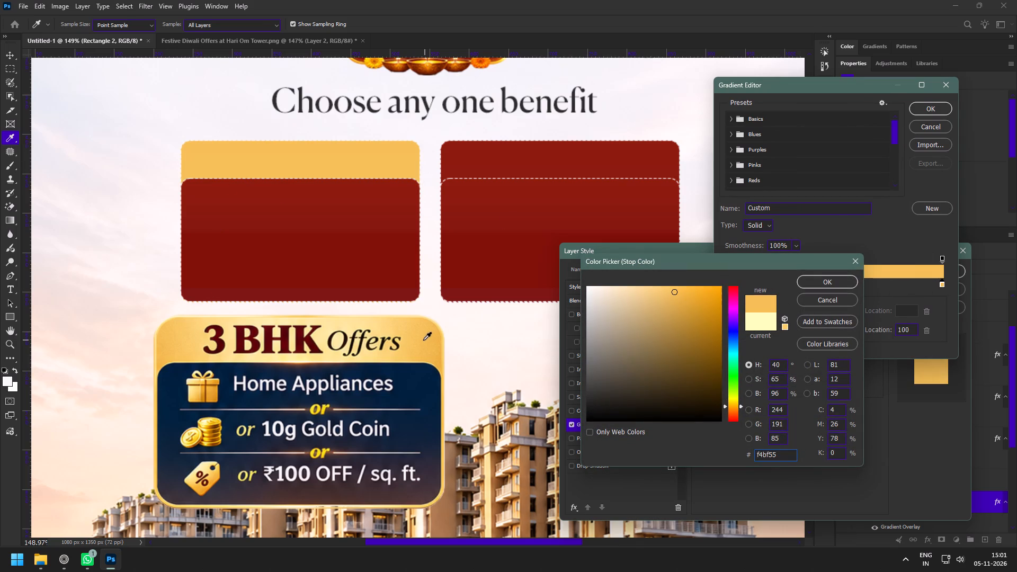
pyautogui.click(405, 331)
pyautogui.click(816, 276)
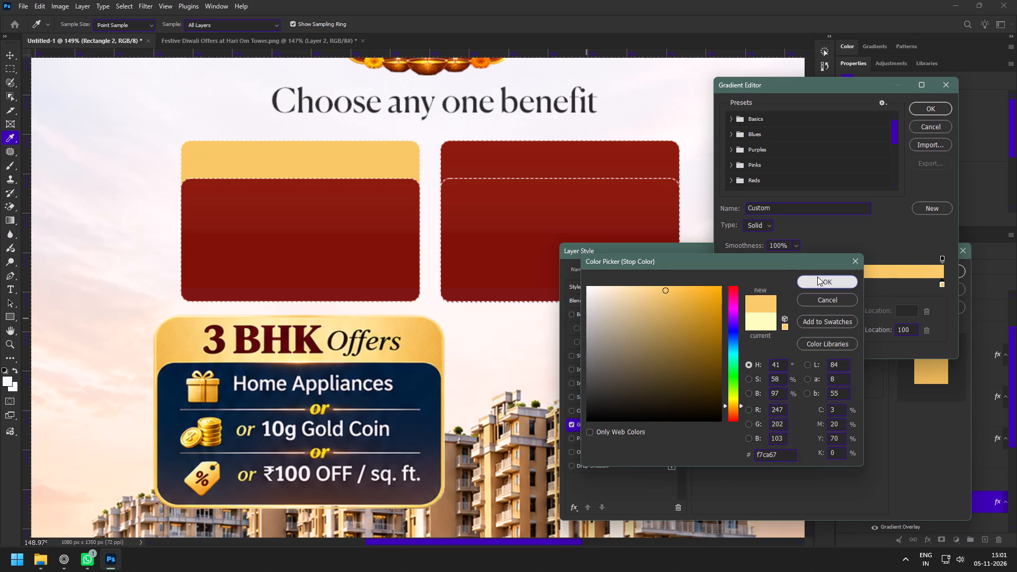
pyautogui.click(933, 109)
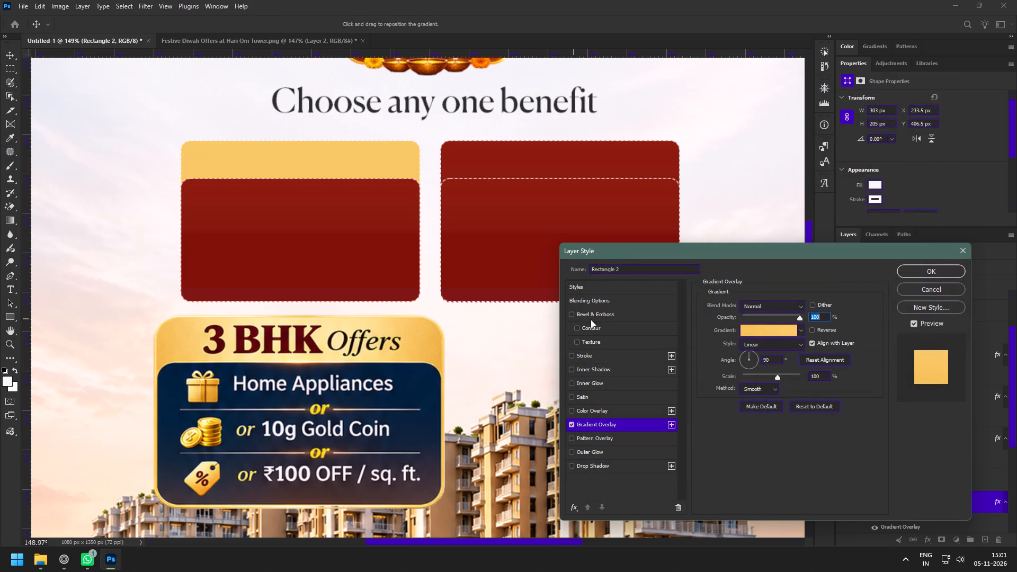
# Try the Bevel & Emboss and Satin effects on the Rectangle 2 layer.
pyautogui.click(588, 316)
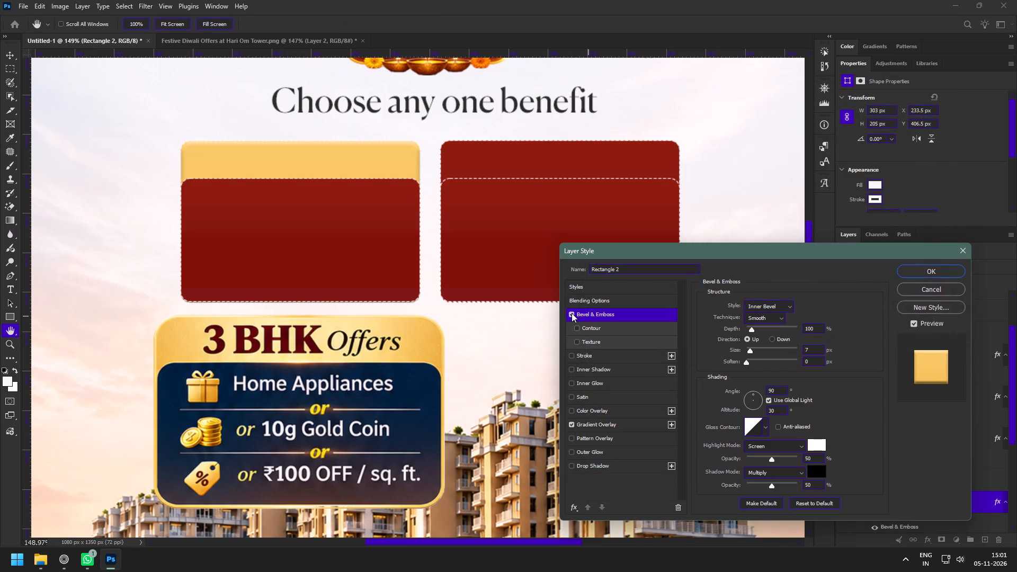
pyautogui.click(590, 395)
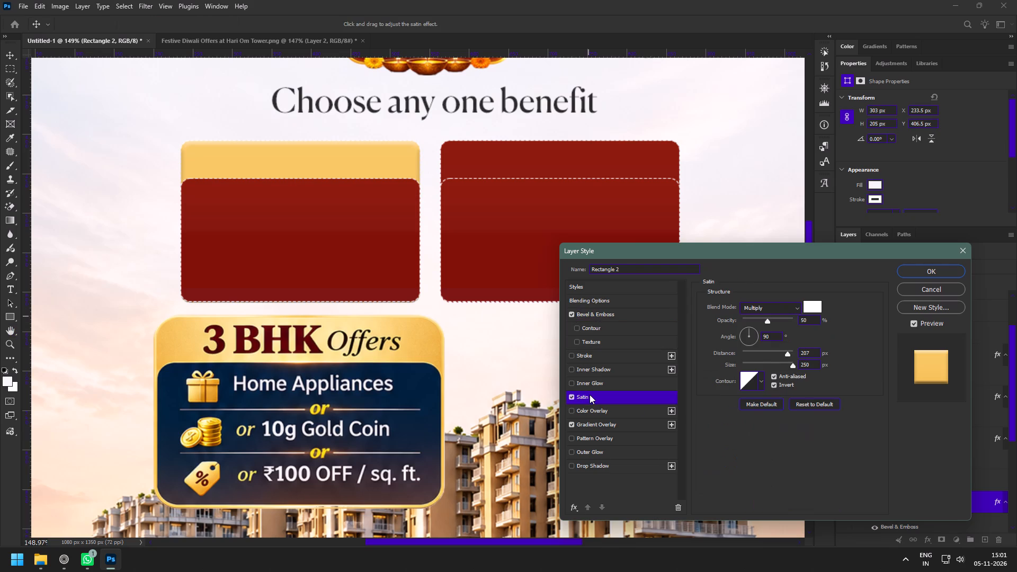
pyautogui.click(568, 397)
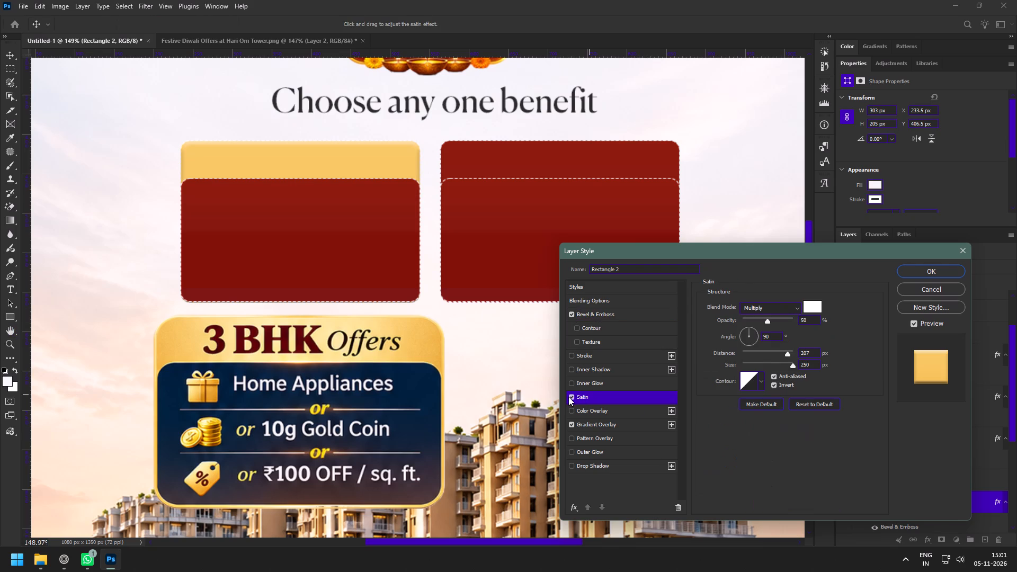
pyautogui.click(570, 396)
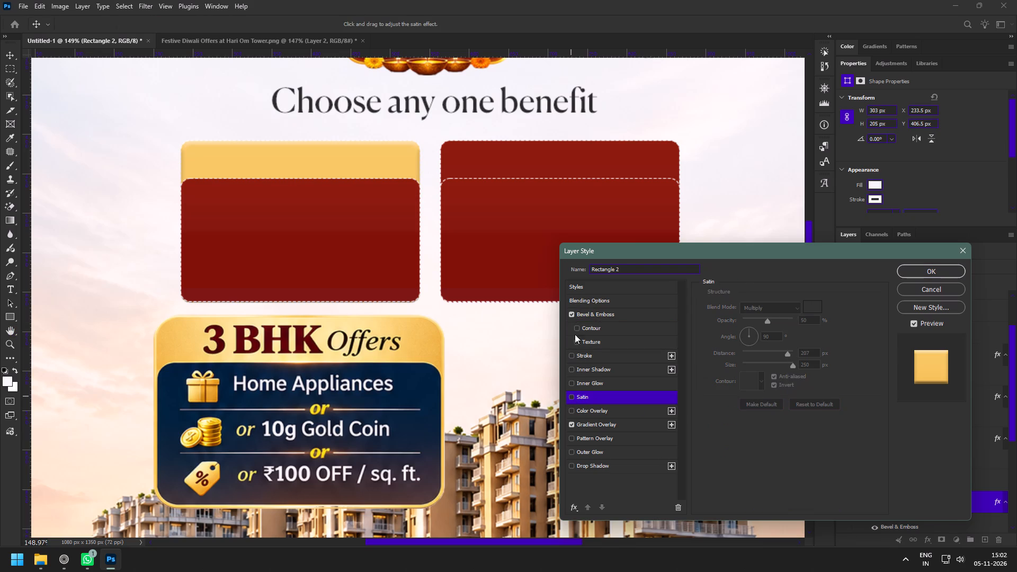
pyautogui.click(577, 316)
# Apply the layer style changes to Rectangle 2.
pyautogui.click(920, 269)
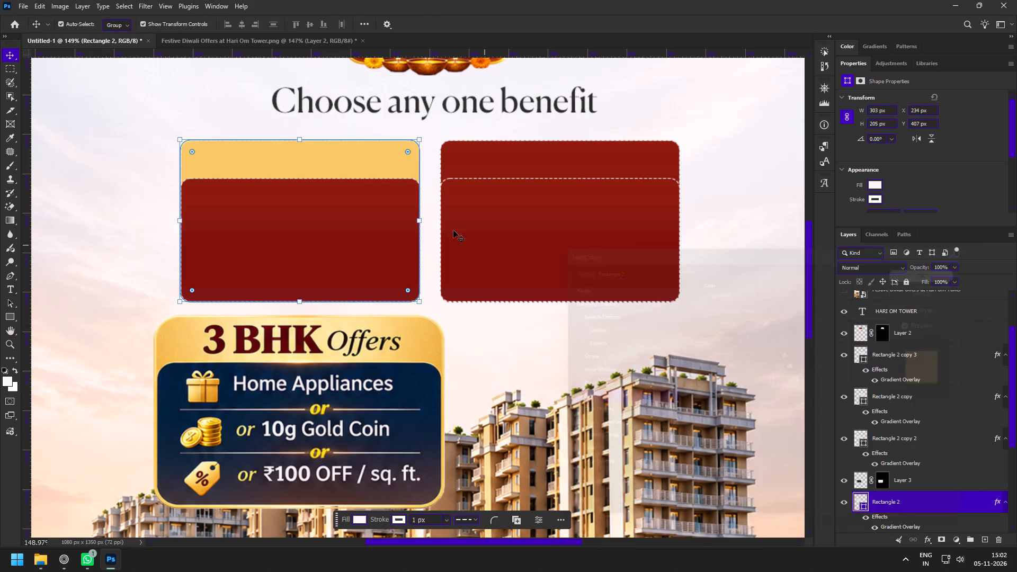
# Copy Rectangle 2's gold Gradient Overlay effect onto the Rectangle 2 copy layer behind the second offer box.
pyautogui.press('z')
pyautogui.moveTo(334, 122); pyautogui.dragTo(341, 134)
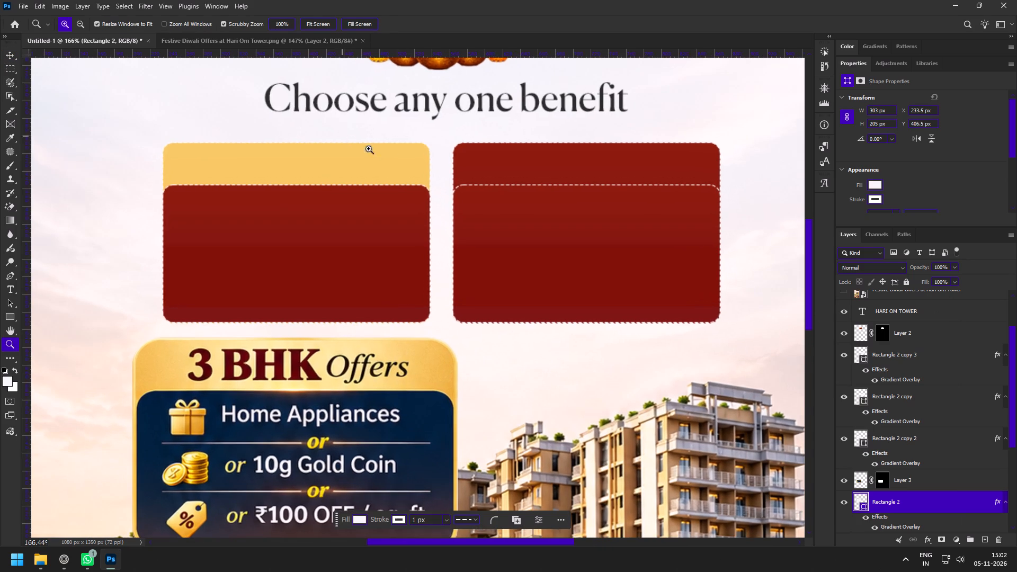
pyautogui.press('v')
pyautogui.click(586, 166)
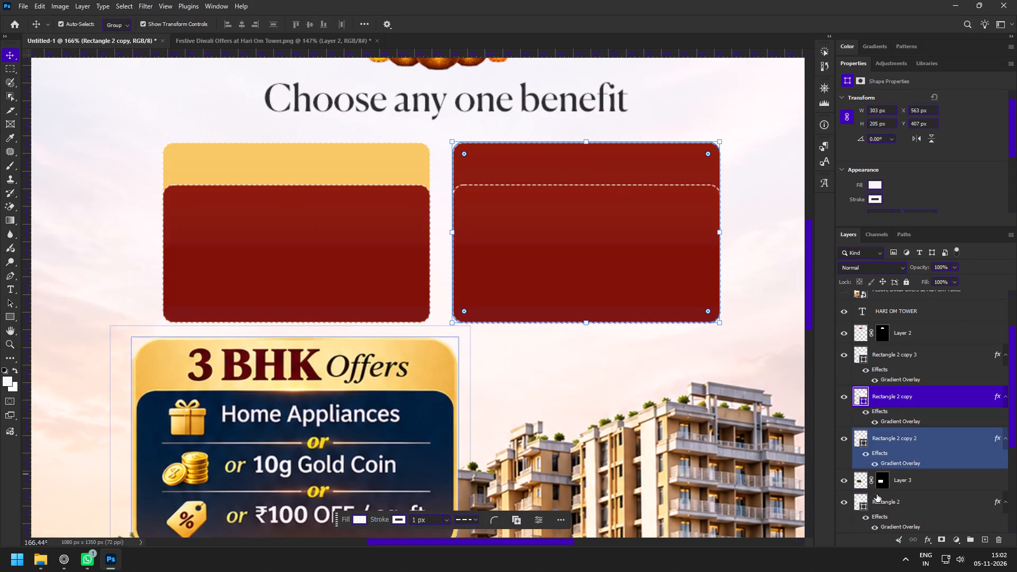
pyautogui.keyDown('alt'); pyautogui.moveTo(878, 519); pyautogui.dragTo(878, 496); pyautogui.keyUp('alt')
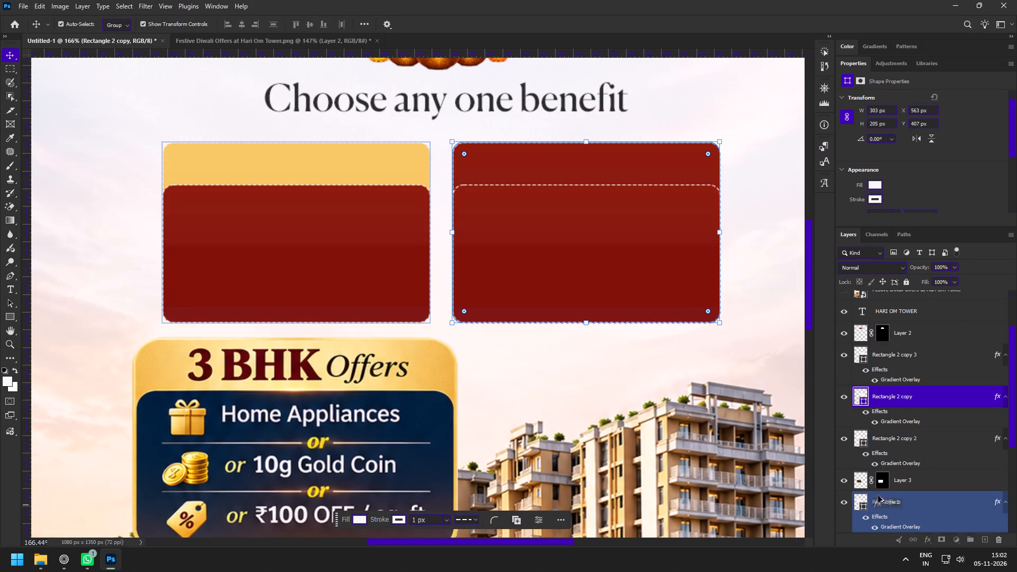
pyautogui.keyDown('alt'); pyautogui.moveTo(878, 496); pyautogui.dragTo(900, 393); pyautogui.keyUp('alt')
pyautogui.press('z')
pyautogui.press('v')
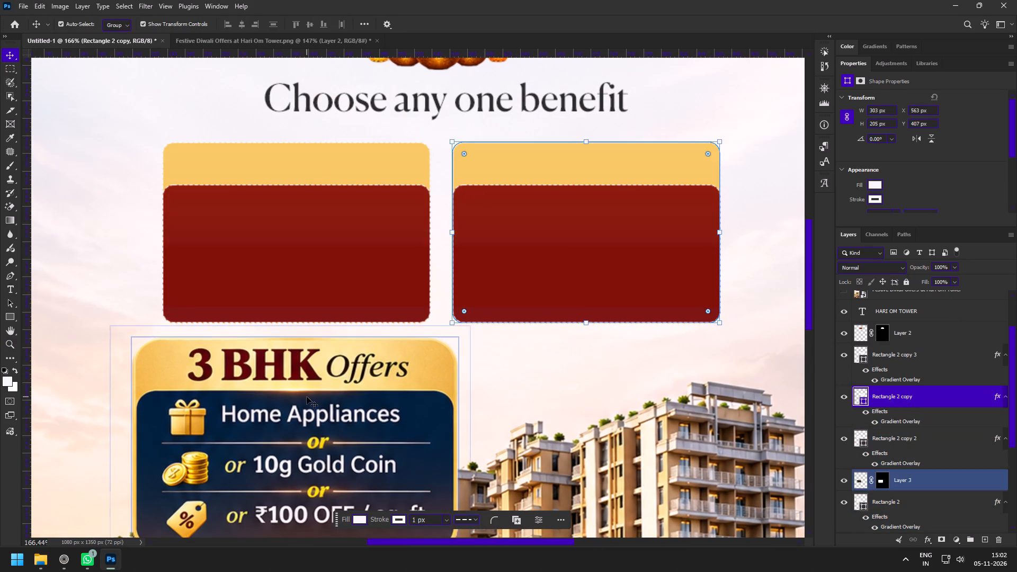
# Copy the "3 BHK Offers" heading text from the ChatGPT prompt in the browser and return to Photoshop.
pyautogui.click(307, 397)
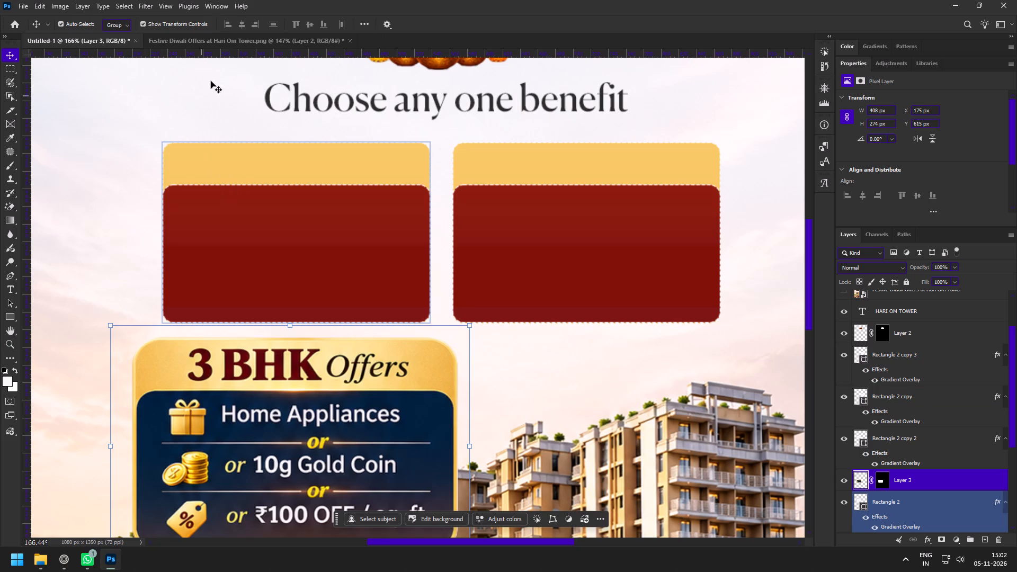
pyautogui.click(189, 35)
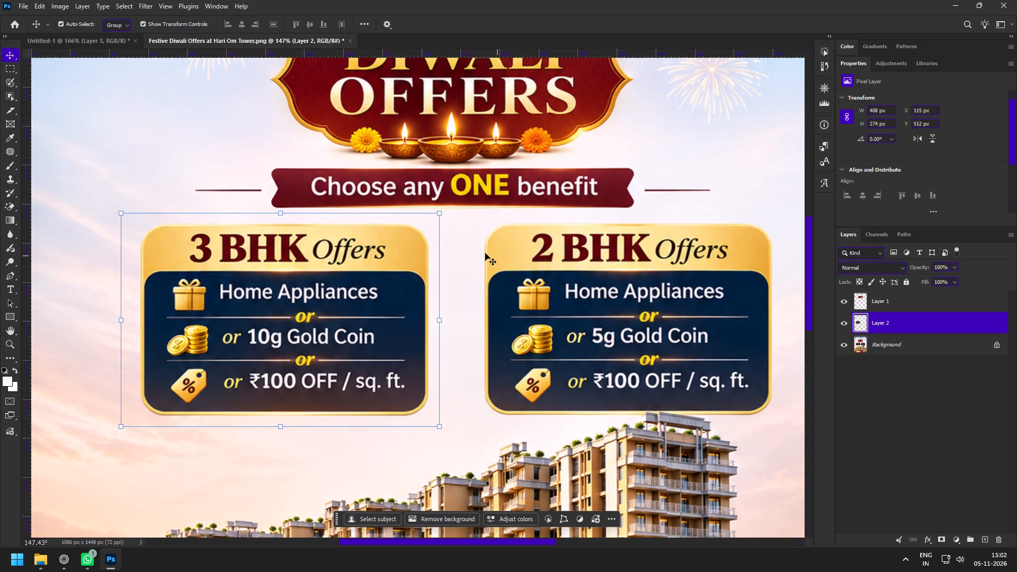
pyautogui.click(61, 555)
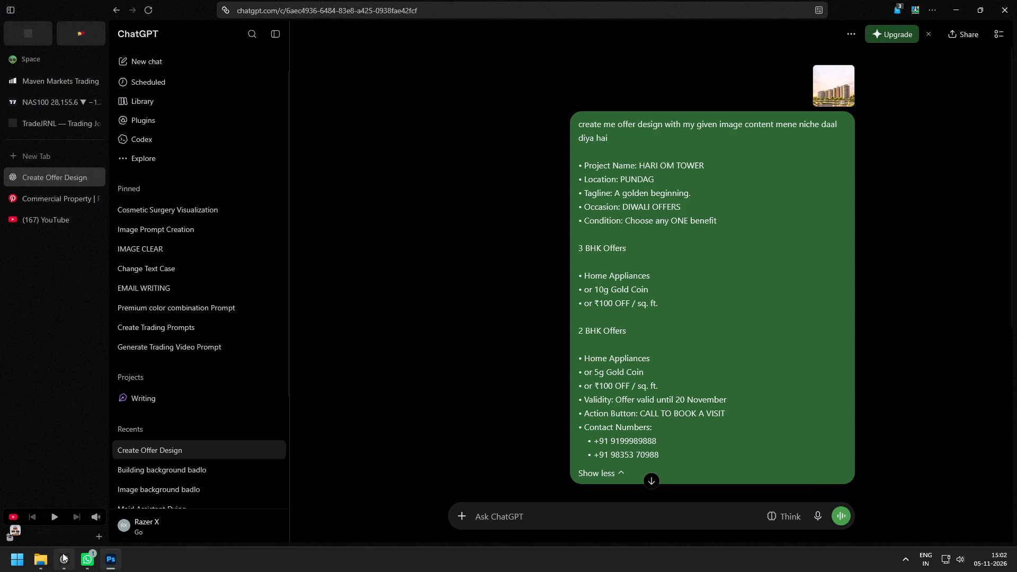
pyautogui.moveTo(632, 247); pyautogui.dragTo(585, 244)
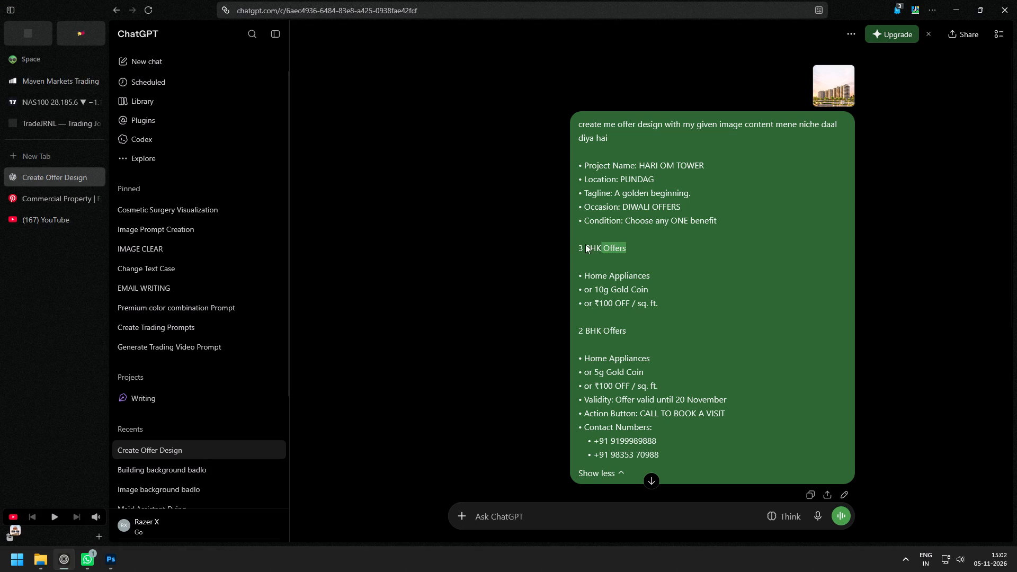
pyautogui.moveTo(585, 244); pyautogui.dragTo(562, 242)
pyautogui.hotkey('ctrl', 'c')
pyautogui.click(108, 564)
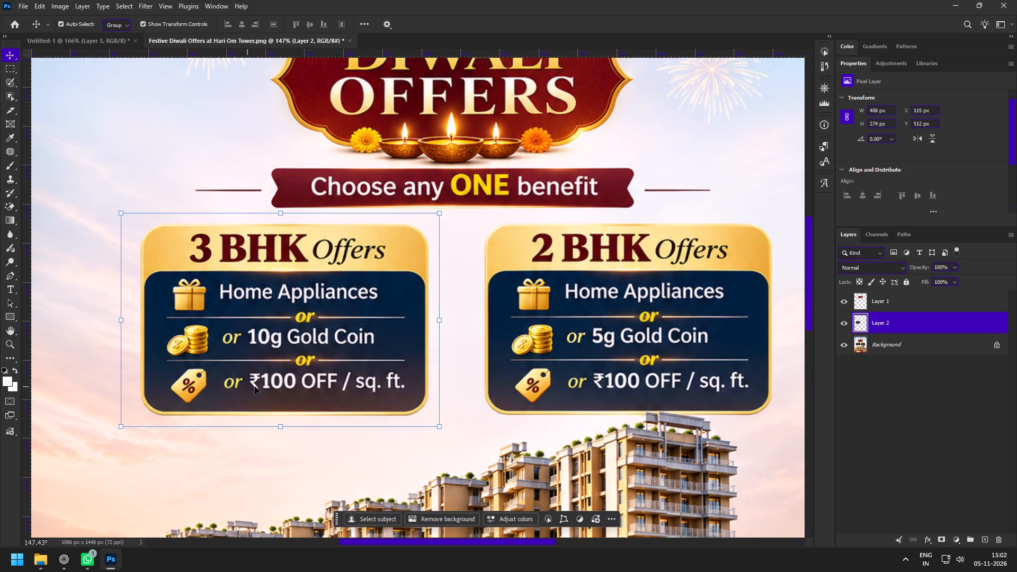
# Add a "3 BHK Offers" text layer to the Untitled-1 poster in Canela Trial Regular, 57 pt, above the first offer box.
pyautogui.press('z')
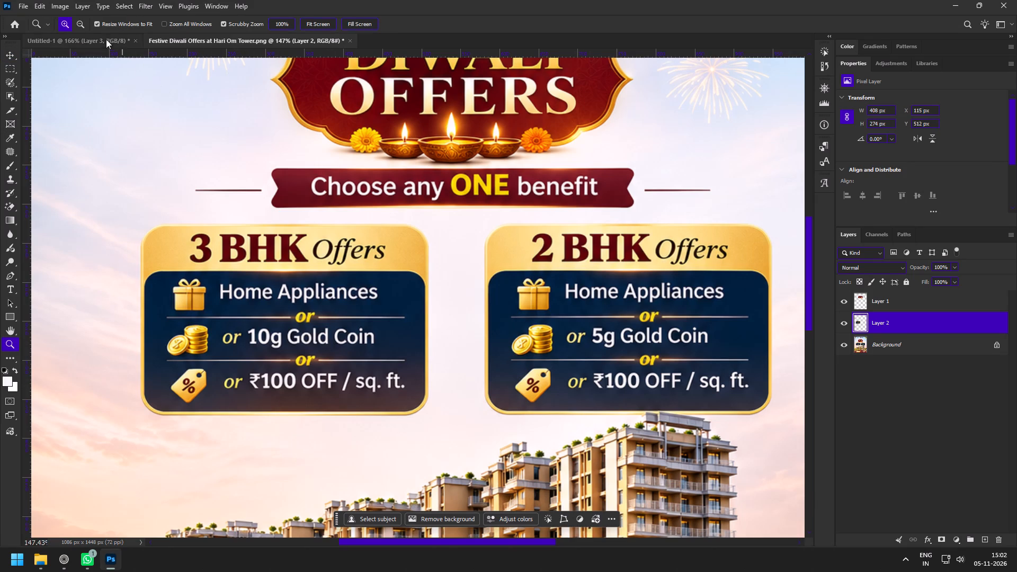
pyautogui.click(103, 37)
pyautogui.press('t')
pyautogui.click(92, 132)
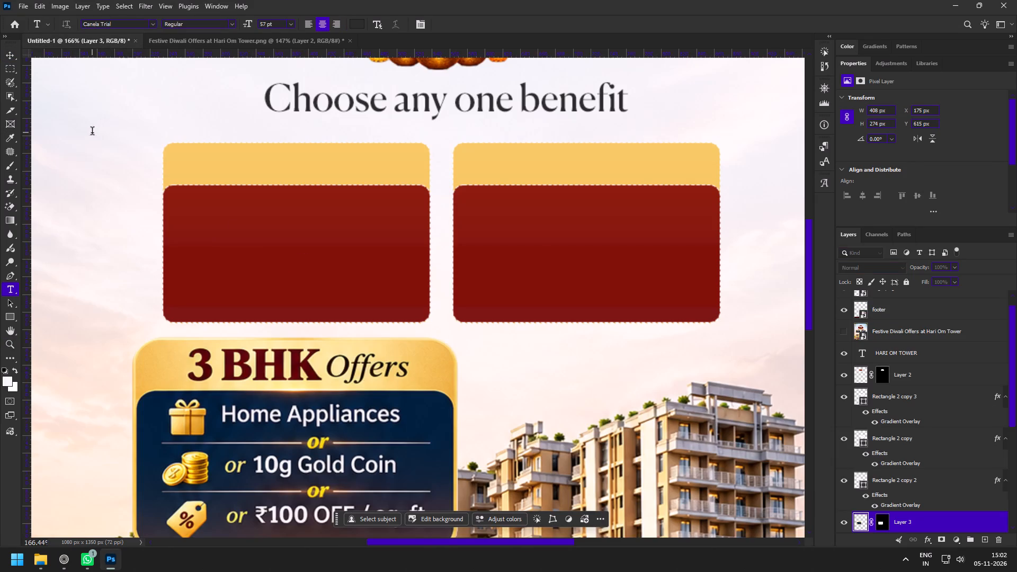
pyautogui.hotkey('ctrl', 'v')
pyautogui.press('Return')
pyautogui.press('BackSpace')
pyautogui.hotkey('ctrl', 'Return')
pyautogui.press('v')
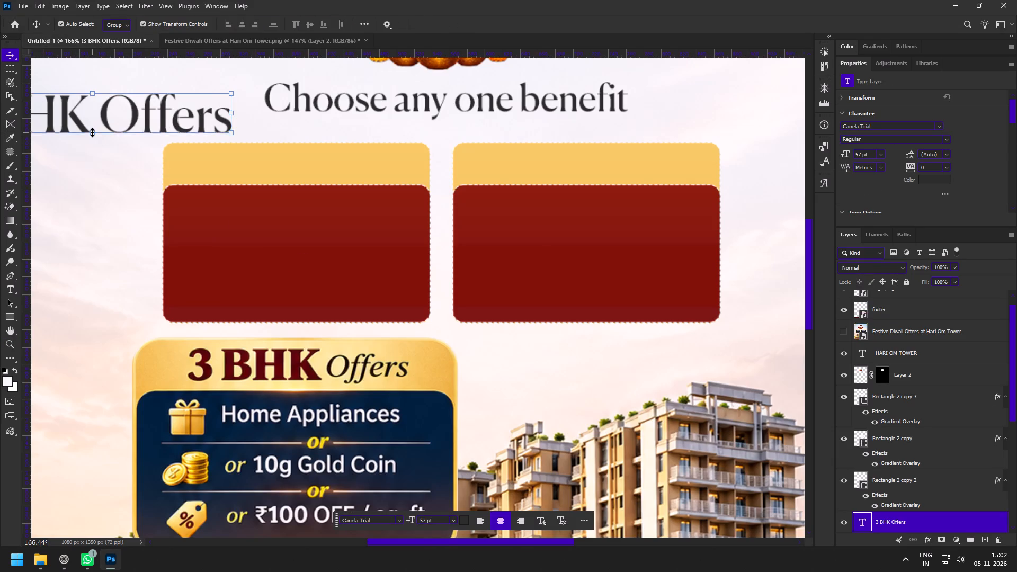
# Move the 3 BHK Offers text over the first offer box and recolour it with the box's sampled dark red.
pyautogui.moveTo(104, 109); pyautogui.dragTo(275, 224)
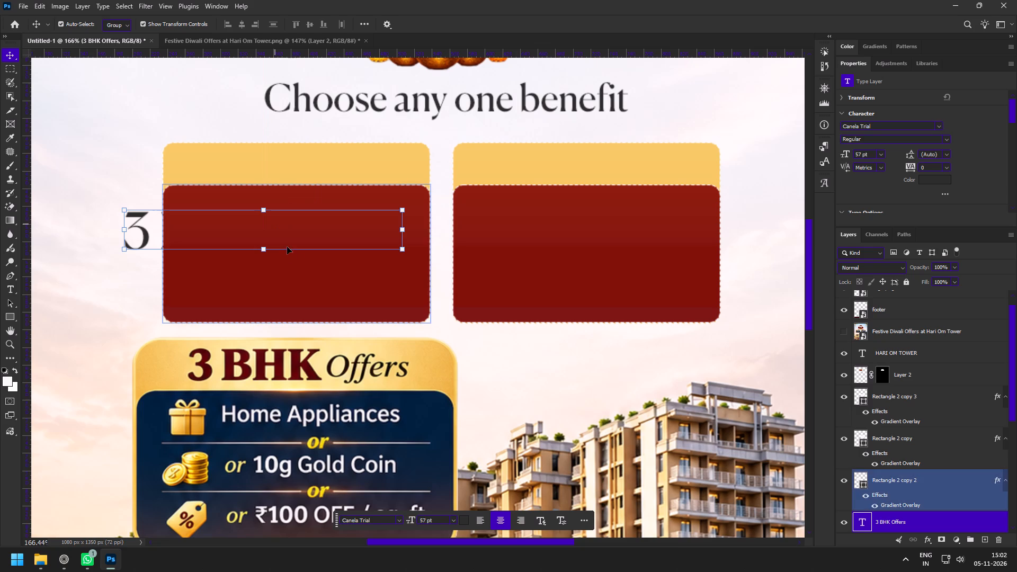
pyautogui.press('i')
pyautogui.click(301, 276)
pyautogui.hotkey('alt', 'BackSpace')
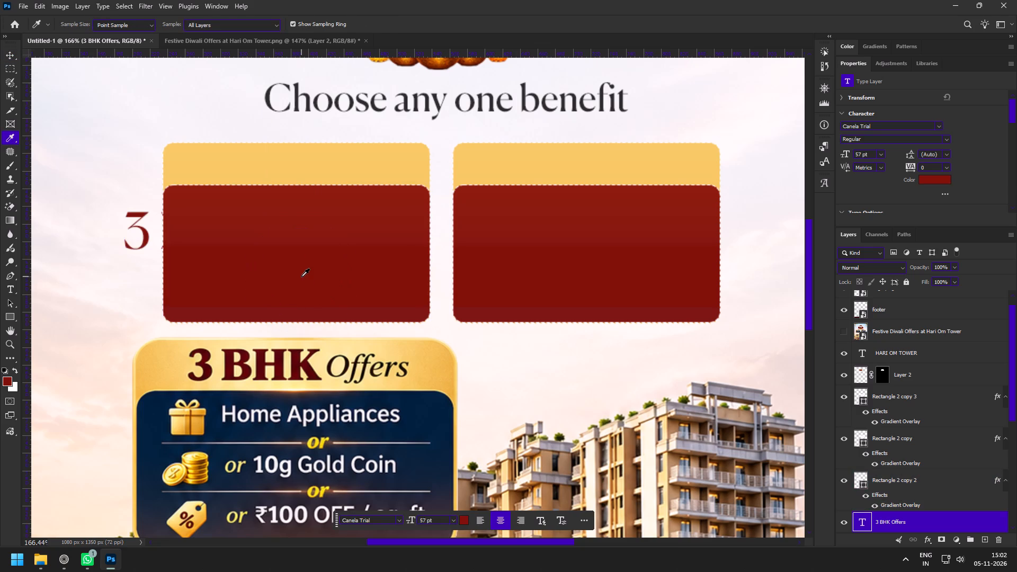
# Move the 3 BHK Offers layer above the HARI OM TOWER layer in the stacking order.
pyautogui.press('v')
pyautogui.moveTo(885, 531); pyautogui.dragTo(883, 351)
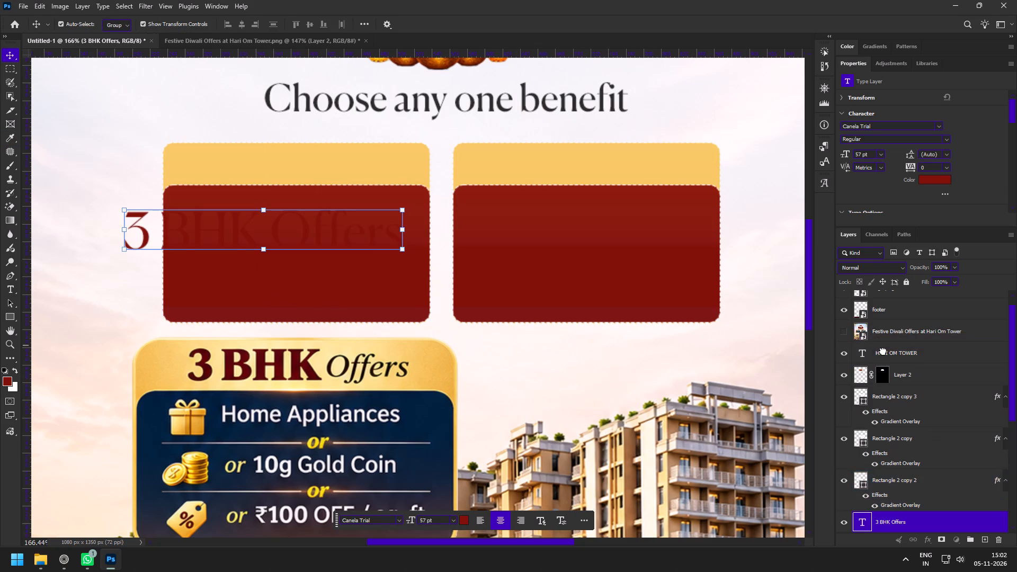
# Scale the 3 BHK Offers heading to about 53% and centre it in the first card's gold header band.
pyautogui.press('z')
pyautogui.moveTo(222, 149); pyautogui.dragTo(244, 167)
pyautogui.press('v')
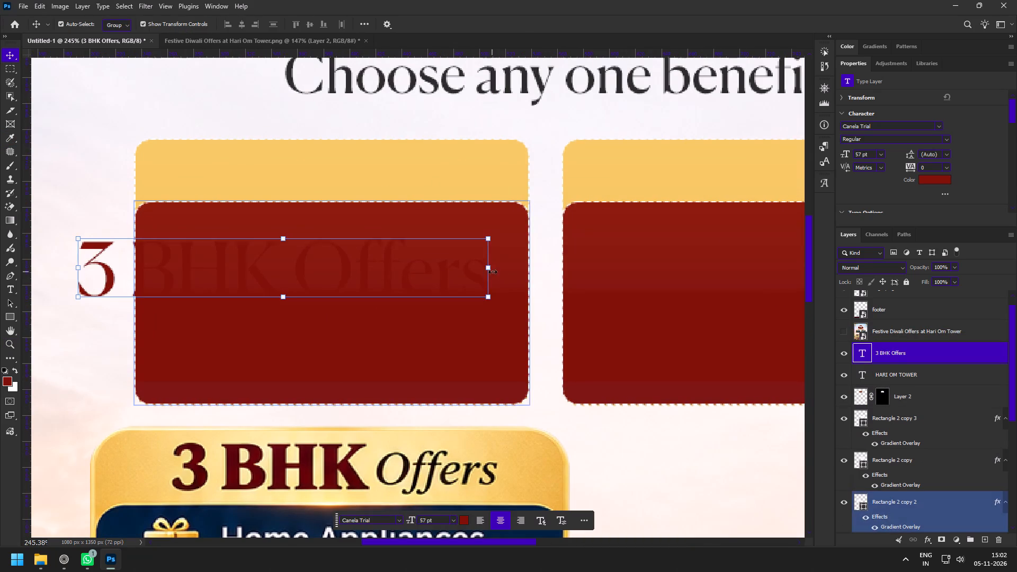
pyautogui.click(493, 271)
pyautogui.moveTo(499, 278); pyautogui.dragTo(442, 272)
pyautogui.hotkey('ctrl', 'z')
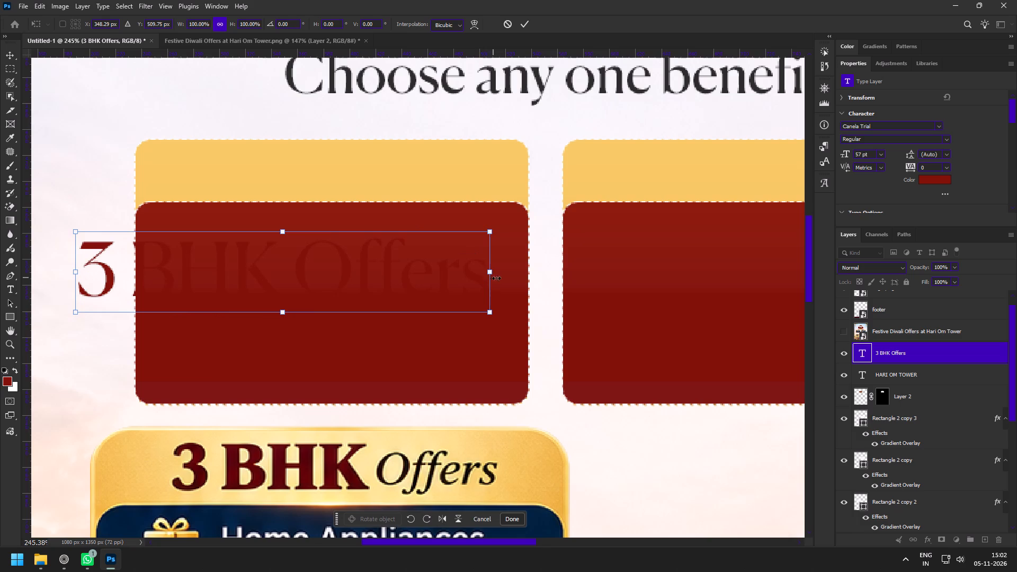
pyautogui.moveTo(497, 278); pyautogui.dragTo(432, 276)
pyautogui.hotkey('ctrl', 'z')
pyautogui.keyDown('alt'); pyautogui.moveTo(492, 272); pyautogui.dragTo(429, 265); pyautogui.keyUp('alt')
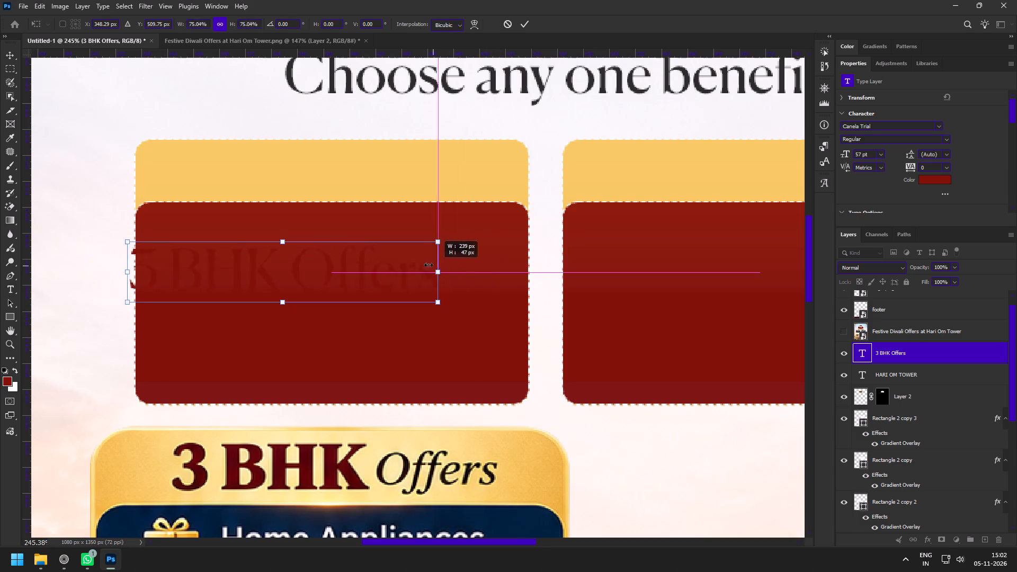
pyautogui.keyDown('alt'); pyautogui.moveTo(429, 265); pyautogui.dragTo(395, 264); pyautogui.keyUp('alt')
pyautogui.moveTo(306, 272); pyautogui.dragTo(351, 173)
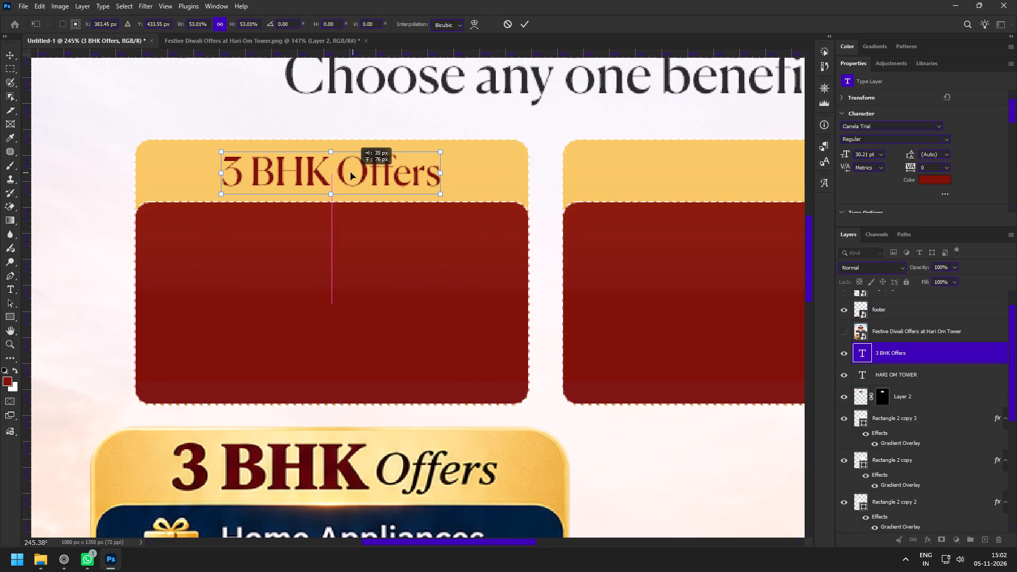
pyautogui.moveTo(351, 173); pyautogui.dragTo(354, 173)
pyautogui.click(526, 21)
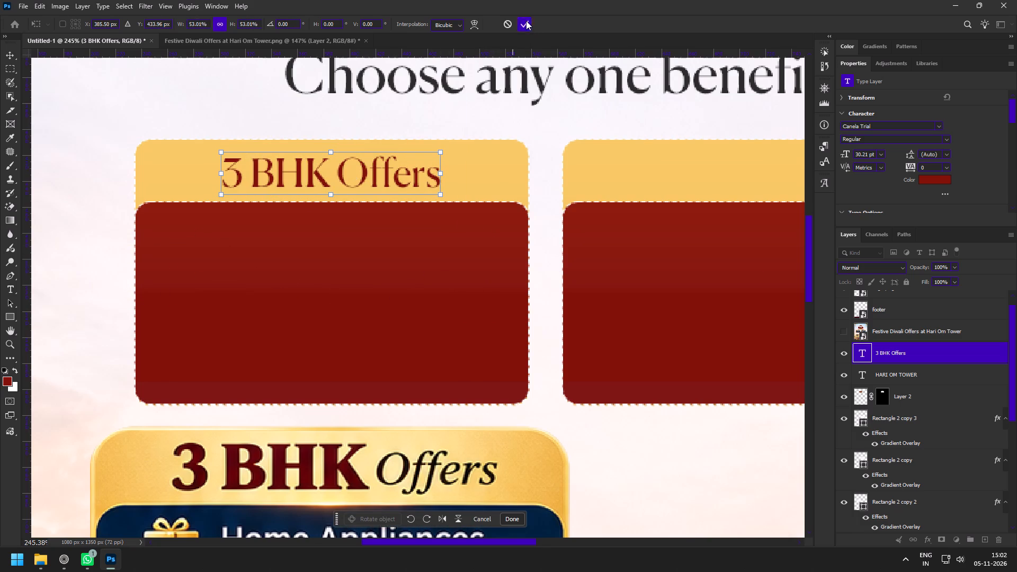
# Duplicate the 3 BHK Offers heading into the second card's gold header band.
pyautogui.press('z')
pyautogui.moveTo(477, 198); pyautogui.dragTo(439, 177)
pyautogui.press('space')
pyautogui.press('space')
pyautogui.press('space')
pyautogui.moveTo(487, 231); pyautogui.dragTo(432, 229)
pyautogui.moveTo(403, 141); pyautogui.dragTo(417, 170)
pyautogui.press('v')
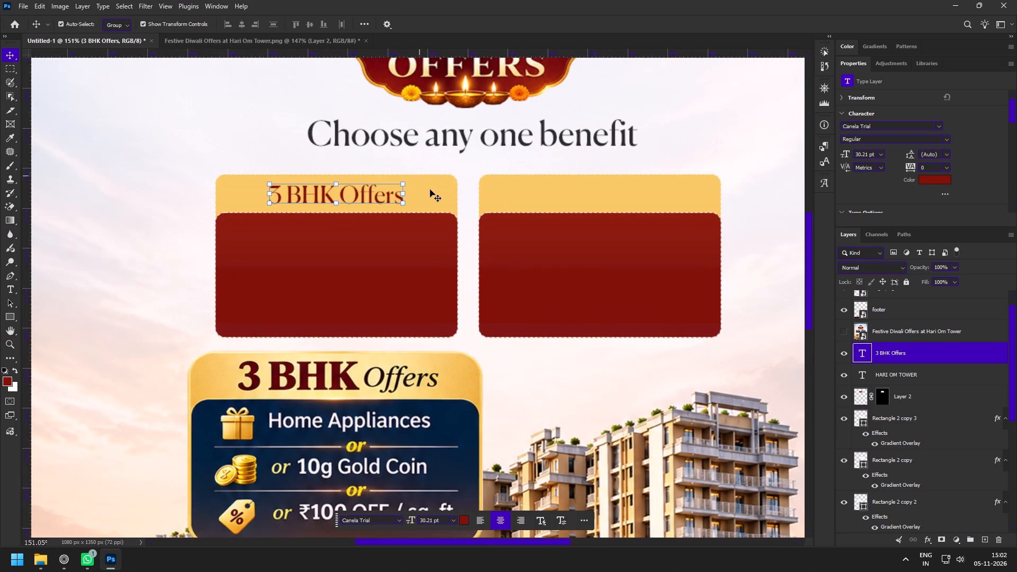
pyautogui.press('space')
pyautogui.moveTo(453, 207); pyautogui.dragTo(380, 205)
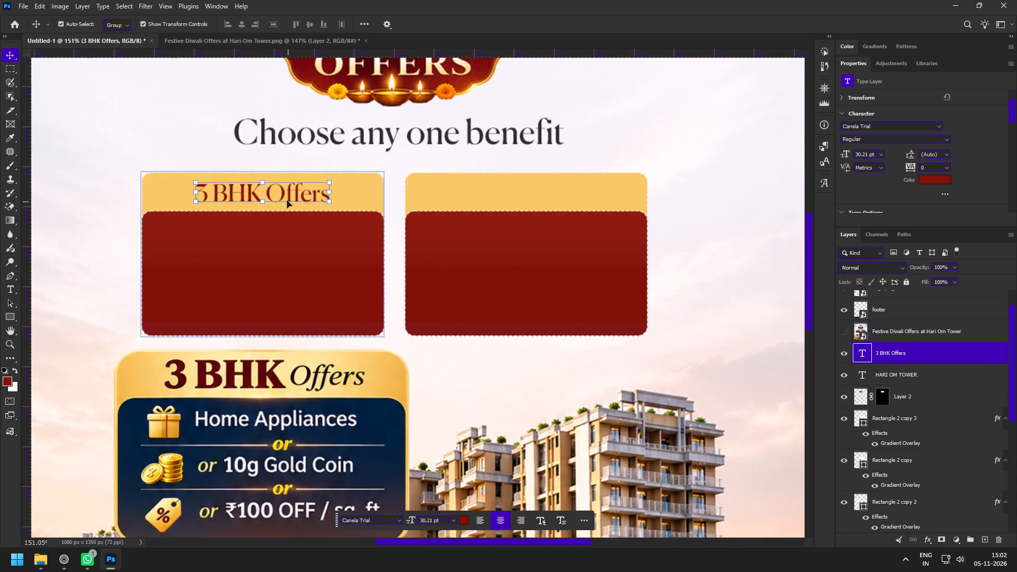
pyautogui.keyDown('alt'); pyautogui.moveTo(291, 194); pyautogui.dragTo(555, 201); pyautogui.keyUp('alt')
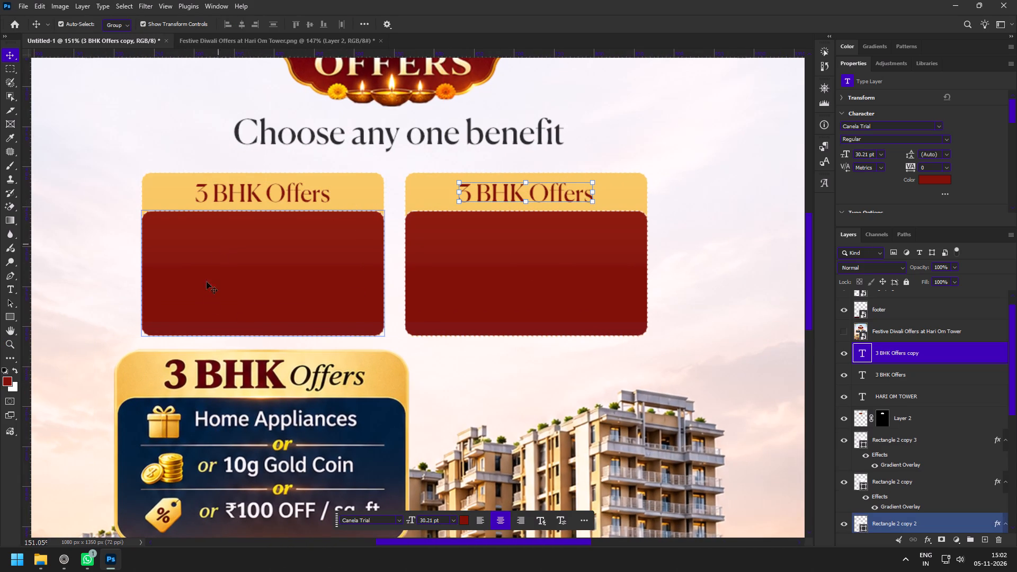
pyautogui.click(215, 44)
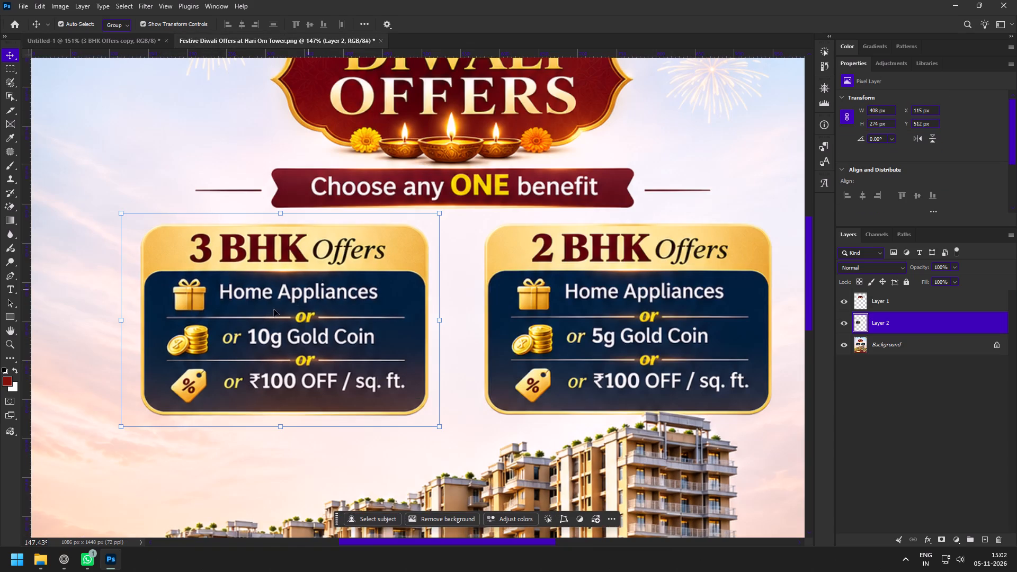
pyautogui.click(109, 43)
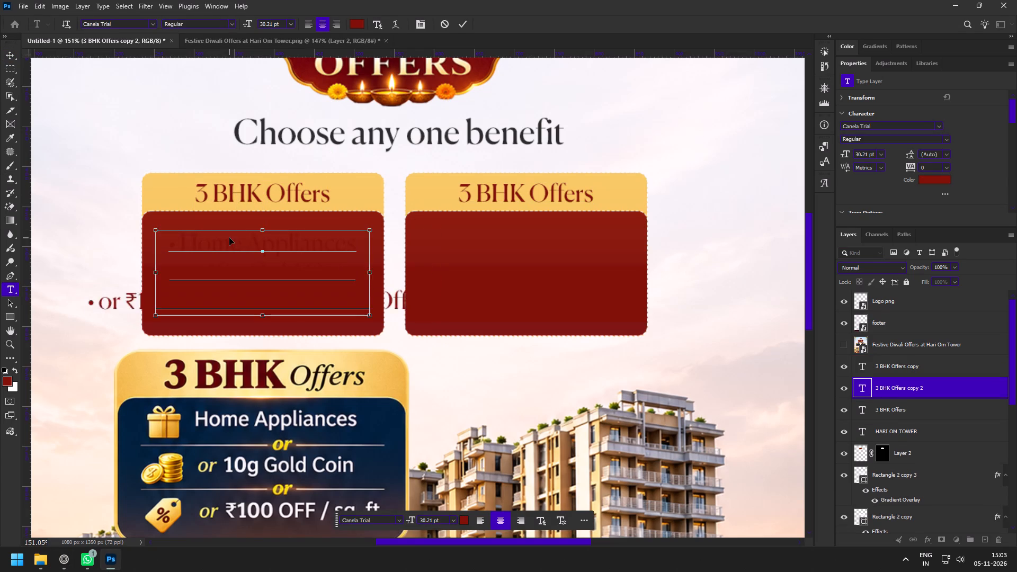
pyautogui.click(309, 25)
pyautogui.click(458, 25)
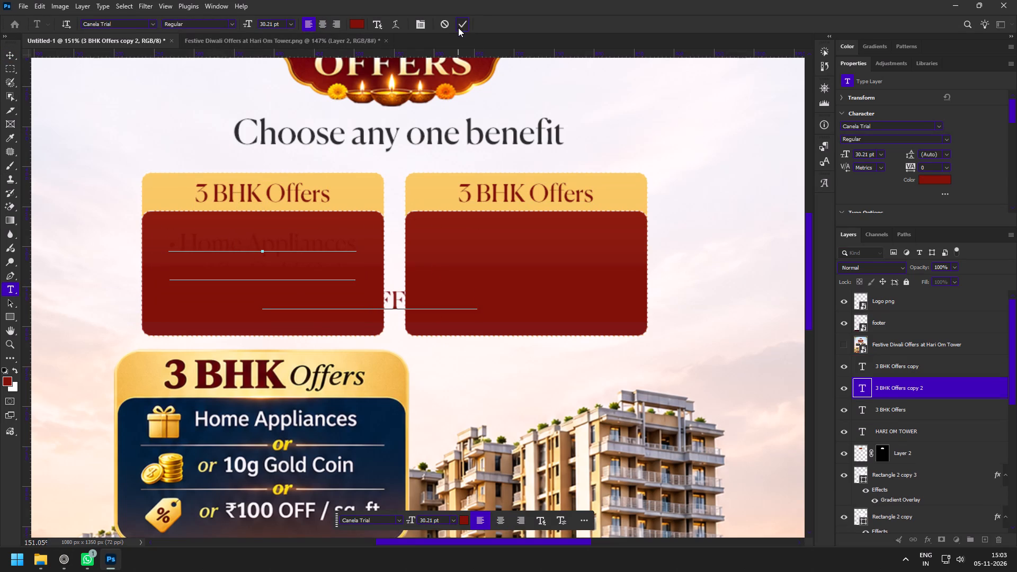
# Set the offer lines' text colour to white (#ffffff).
pyautogui.click(930, 177)
pyautogui.moveTo(690, 339); pyautogui.dragTo(531, 234)
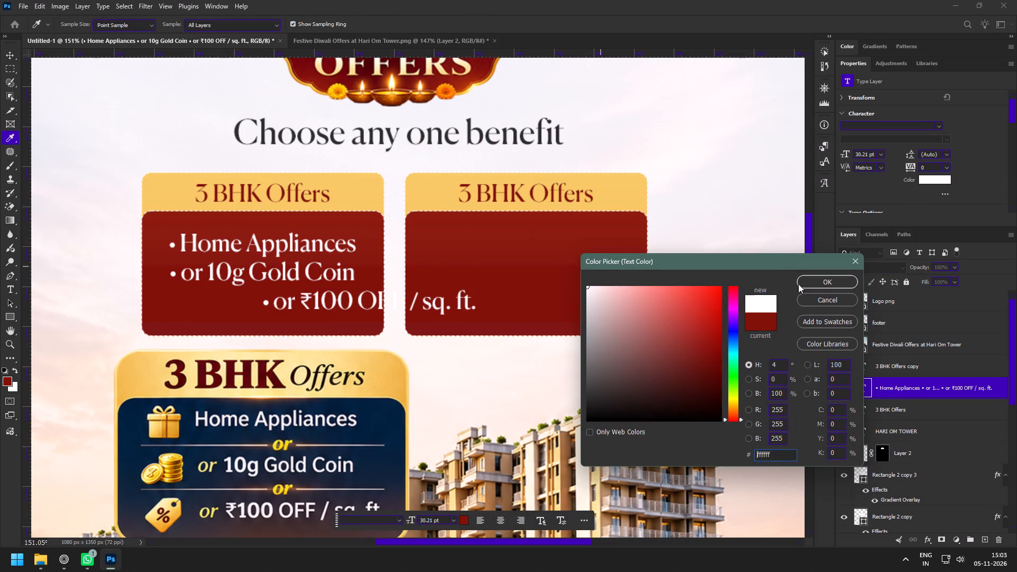
pyautogui.click(815, 284)
# Remove the bullet before "or ₹100 OFF / sq. ft." in the first card's offer text.
pyautogui.press('z')
pyautogui.moveTo(252, 208); pyautogui.dragTo(262, 225)
pyautogui.press('v')
pyautogui.doubleClick(292, 310)
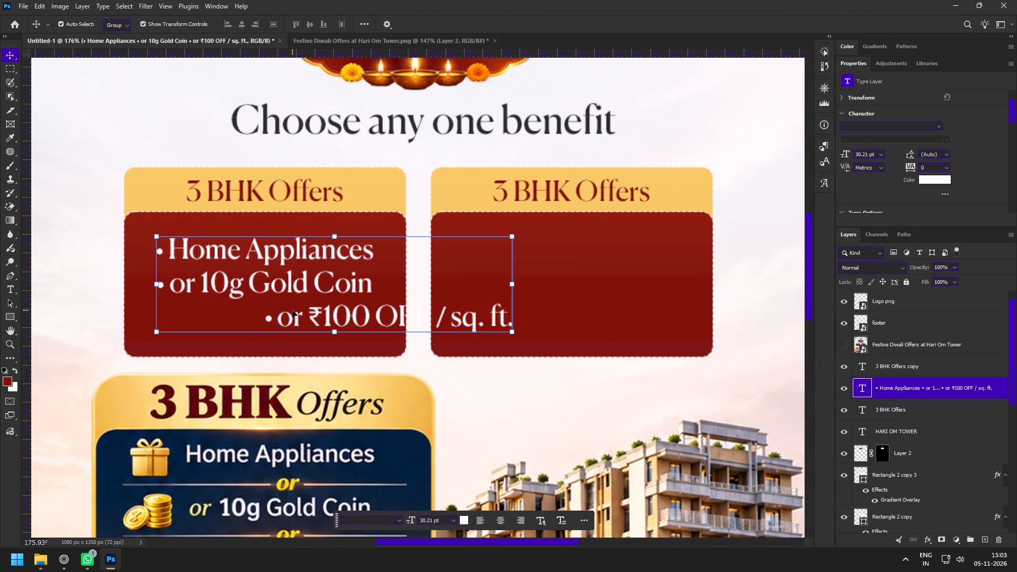
pyautogui.click(269, 320)
pyautogui.press('BackSpace')
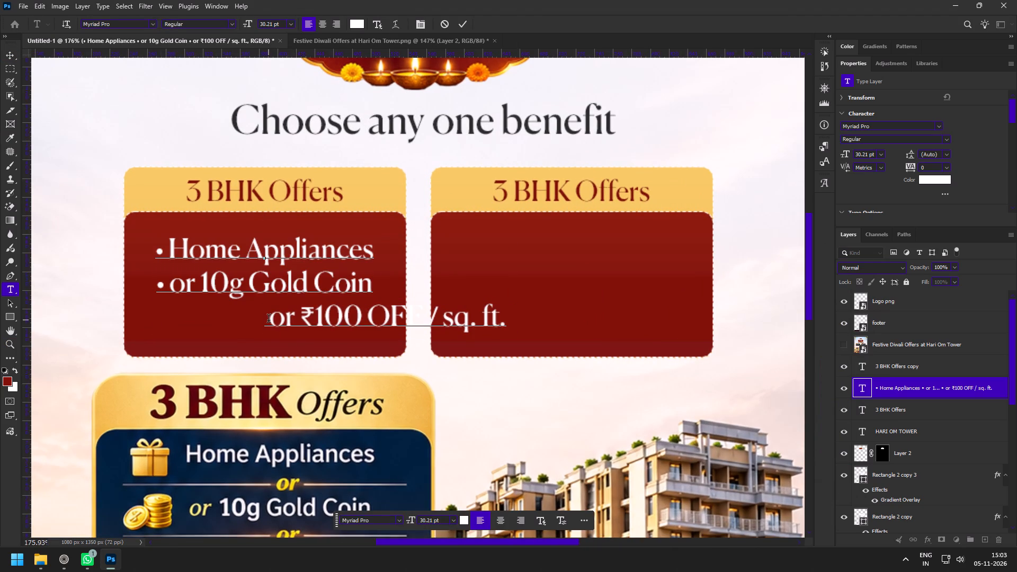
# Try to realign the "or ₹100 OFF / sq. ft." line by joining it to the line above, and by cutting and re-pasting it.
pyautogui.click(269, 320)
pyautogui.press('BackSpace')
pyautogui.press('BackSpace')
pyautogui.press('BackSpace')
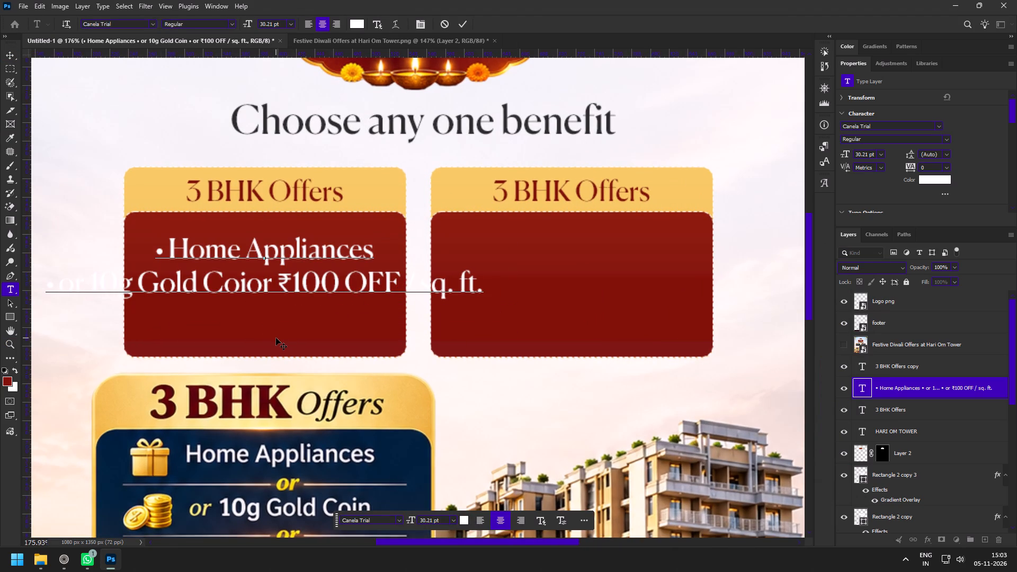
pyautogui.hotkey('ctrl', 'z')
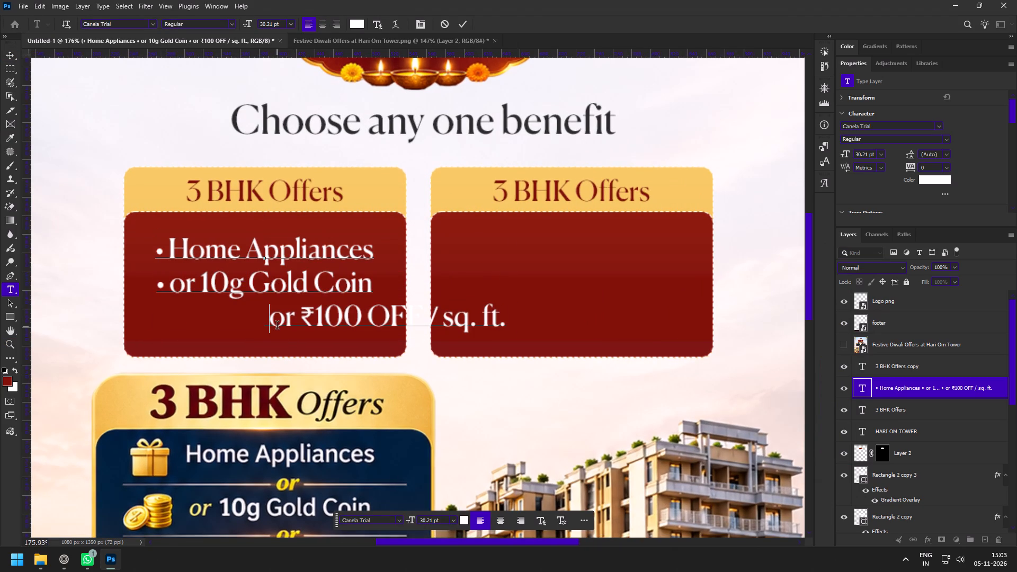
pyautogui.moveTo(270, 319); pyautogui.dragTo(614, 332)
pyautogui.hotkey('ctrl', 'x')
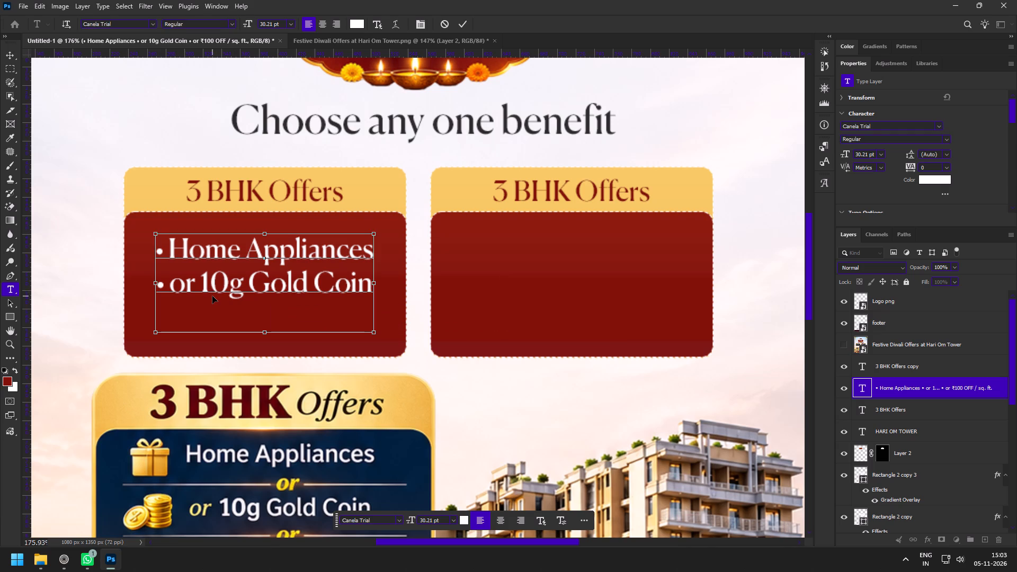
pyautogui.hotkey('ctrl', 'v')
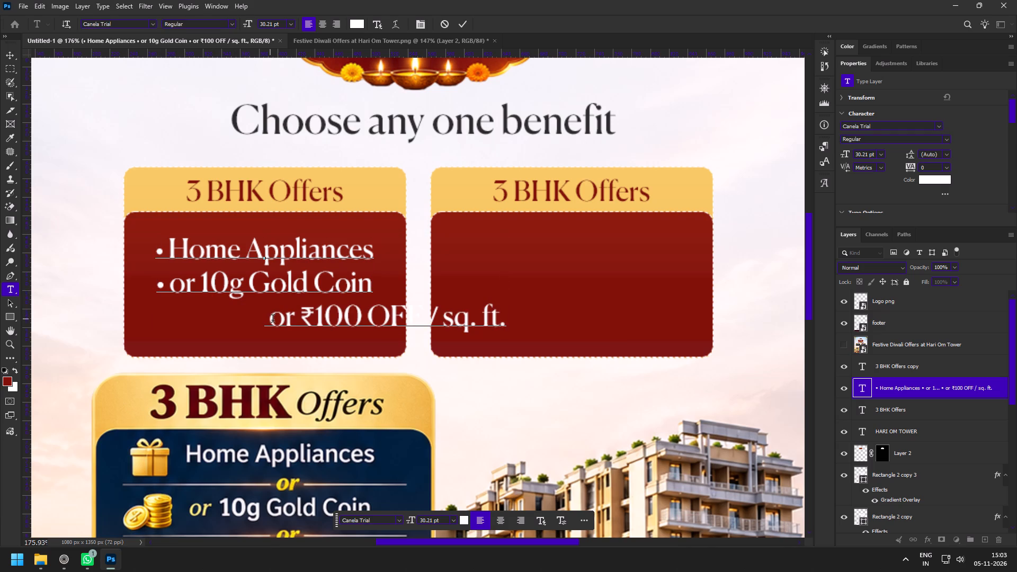
# Join the "or ₹100 OFF / sq. ft." line to the line above and break it again so it takes centre alignment.
pyautogui.click(273, 320)
pyautogui.press('BackSpace')
pyautogui.press('BackSpace')
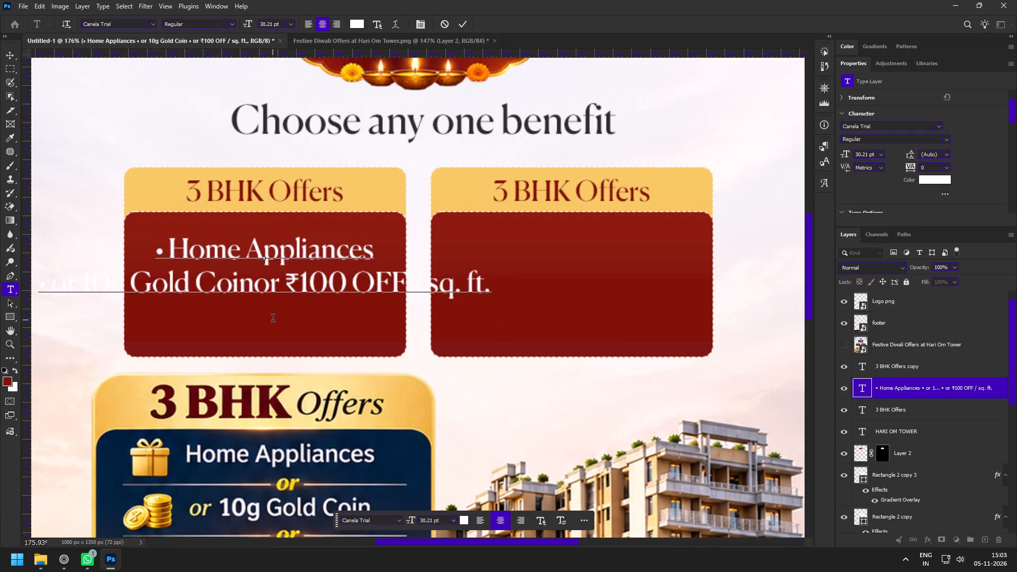
pyautogui.press('Return')
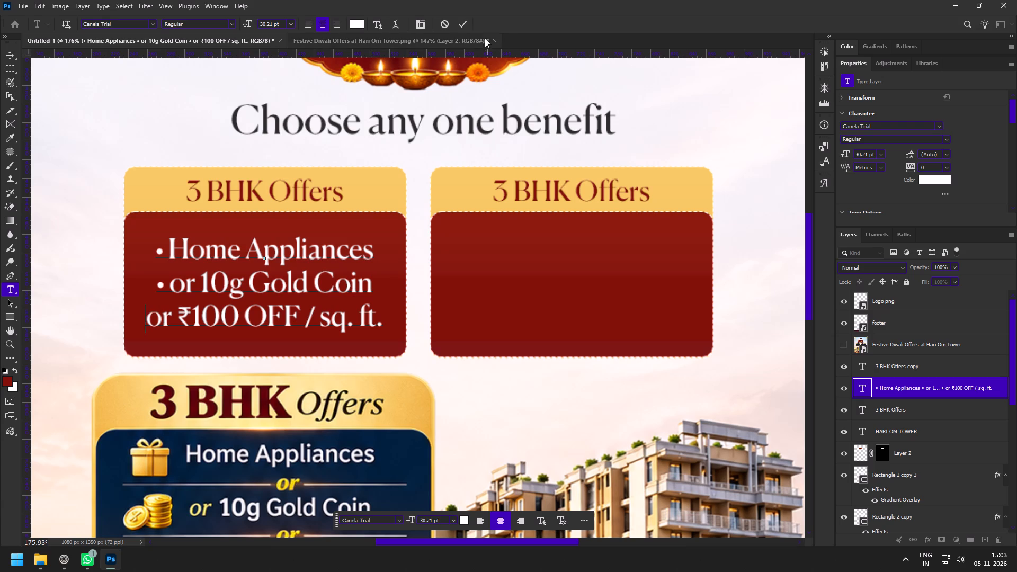
pyautogui.click(462, 25)
# Remove the bullets before "Home Appliances" and "or 10g Gold Coin" in the first card's offer text.
pyautogui.press('z')
pyautogui.moveTo(137, 280); pyautogui.dragTo(153, 288)
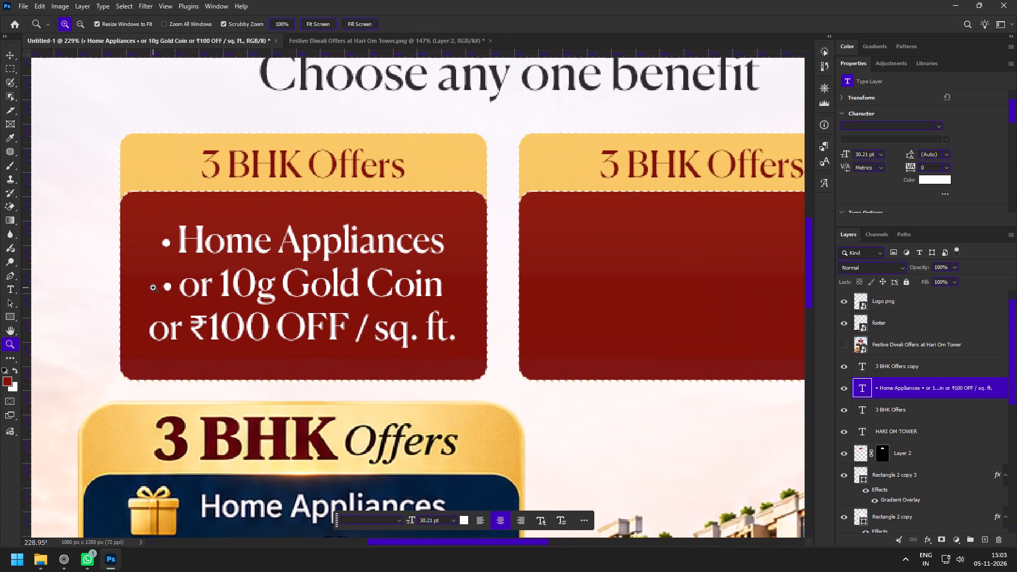
pyautogui.moveTo(184, 281); pyautogui.dragTo(195, 289)
pyautogui.press('v')
pyautogui.doubleClick(189, 288)
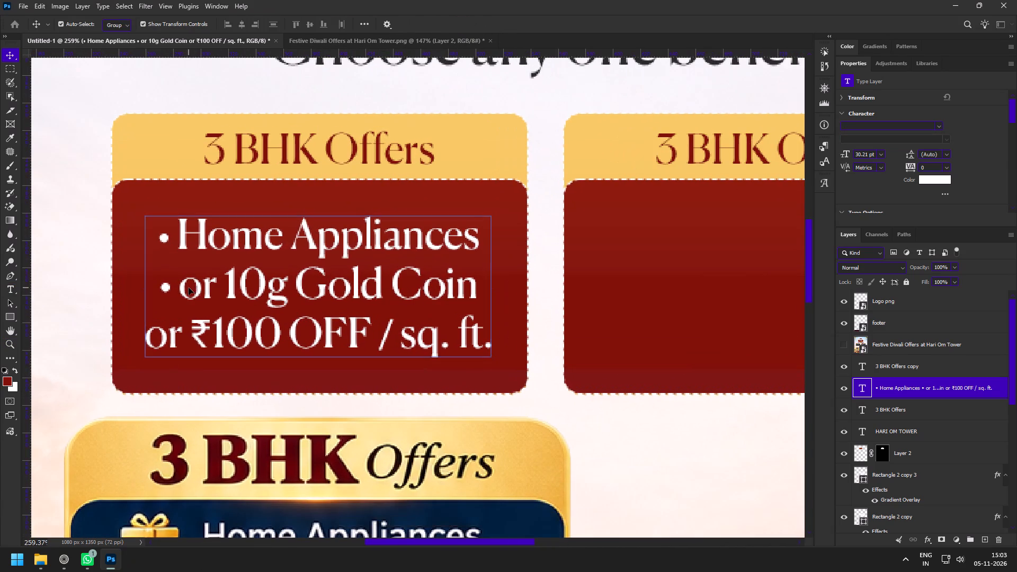
pyautogui.moveTo(181, 292); pyautogui.dragTo(130, 292)
pyautogui.press('BackSpace')
pyautogui.moveTo(177, 239); pyautogui.dragTo(144, 240)
pyautogui.press('BackSpace')
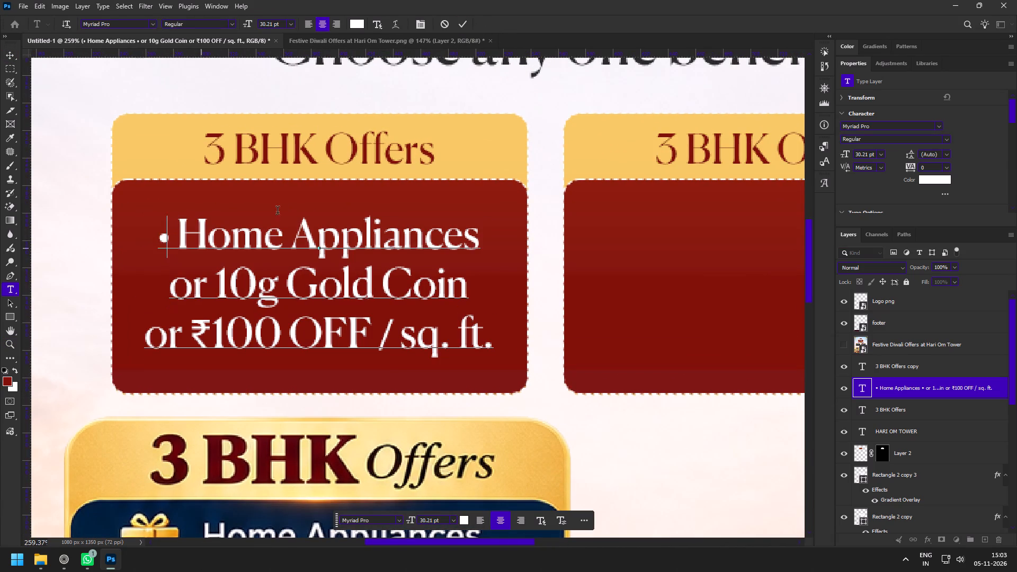
pyautogui.click(458, 20)
# Change the first card's offer text font to Helvetica Neue Regular.
pyautogui.click(936, 124)
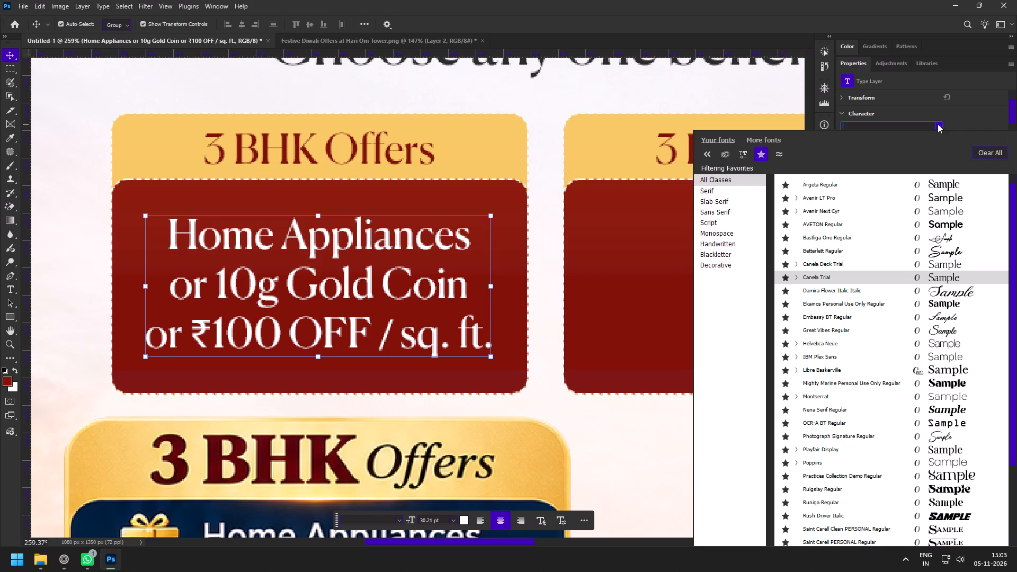
pyautogui.scroll(8, 866, 180)
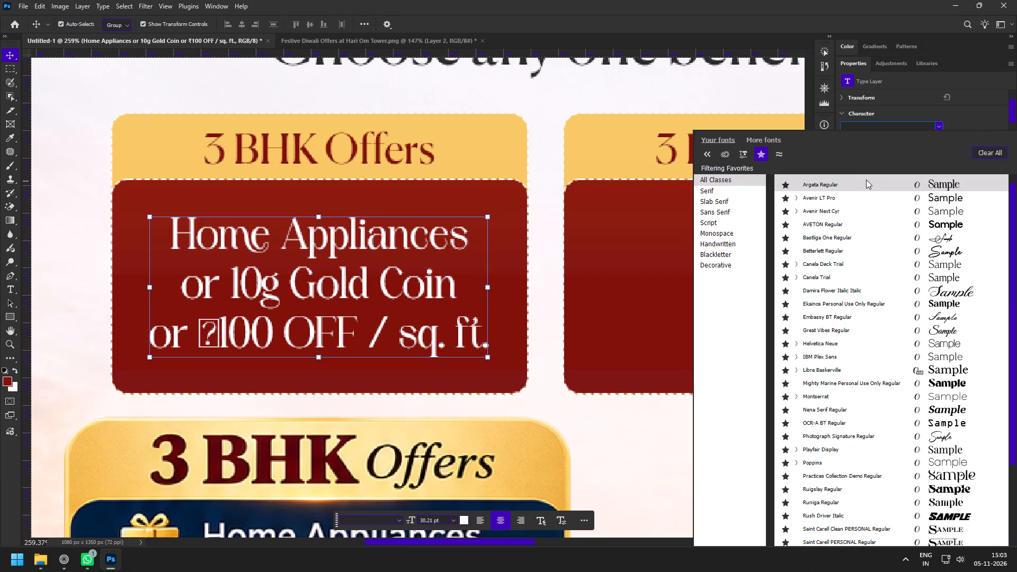
pyautogui.click(760, 153)
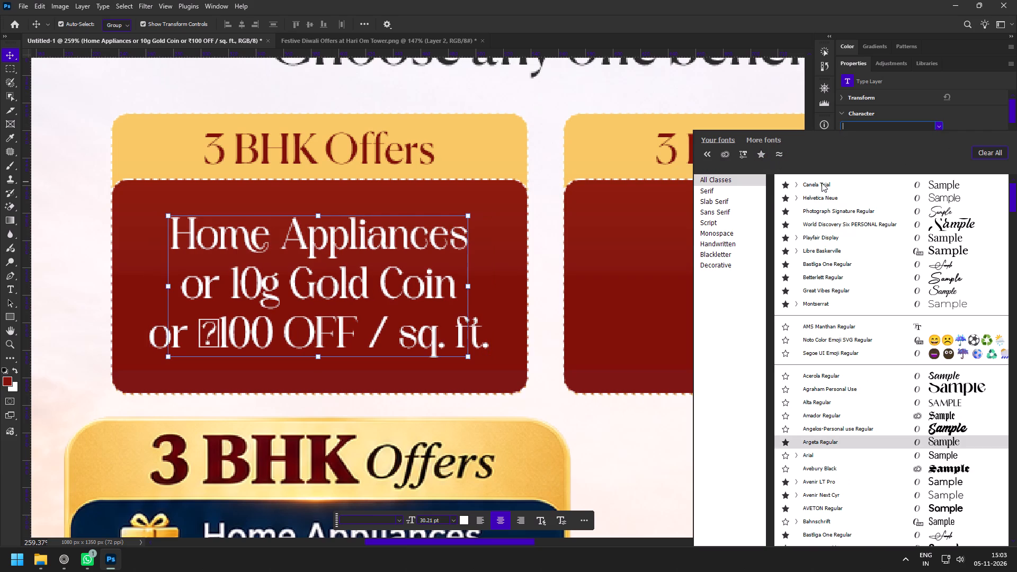
pyautogui.click(820, 201)
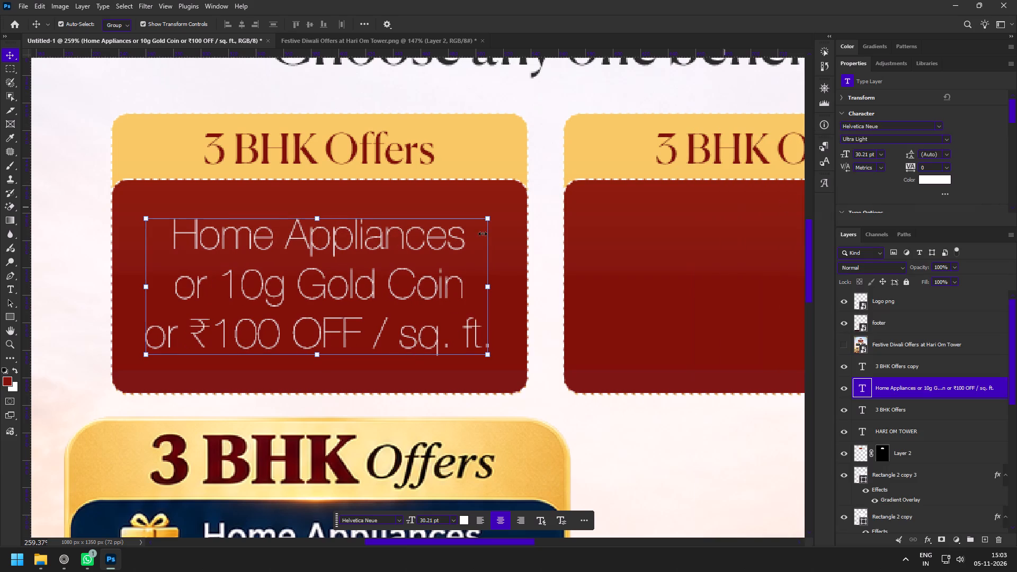
pyautogui.click(944, 141)
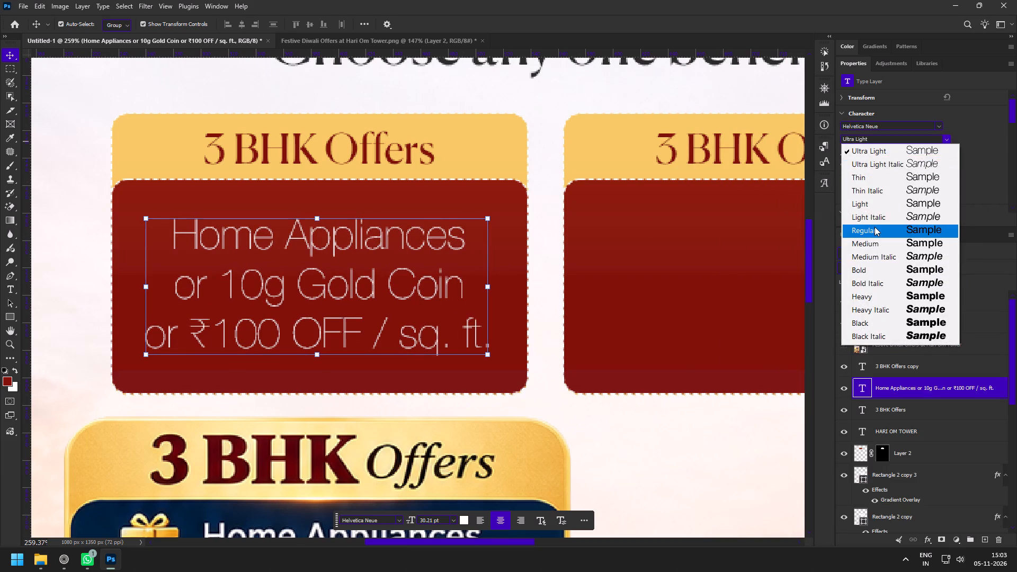
pyautogui.click(875, 227)
pyautogui.press('z')
pyautogui.press('v')
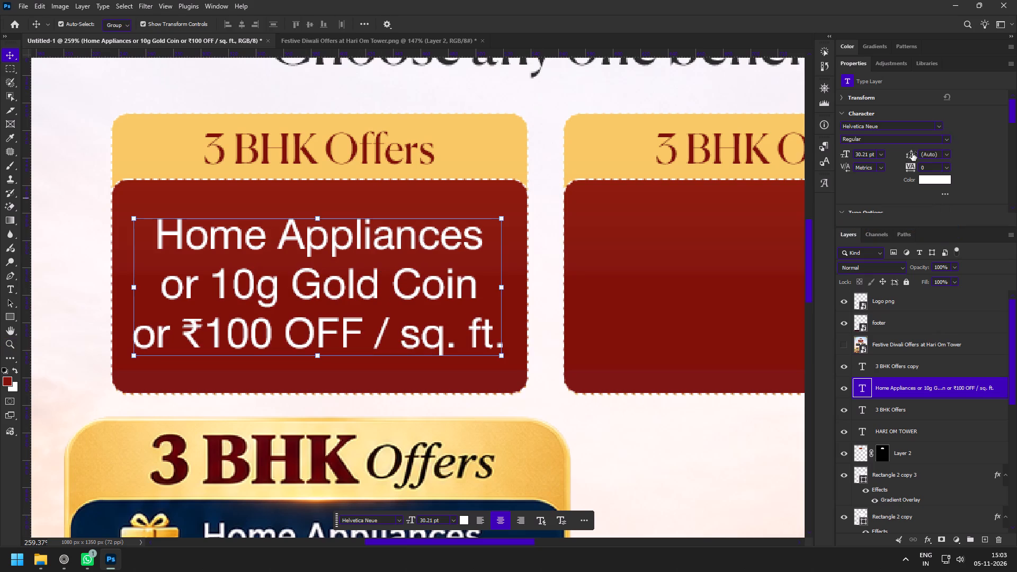
# Increase the first card's offer text leading to 51 pt and move the text up to fit inside the red box.
pyautogui.moveTo(912, 154); pyautogui.dragTo(918, 155)
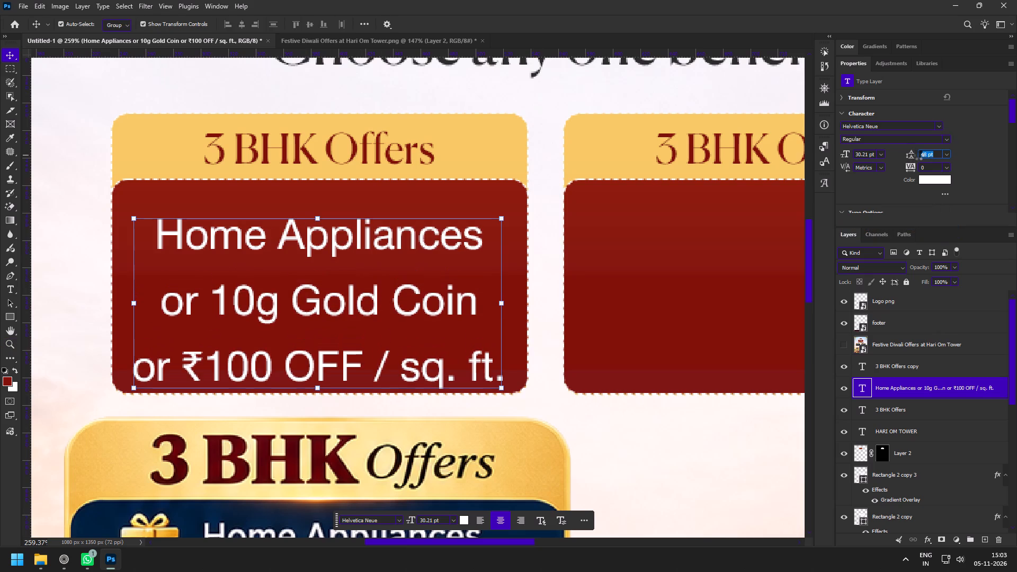
pyautogui.moveTo(918, 155); pyautogui.dragTo(917, 155)
pyautogui.keyDown('shift'); pyautogui.moveTo(417, 325); pyautogui.dragTo(418, 316); pyautogui.keyUp('shift')
pyautogui.click(914, 156)
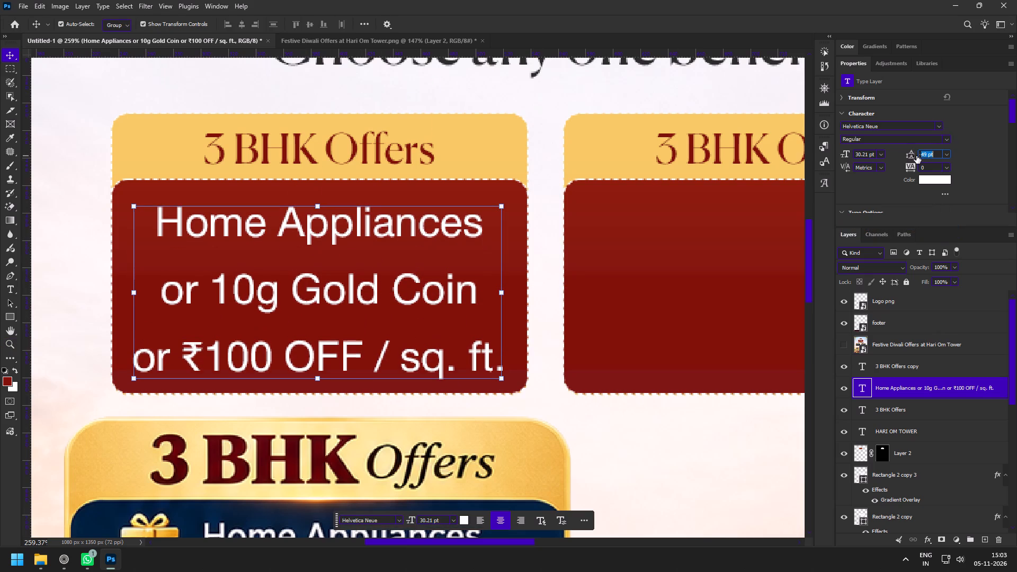
pyautogui.keyDown('shift'); pyautogui.moveTo(404, 298); pyautogui.dragTo(404, 290); pyautogui.keyUp('shift')
# Delete the pasted reference 3 BHK card below the first offer card.
pyautogui.press('z')
pyautogui.moveTo(403, 258); pyautogui.dragTo(362, 239)
pyautogui.press('space')
pyautogui.press('space')
pyautogui.press('space')
pyautogui.press('space')
pyautogui.press('space')
pyautogui.moveTo(446, 272); pyautogui.dragTo(395, 195)
pyautogui.press('v')
pyautogui.click(322, 323)
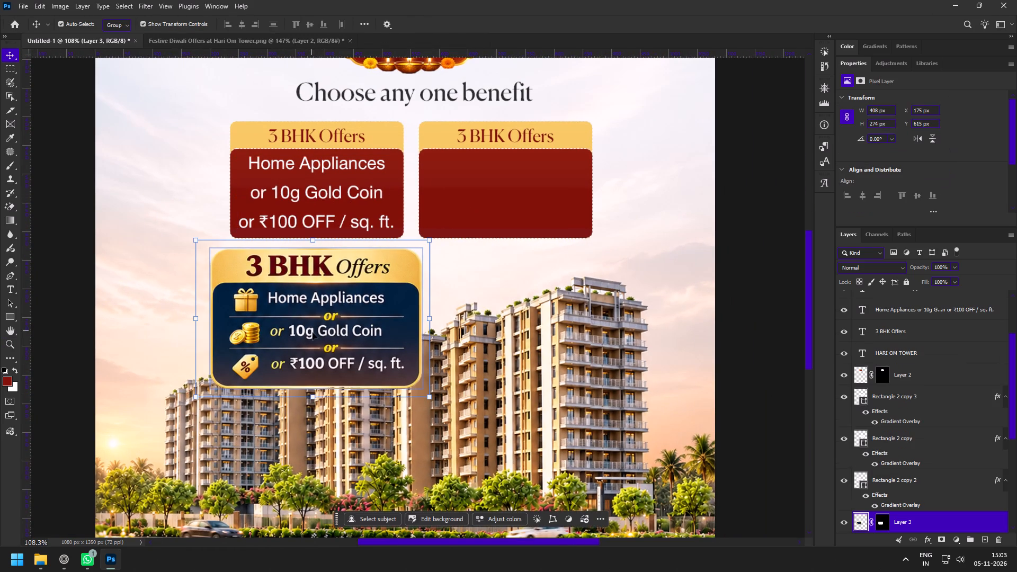
pyautogui.press('Delete')
# Examine the two offer cards' size and placement within the whole poster.
pyautogui.press('z')
pyautogui.moveTo(428, 271); pyautogui.dragTo(398, 260)
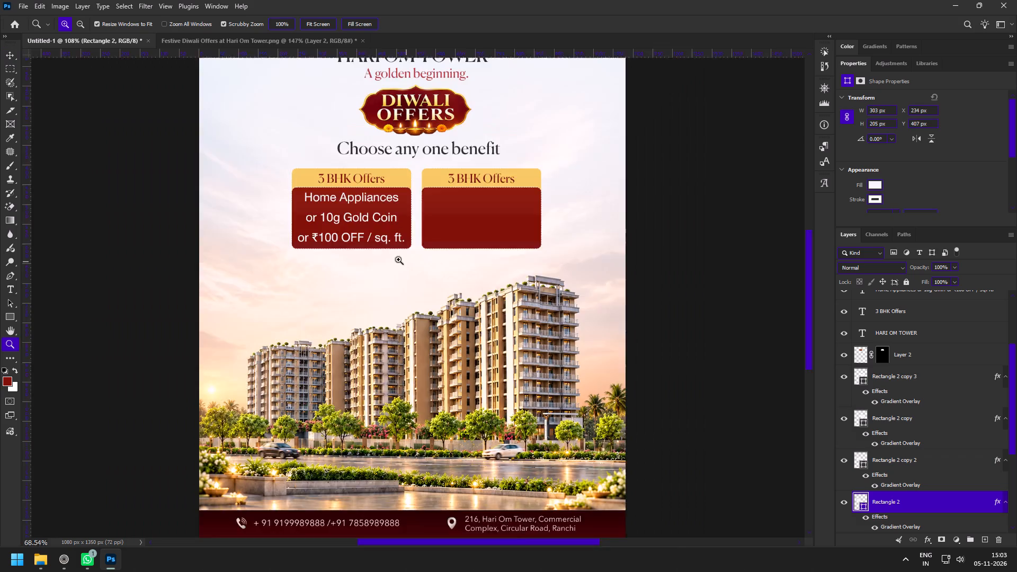
pyautogui.moveTo(398, 260); pyautogui.dragTo(394, 258)
pyautogui.moveTo(407, 187); pyautogui.dragTo(420, 207)
pyautogui.moveTo(407, 173); pyautogui.dragTo(424, 198)
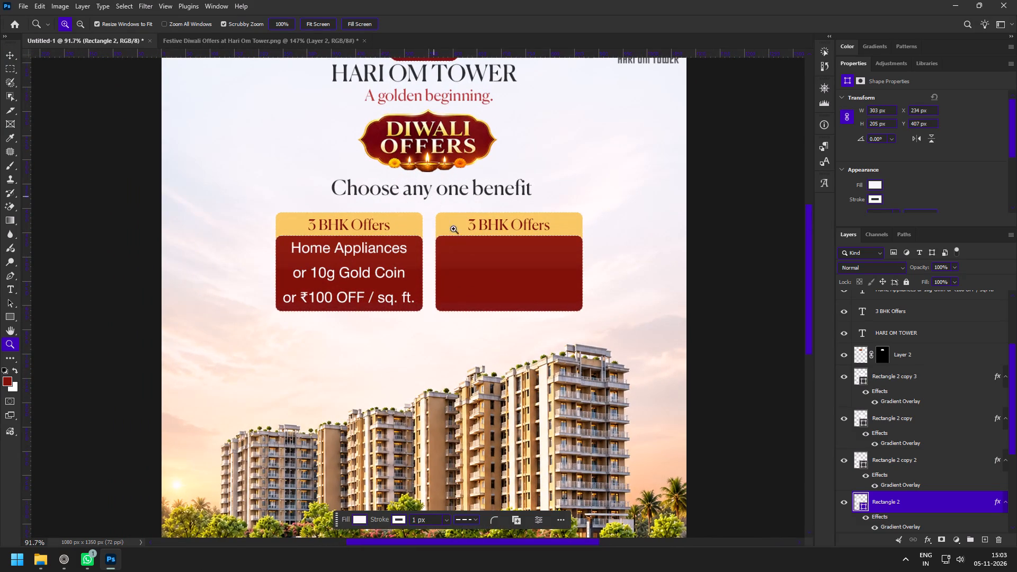
pyautogui.moveTo(459, 259); pyautogui.dragTo(441, 255)
pyautogui.moveTo(425, 252); pyautogui.dragTo(447, 266)
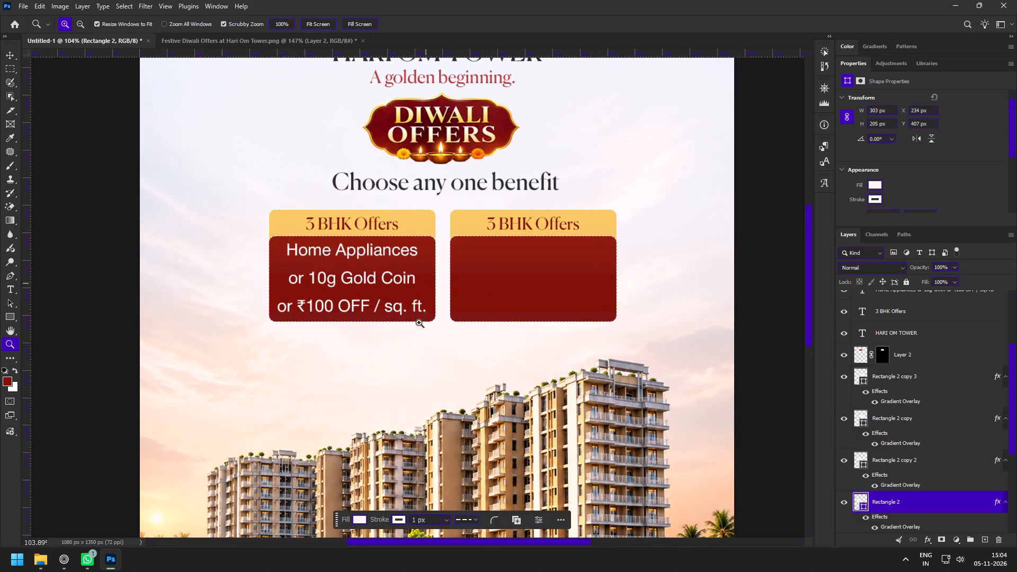
pyautogui.press('space')
pyautogui.press('space')
pyautogui.moveTo(461, 365); pyautogui.dragTo(457, 315)
pyautogui.moveTo(468, 332); pyautogui.dragTo(443, 311)
pyautogui.press('space')
pyautogui.press('space')
pyautogui.moveTo(463, 347); pyautogui.dragTo(450, 333)
pyautogui.moveTo(421, 152); pyautogui.dragTo(443, 198)
pyautogui.press('v')
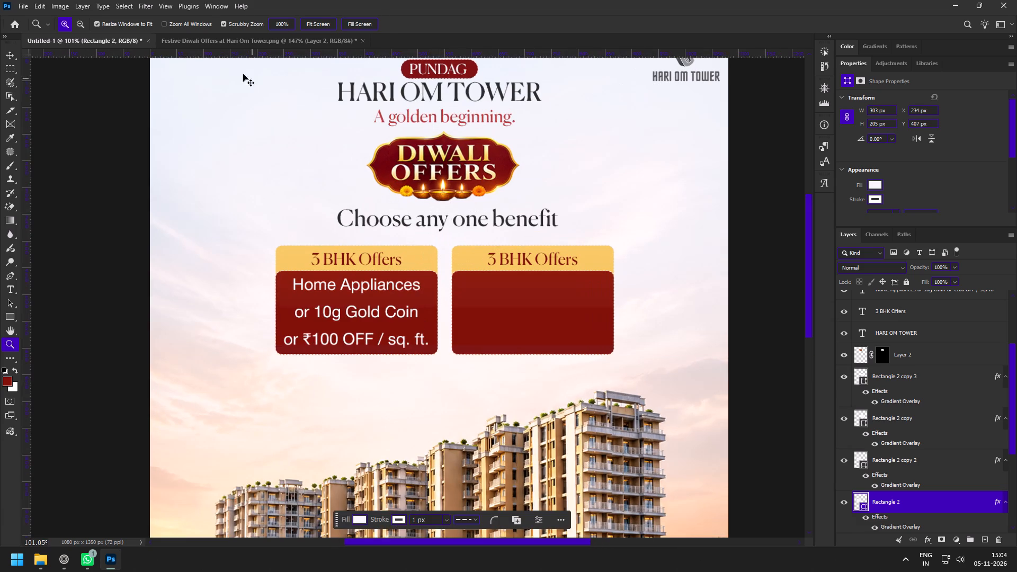
pyautogui.click(65, 567)
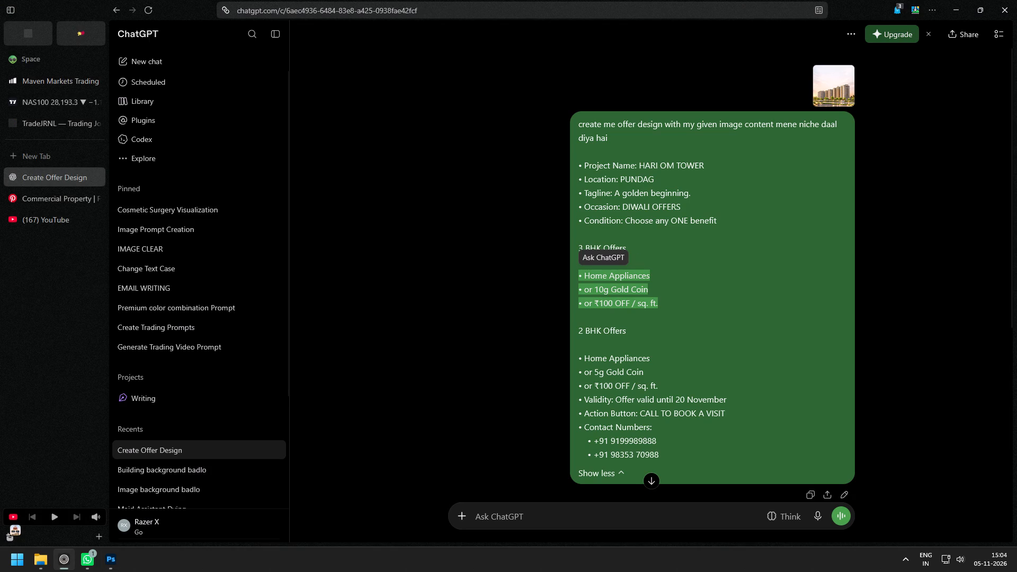
pyautogui.moveTo(626, 326); pyautogui.dragTo(558, 331)
pyautogui.hotkey('ctrl', 'c')
pyautogui.click(114, 562)
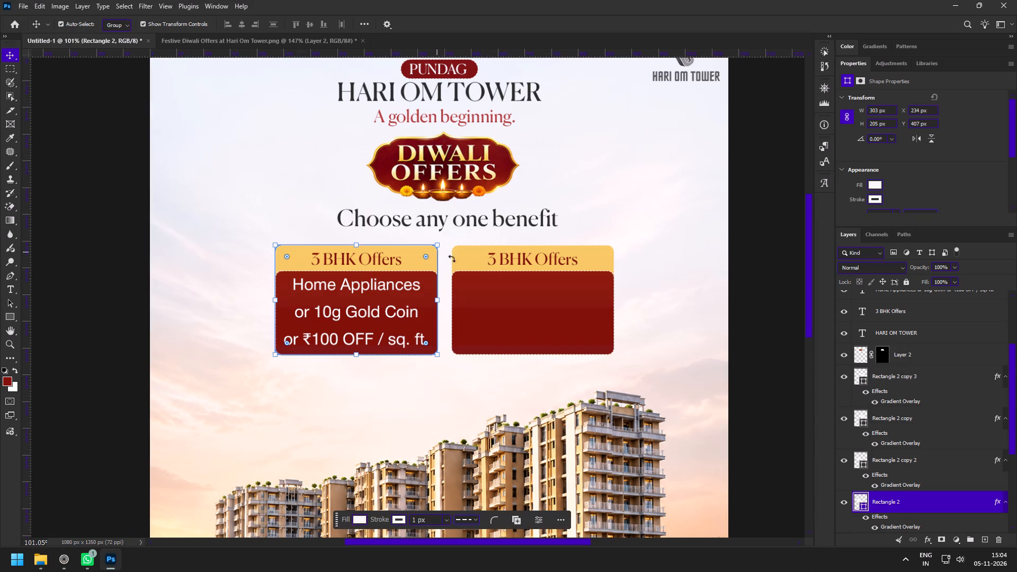
pyautogui.click(529, 264)
pyautogui.doubleClick(565, 261)
pyautogui.hotkey('ctrl', 'v')
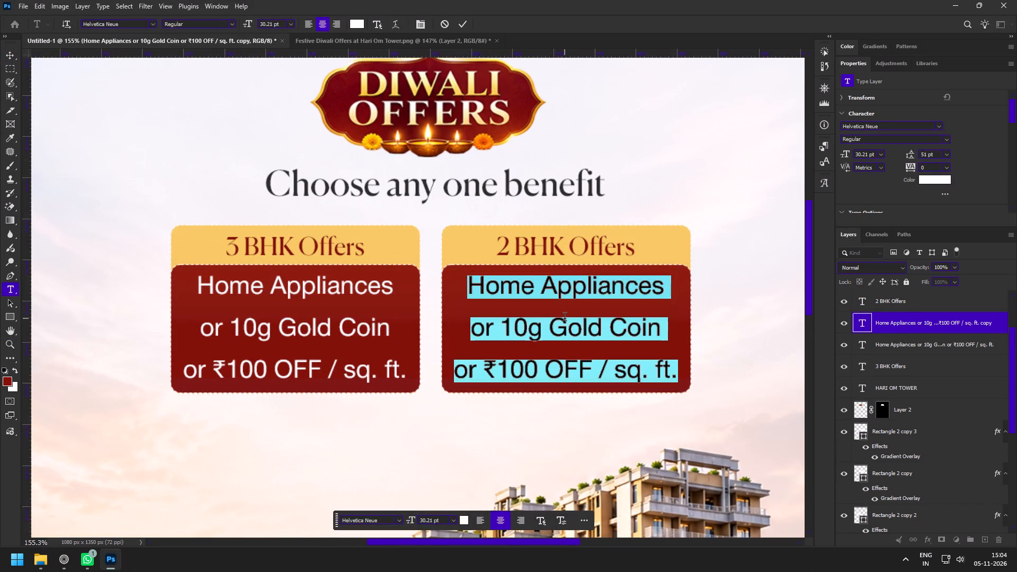
pyautogui.hotkey('ctrl', 'v')
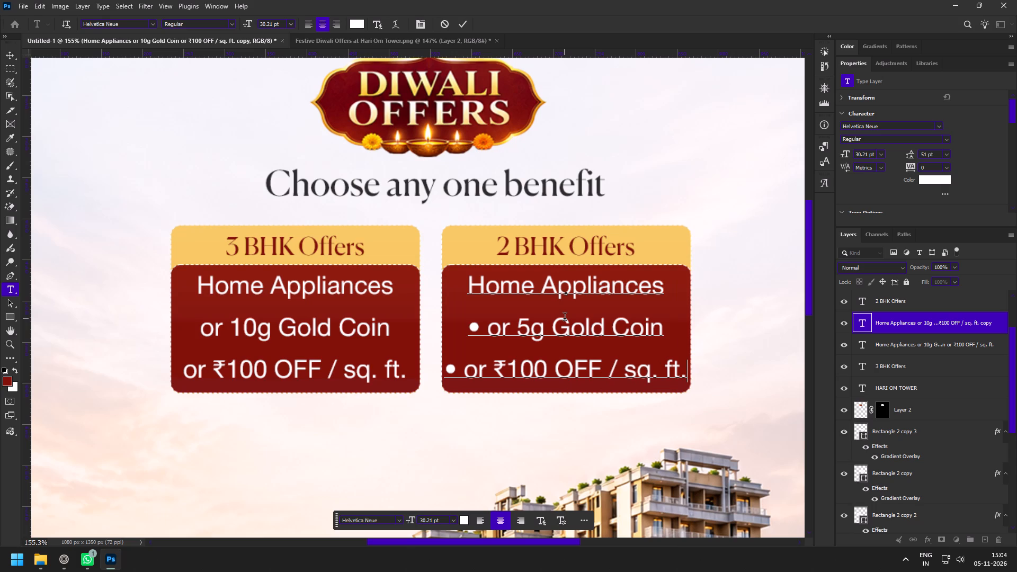
pyautogui.click(462, 21)
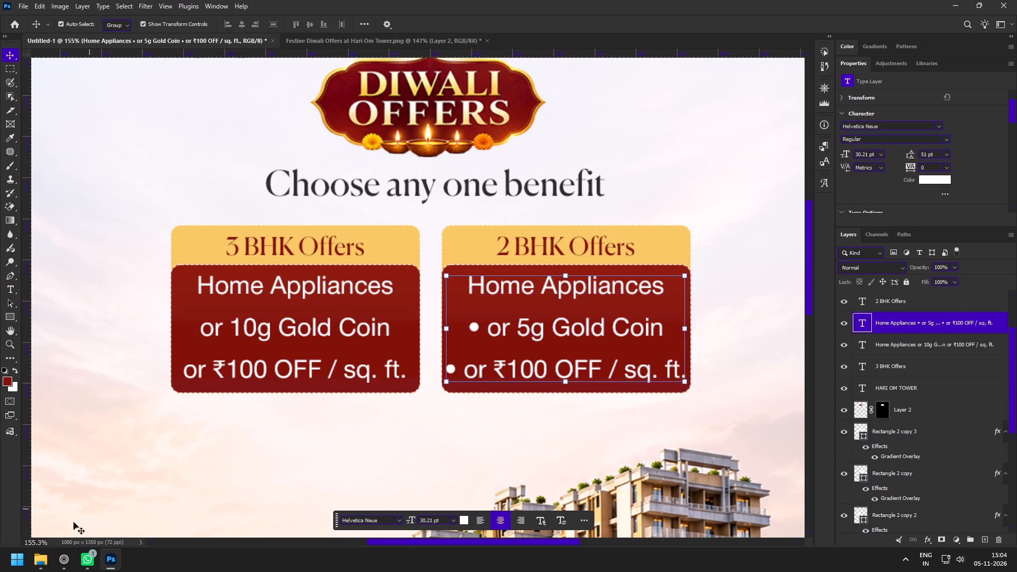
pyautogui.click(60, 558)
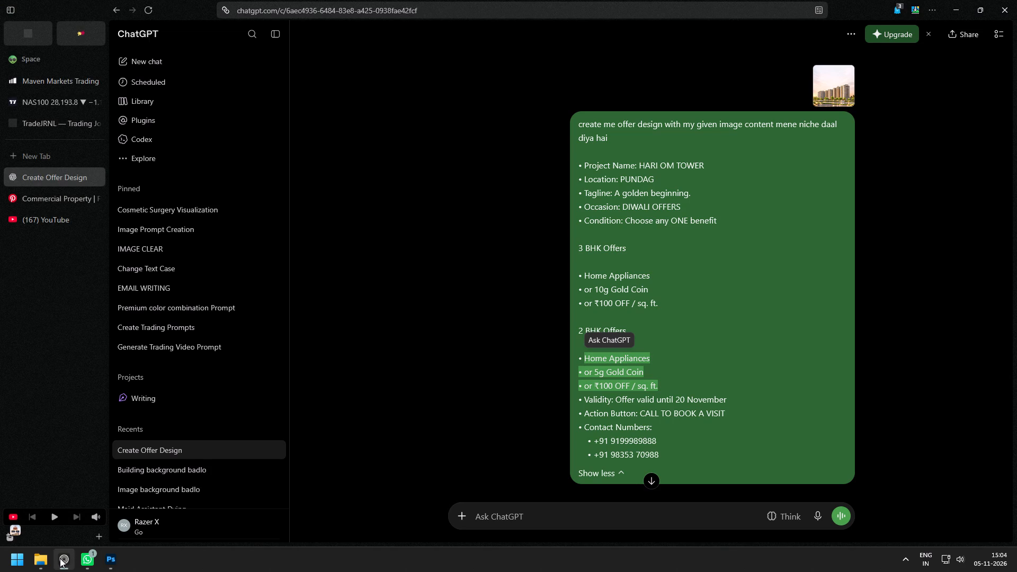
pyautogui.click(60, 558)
# Remove the bullets before "or ₹100 OFF / sq. ft." and "or 5g Gold Coin" in the 2 BHK card's offer text.
pyautogui.press('z')
pyautogui.moveTo(675, 309); pyautogui.dragTo(686, 328)
pyautogui.press('v')
pyautogui.doubleClick(459, 370)
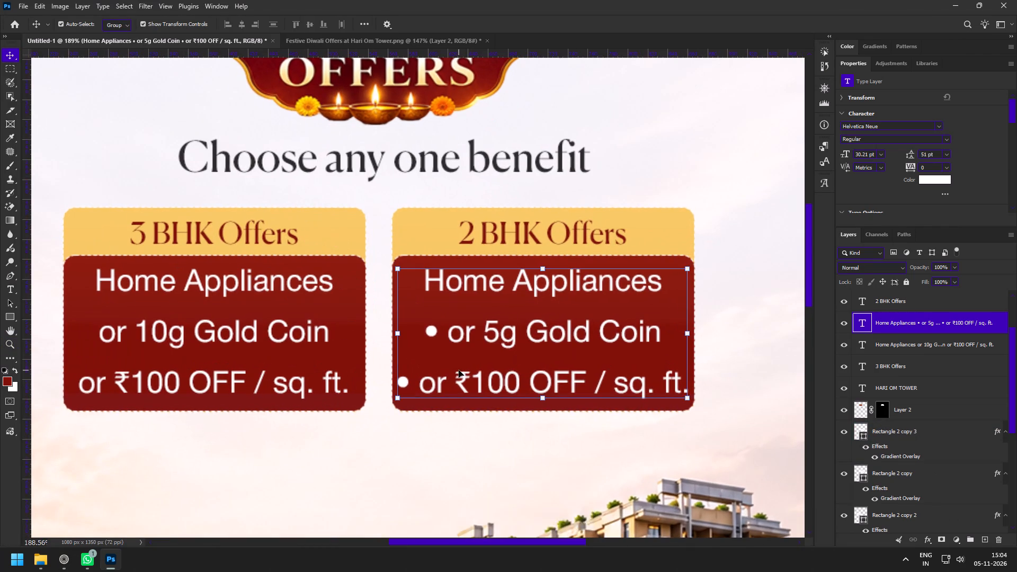
pyautogui.moveTo(421, 386); pyautogui.dragTo(380, 382)
pyautogui.press('BackSpace')
pyautogui.moveTo(449, 335); pyautogui.dragTo(392, 339)
pyautogui.press('BackSpace')
pyautogui.hotkey('ctrl', 'a')
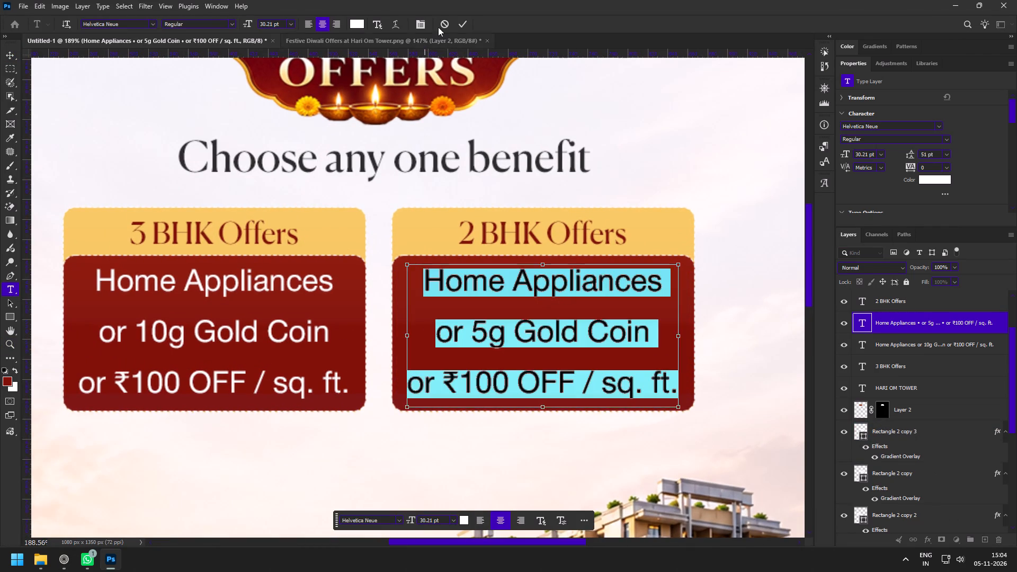
pyautogui.click(463, 22)
# Left-align the 2 BHK card's offer text and move it back inside the red box.
pyautogui.doubleClick(504, 334)
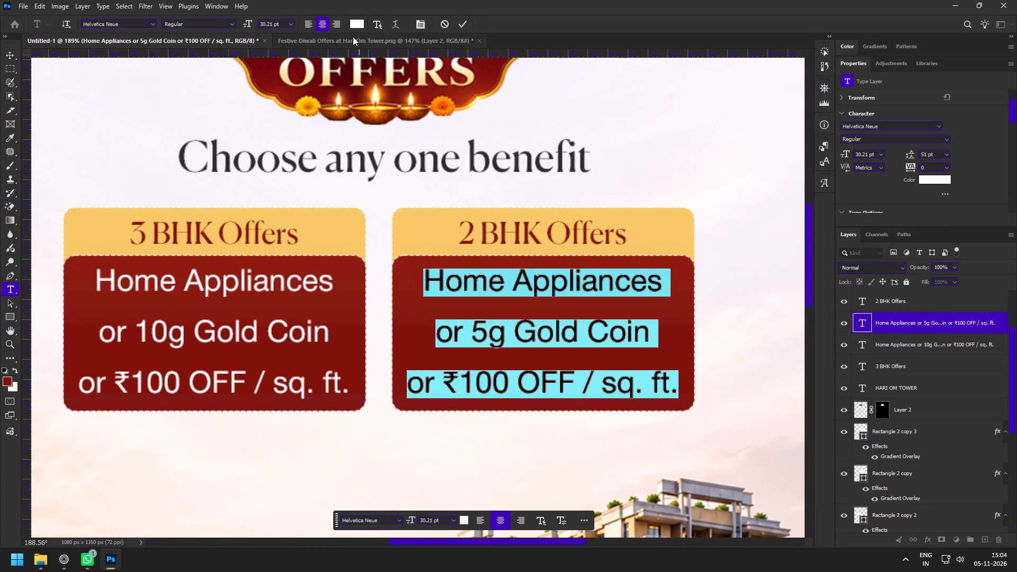
pyautogui.click(309, 20)
pyautogui.click(461, 23)
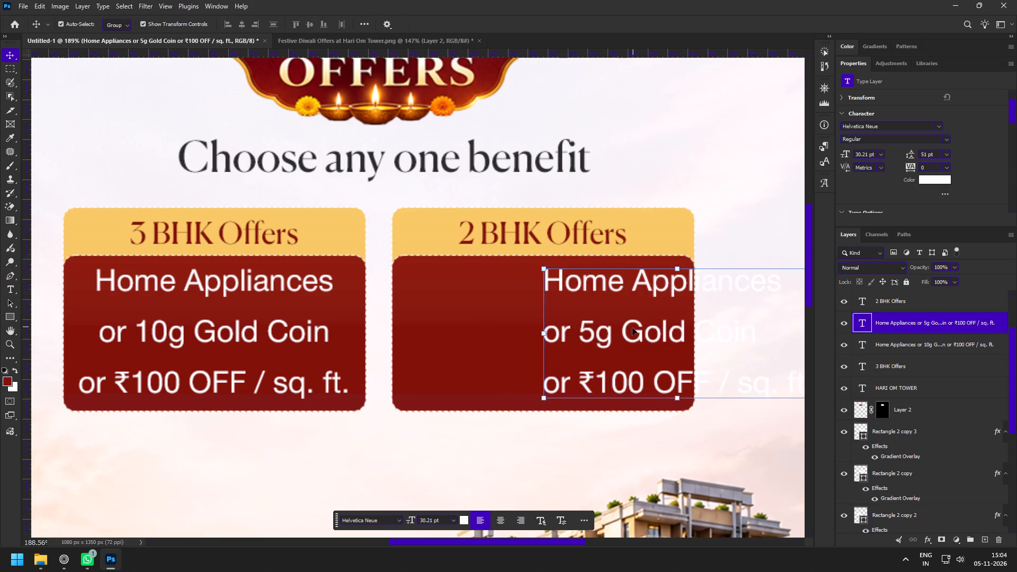
pyautogui.keyDown('shift'); pyautogui.moveTo(618, 336); pyautogui.dragTo(495, 322); pyautogui.keyUp('shift')
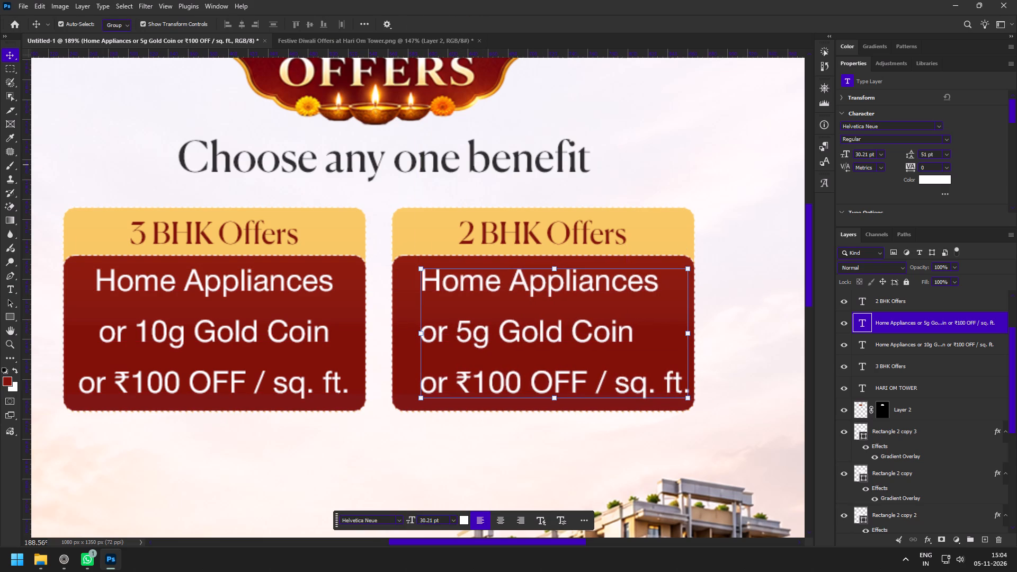
# Reduce the 2 BHK card's offer text to 24 pt and adjust its position in the red box.
pyautogui.click(846, 151)
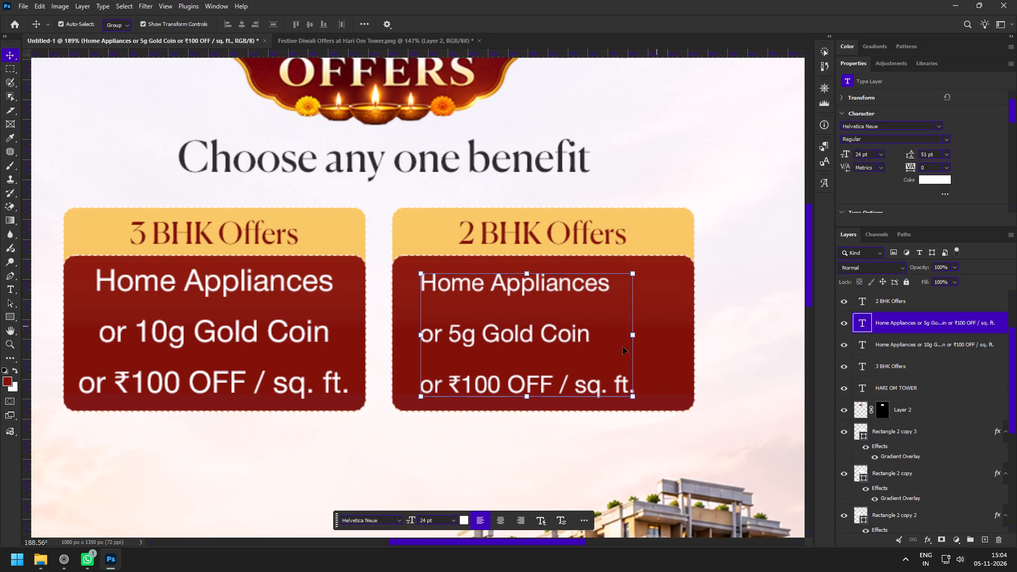
pyautogui.moveTo(560, 348); pyautogui.dragTo(565, 347)
pyautogui.moveTo(523, 347); pyautogui.dragTo(529, 347)
# Tighten the 2 BHK card's offer text leading to 37 pt.
pyautogui.press('z')
pyautogui.moveTo(534, 376); pyautogui.dragTo(485, 347)
pyautogui.press('space')
pyautogui.press('space')
pyautogui.press('space')
pyautogui.press('space')
pyautogui.moveTo(503, 375); pyautogui.dragTo(492, 237)
pyautogui.moveTo(512, 266); pyautogui.dragTo(524, 289)
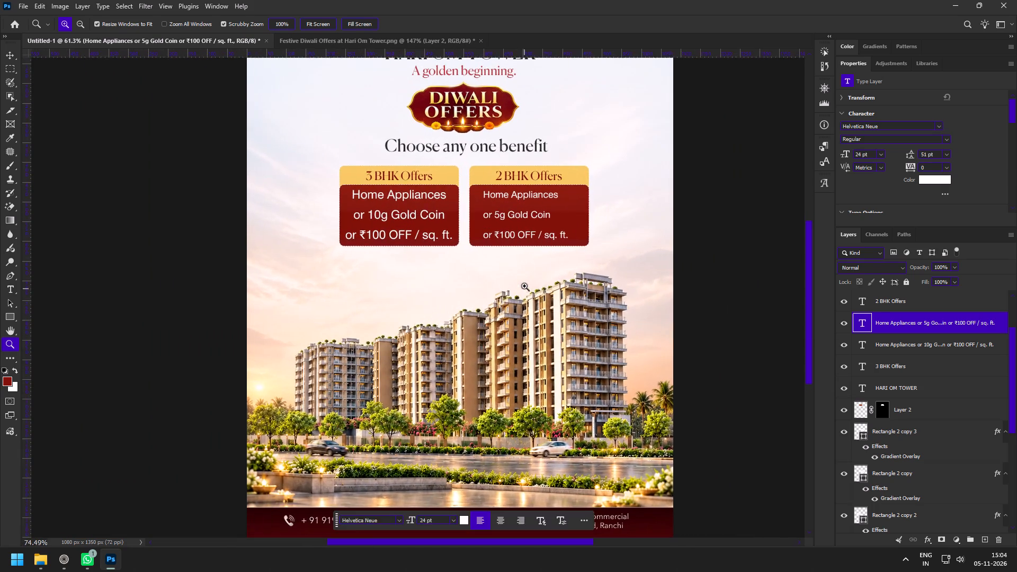
pyautogui.moveTo(528, 186); pyautogui.dragTo(556, 241)
pyautogui.moveTo(522, 184); pyautogui.dragTo(542, 220)
pyautogui.press('v')
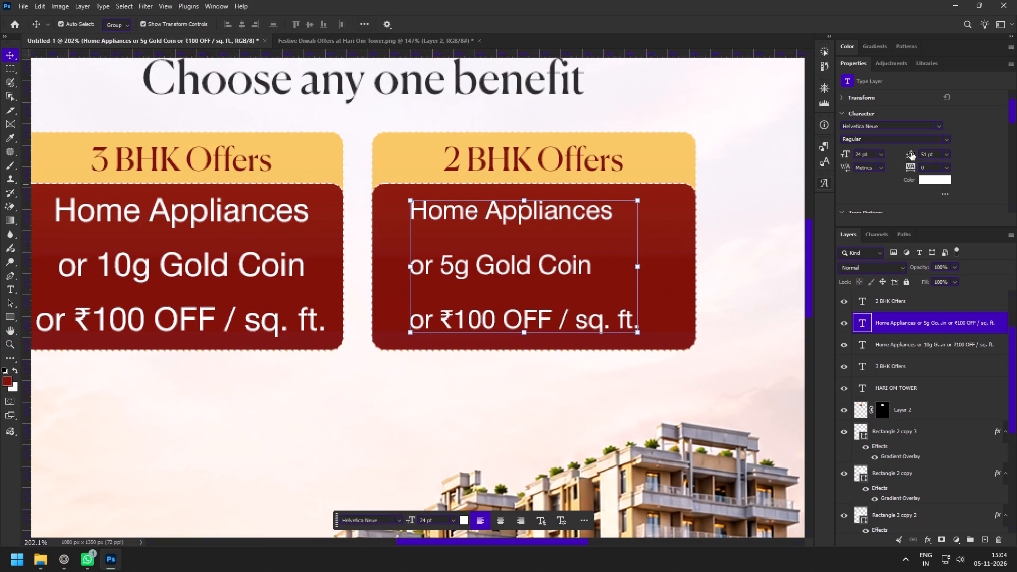
pyautogui.moveTo(911, 153); pyautogui.dragTo(903, 153)
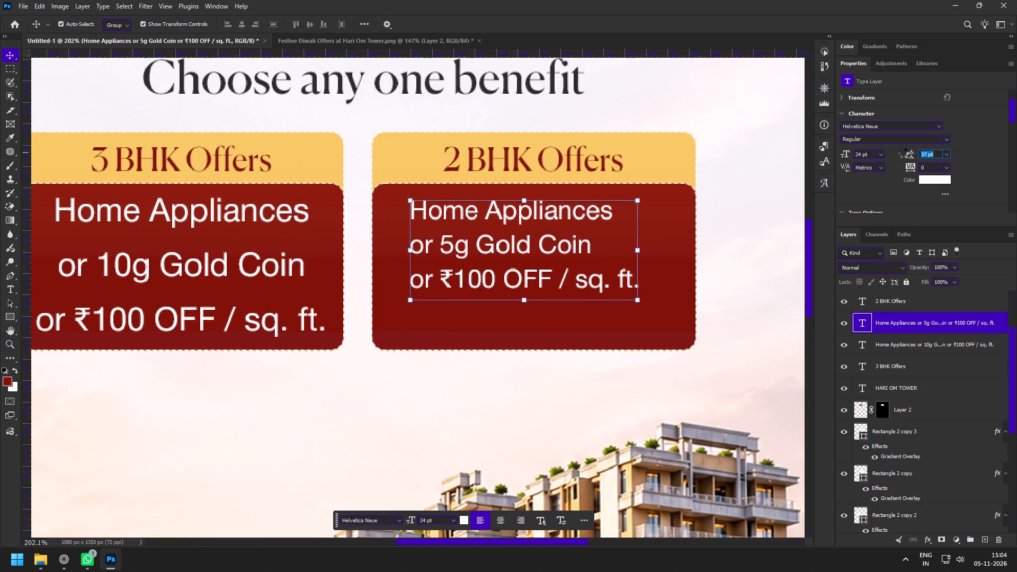
# Set the 2 BHK card's offer text leading to 34 pt.
pyautogui.moveTo(903, 153); pyautogui.dragTo(902, 153)
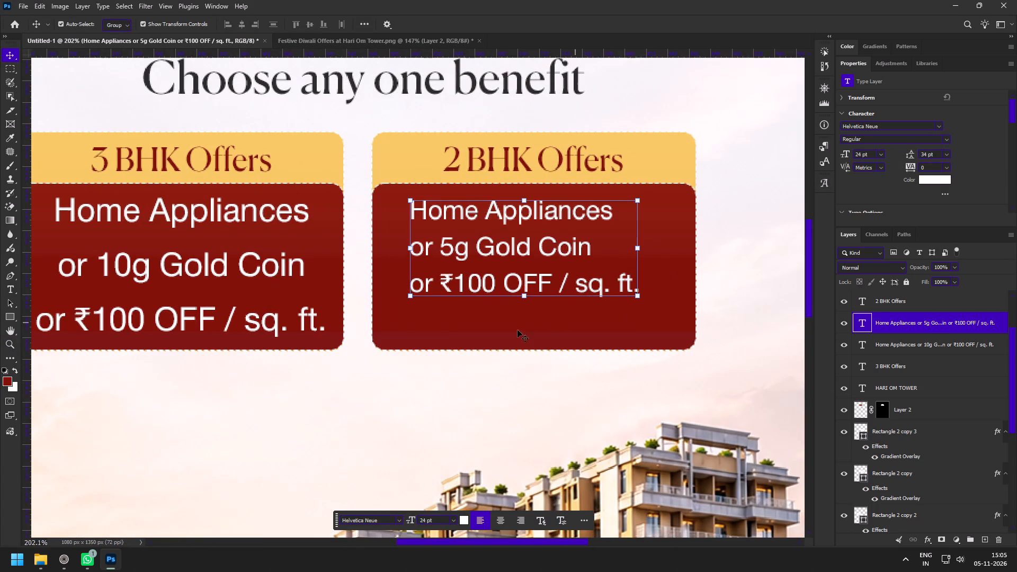
# Set the 3 BHK card's offer text to 24 pt with 34 pt leading.
pyautogui.click(188, 245)
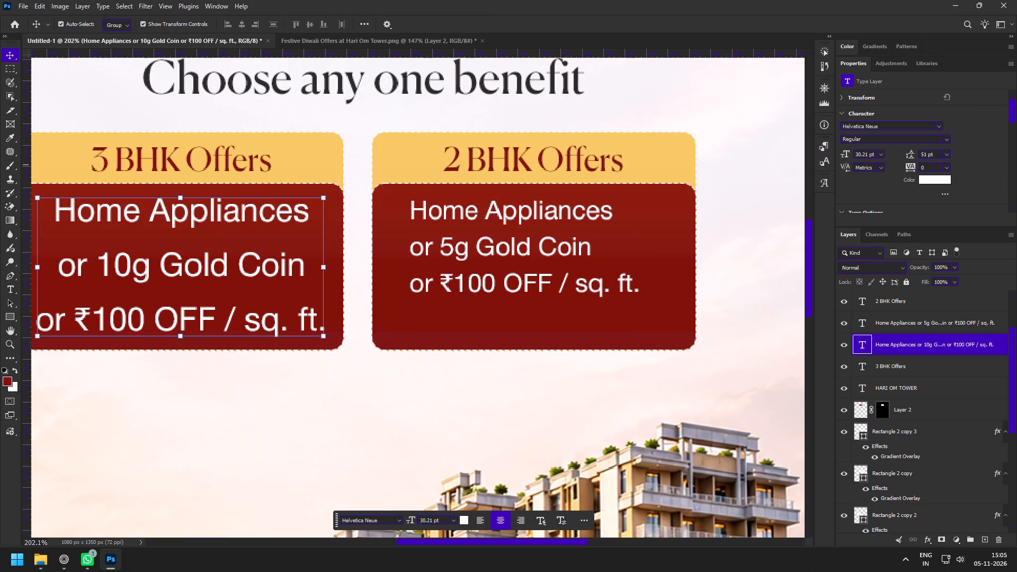
pyautogui.click(867, 151)
pyautogui.hotkey('ctrl', 'a')
pyautogui.write('24')
pyautogui.press('Return')
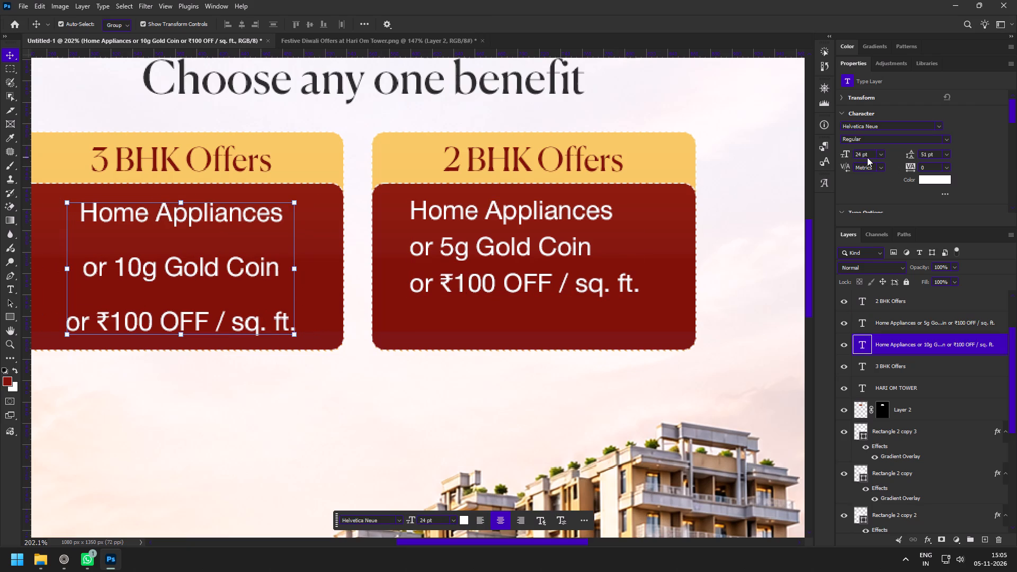
pyautogui.click(518, 240)
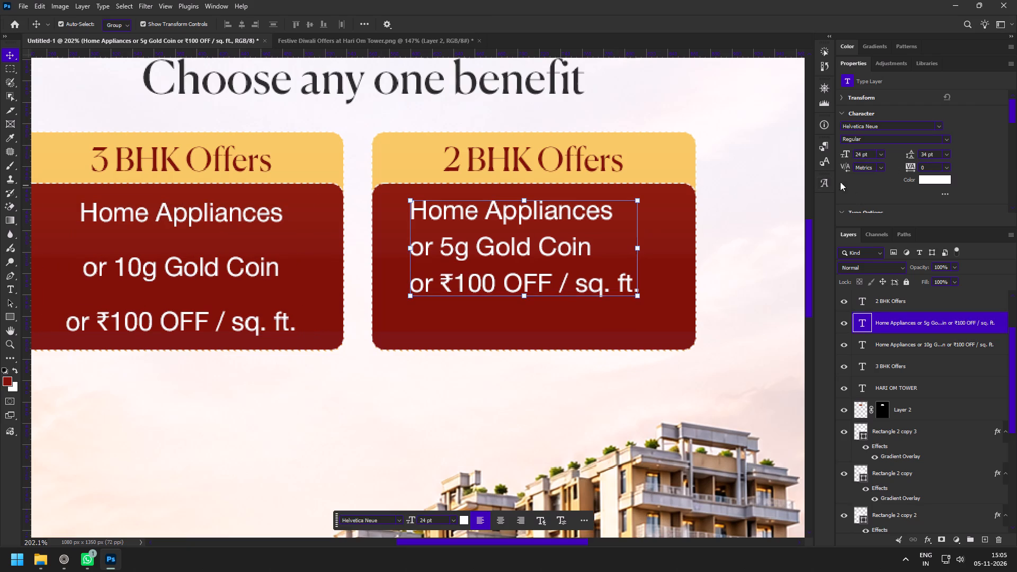
pyautogui.click(182, 254)
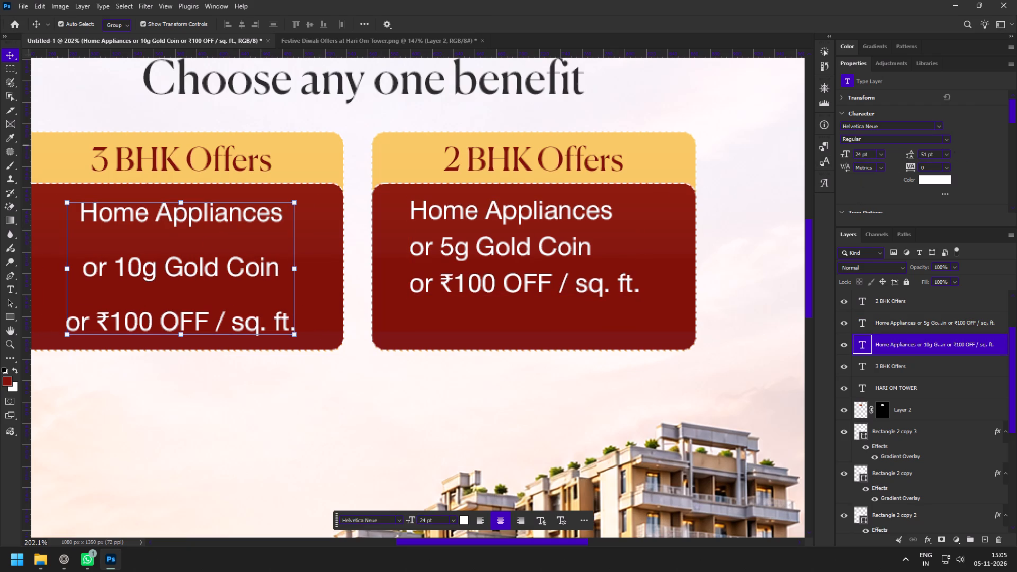
pyautogui.click(926, 157)
pyautogui.hotkey('ctrl', 'a')
pyautogui.write('34')
pyautogui.press('Return')
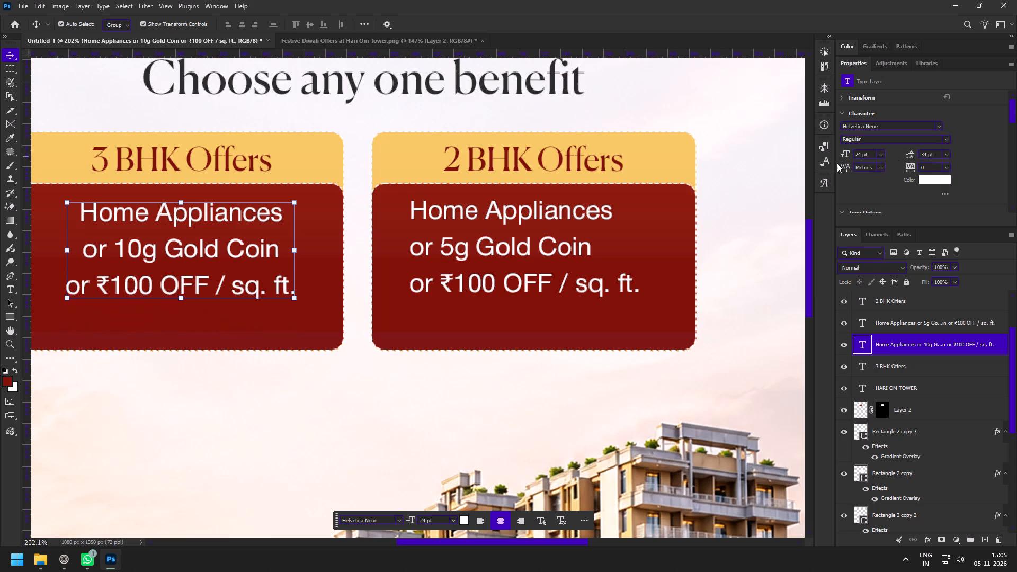
# Left-align the 3 BHK card's offer text and move it back inside the red box, leaving a left margin.
pyautogui.press('space')
pyautogui.press('space')
pyautogui.press('space')
pyautogui.press('space')
pyautogui.press('space')
pyautogui.press('space')
pyautogui.press('space')
pyautogui.press('space')
pyautogui.press('space')
pyautogui.press('space')
pyautogui.press('space')
pyautogui.moveTo(352, 216); pyautogui.dragTo(506, 212)
pyautogui.doubleClick(339, 241)
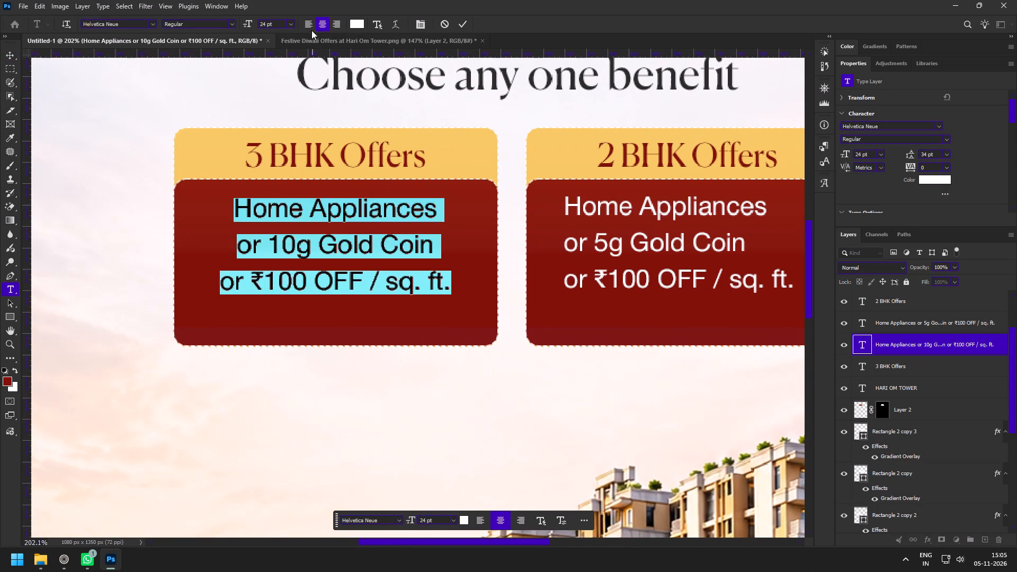
pyautogui.click(308, 26)
pyautogui.click(468, 23)
pyautogui.moveTo(405, 263); pyautogui.dragTo(325, 254)
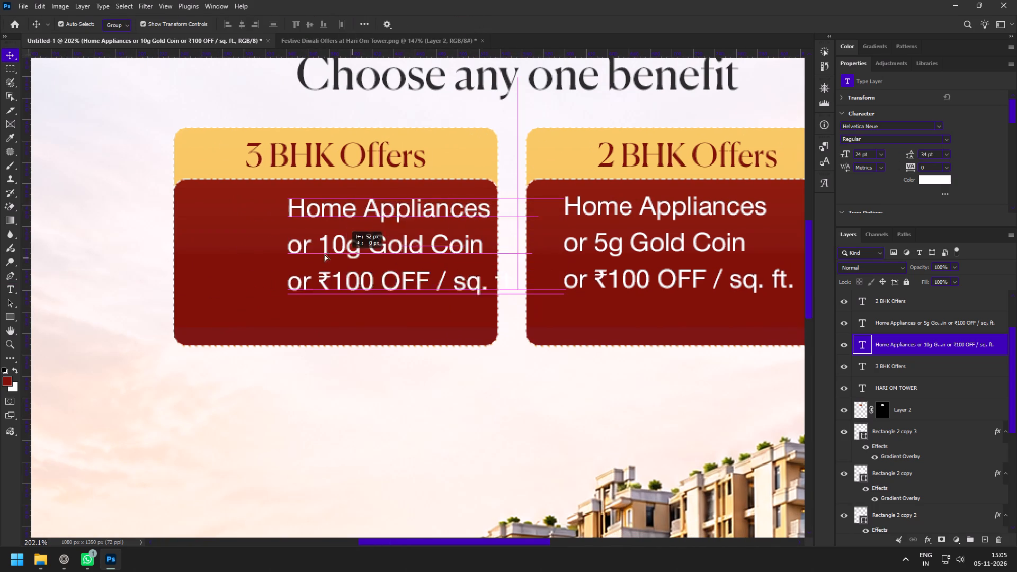
pyautogui.moveTo(325, 254); pyautogui.dragTo(283, 246)
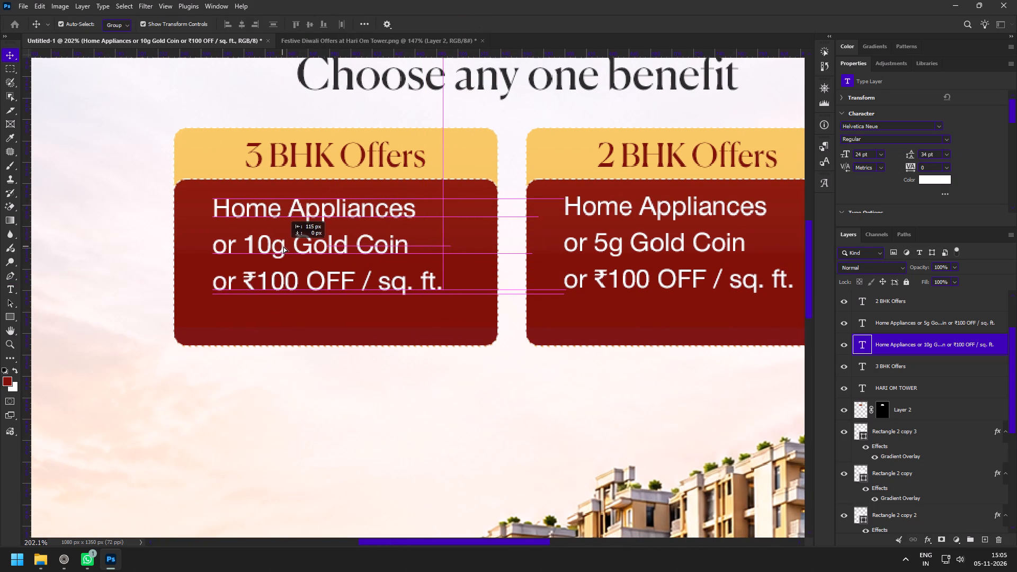
pyautogui.moveTo(283, 246); pyautogui.dragTo(284, 246)
# Shorten both cards' red boxes together from the bottom edge to a height of about 123 px.
pyautogui.click(350, 328)
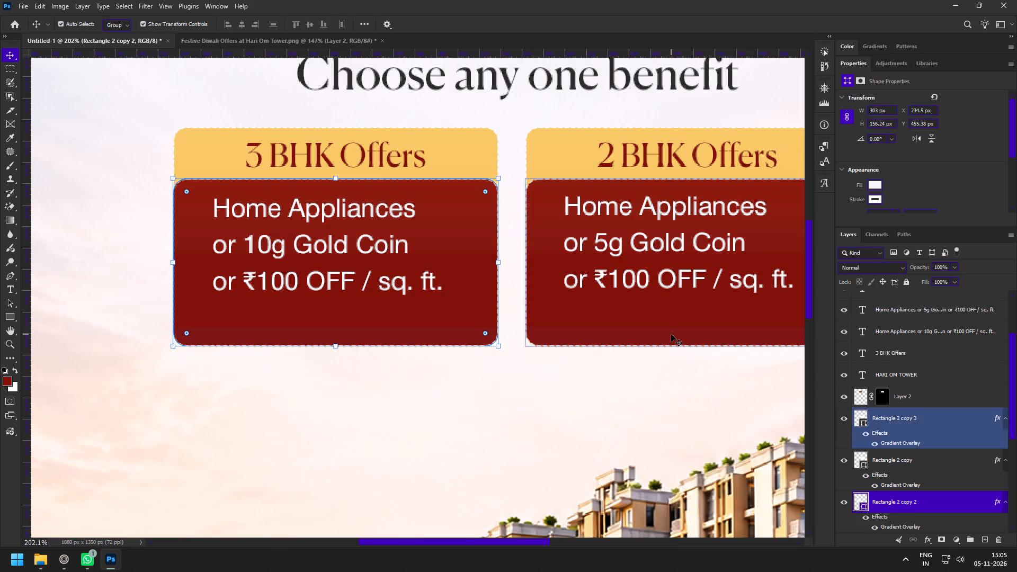
pyautogui.keyDown('shift'); pyautogui.click(671, 334); pyautogui.keyUp('shift')
pyautogui.keyDown('shift'); pyautogui.moveTo(506, 347); pyautogui.dragTo(502, 316); pyautogui.keyUp('shift')
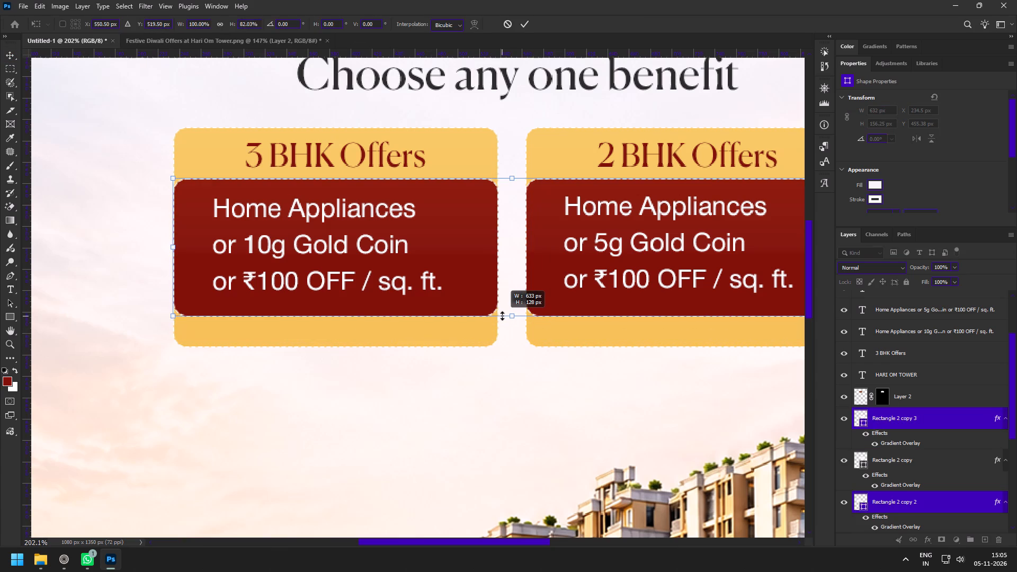
pyautogui.keyDown('shift'); pyautogui.moveTo(502, 316); pyautogui.dragTo(502, 311); pyautogui.keyUp('shift')
pyautogui.click(528, 33)
pyautogui.click(526, 29)
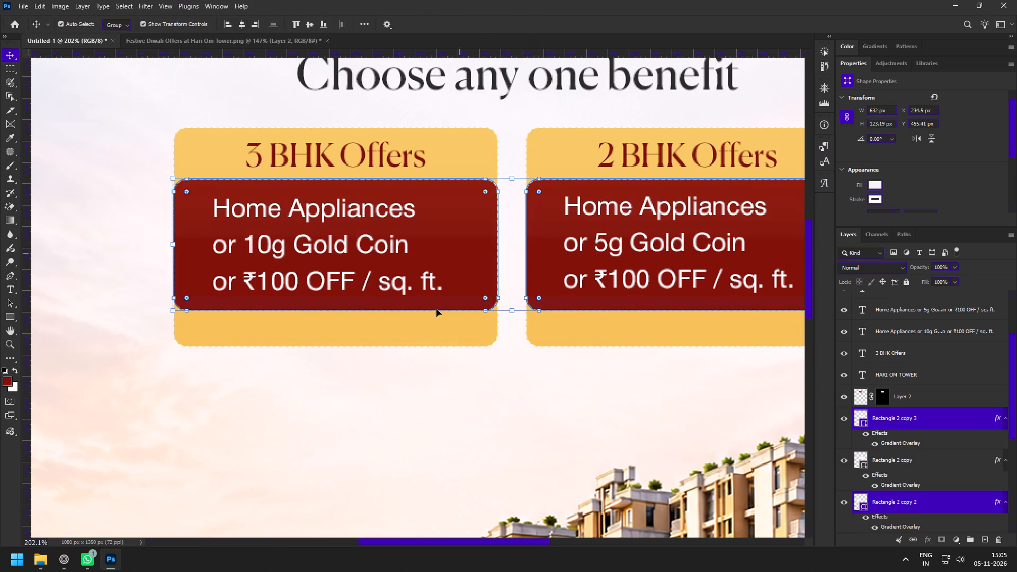
# Shorten both gold card backgrounds together to about 171 px high so they end level with the red boxes.
pyautogui.click(416, 336)
pyautogui.keyDown('shift'); pyautogui.click(631, 337); pyautogui.keyUp('shift')
pyautogui.moveTo(511, 348); pyautogui.dragTo(511, 343)
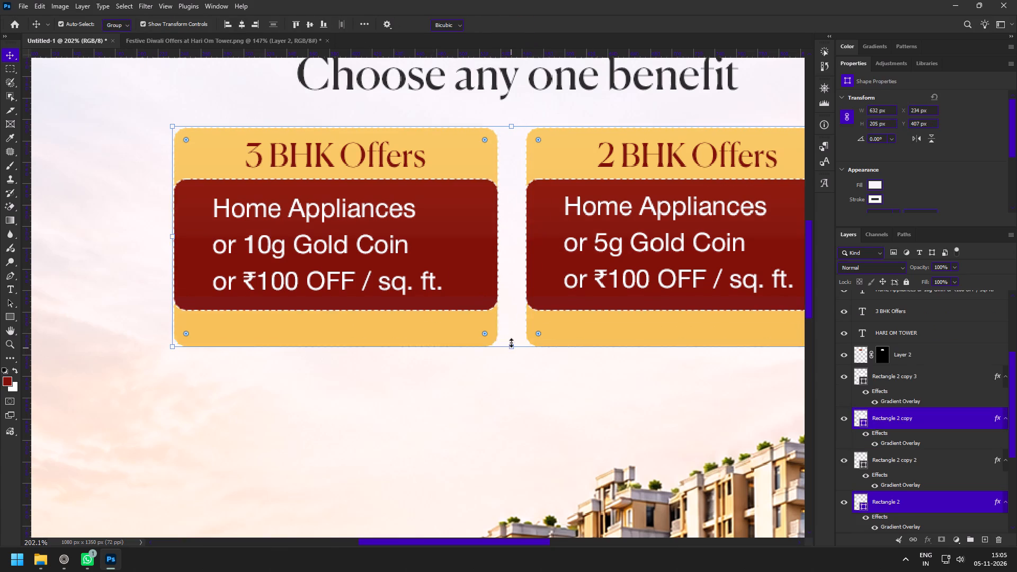
pyautogui.moveTo(511, 343); pyautogui.dragTo(511, 311)
pyautogui.click(527, 24)
# Search Pinterest in the browser for "right png" and copy the image of the solid black circle with a white check mark.
pyautogui.press('z')
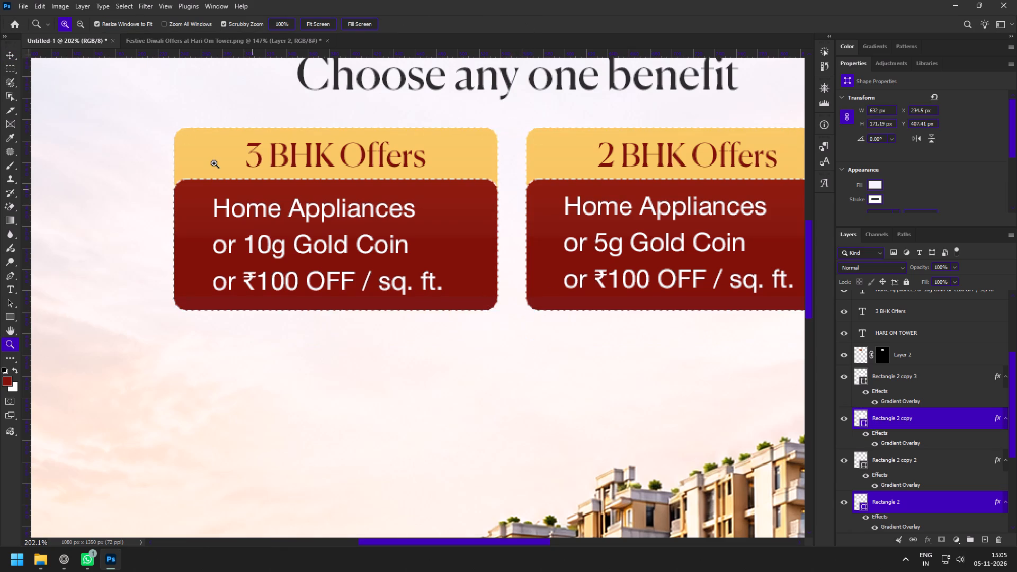
pyautogui.moveTo(214, 164); pyautogui.dragTo(228, 181)
pyautogui.click(66, 571)
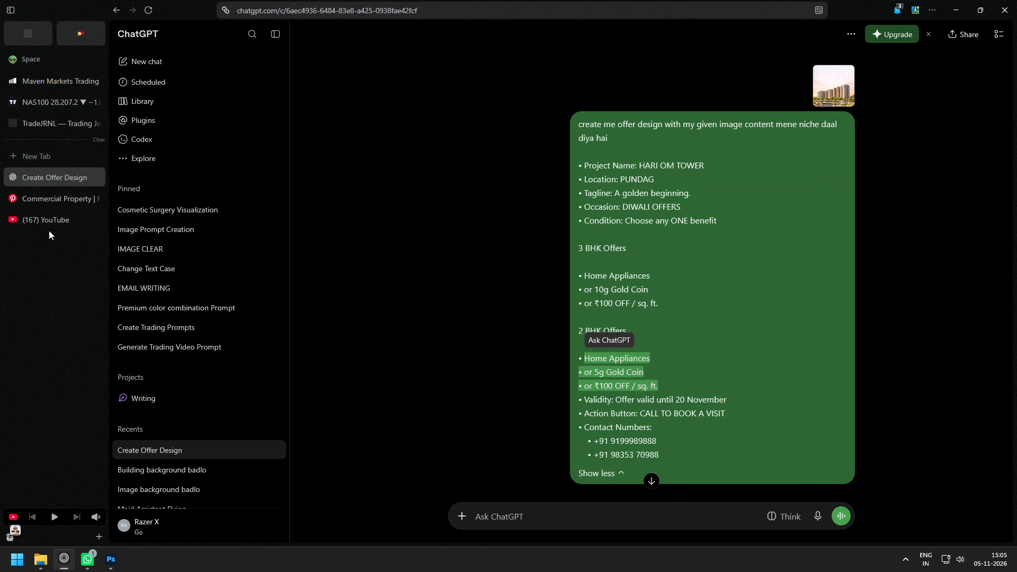
pyautogui.click(46, 201)
pyautogui.click(326, 47)
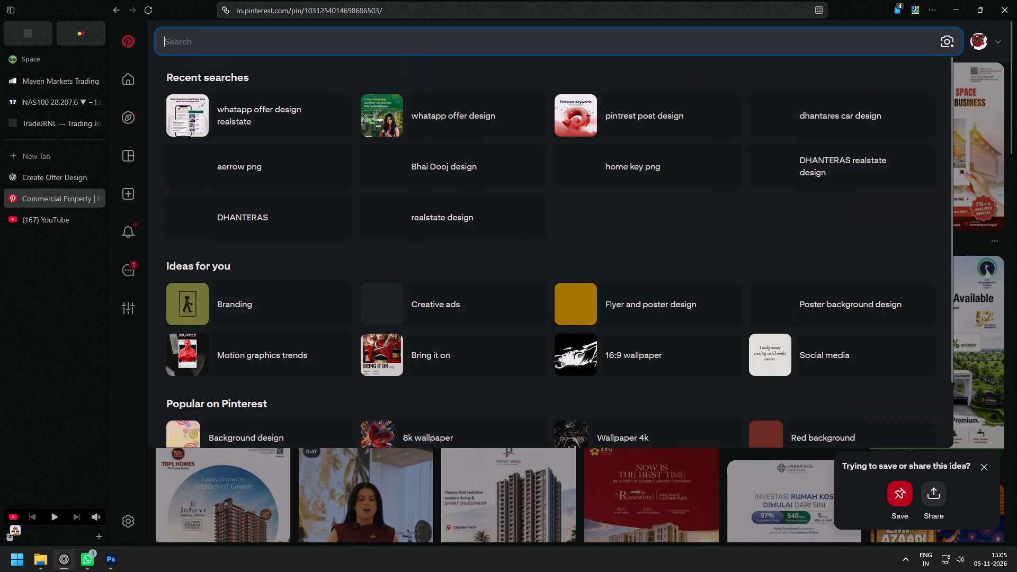
pyautogui.write('right png')
pyautogui.press('space')
pyautogui.press('Return')
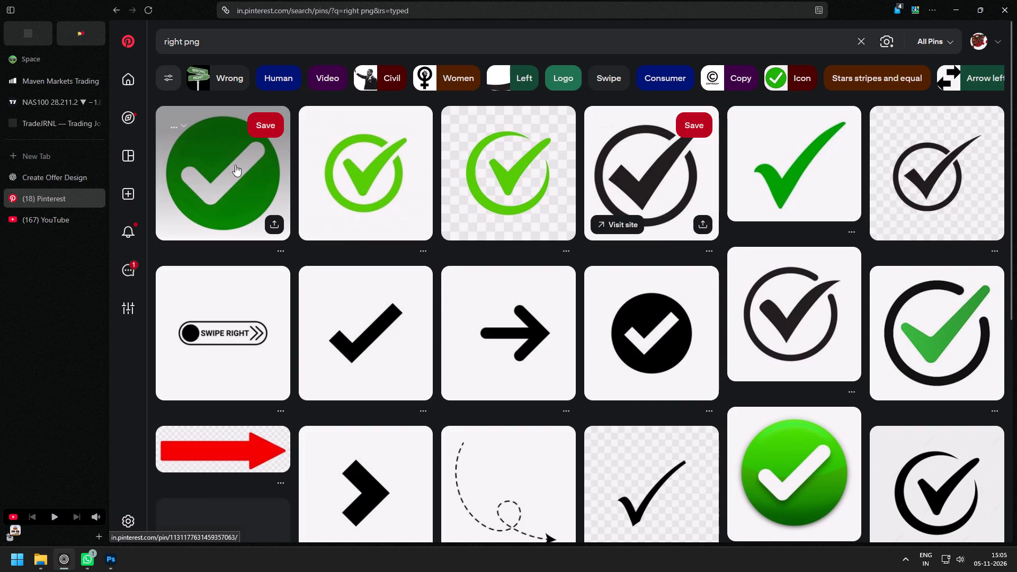
pyautogui.click(675, 344)
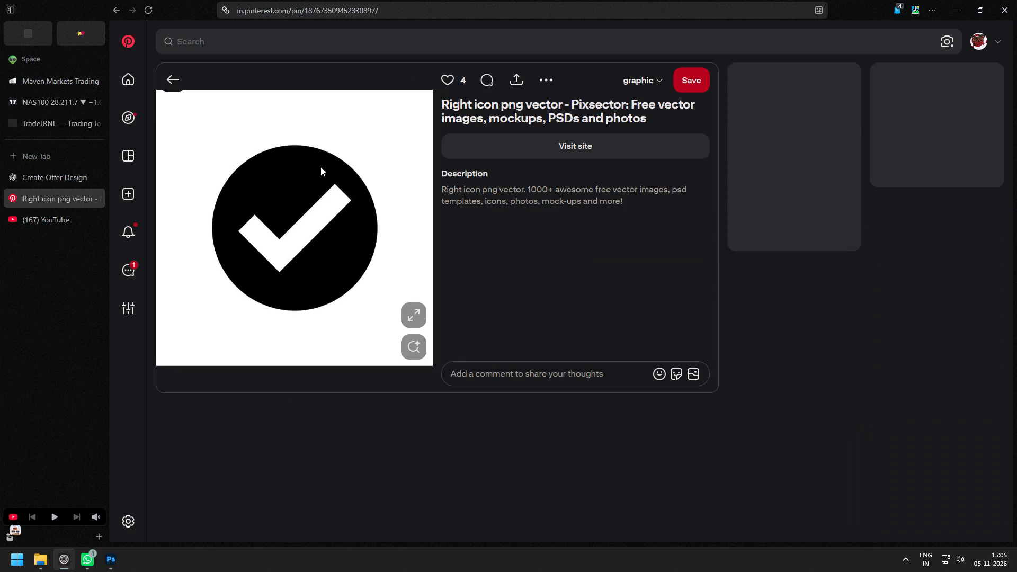
pyautogui.rightClick(291, 155)
pyautogui.click(317, 196)
# Paste the check-mark image into the Photoshop poster and erase its white background and white tick area.
pyautogui.click(107, 567)
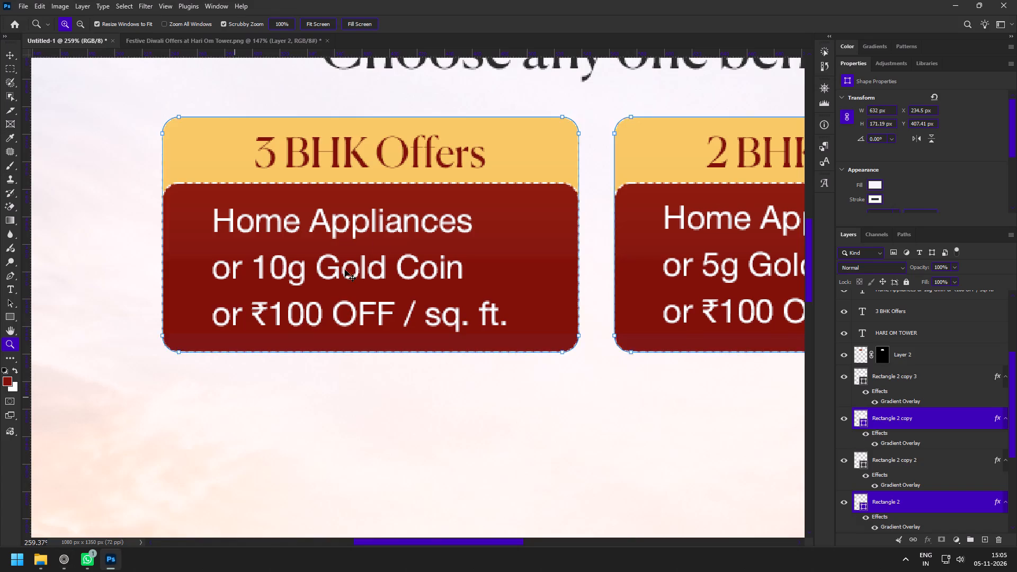
pyautogui.hotkey('ctrl', 'v')
pyautogui.press('e')
pyautogui.click(531, 233)
pyautogui.click(659, 104)
# Convert the check-mark icon to a smart object and scale it down to about 27 px square.
pyautogui.press('v')
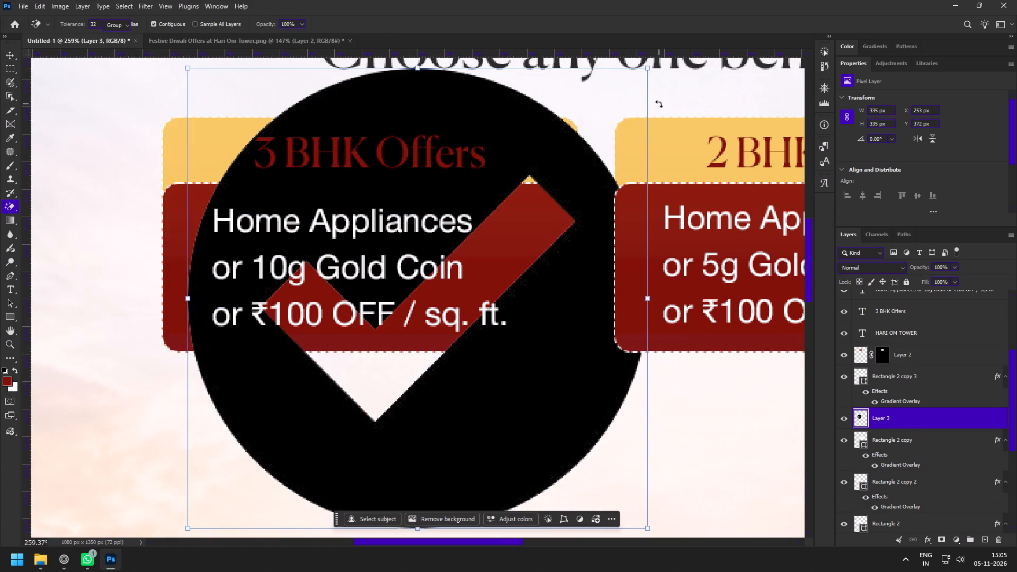
pyautogui.press('F8')
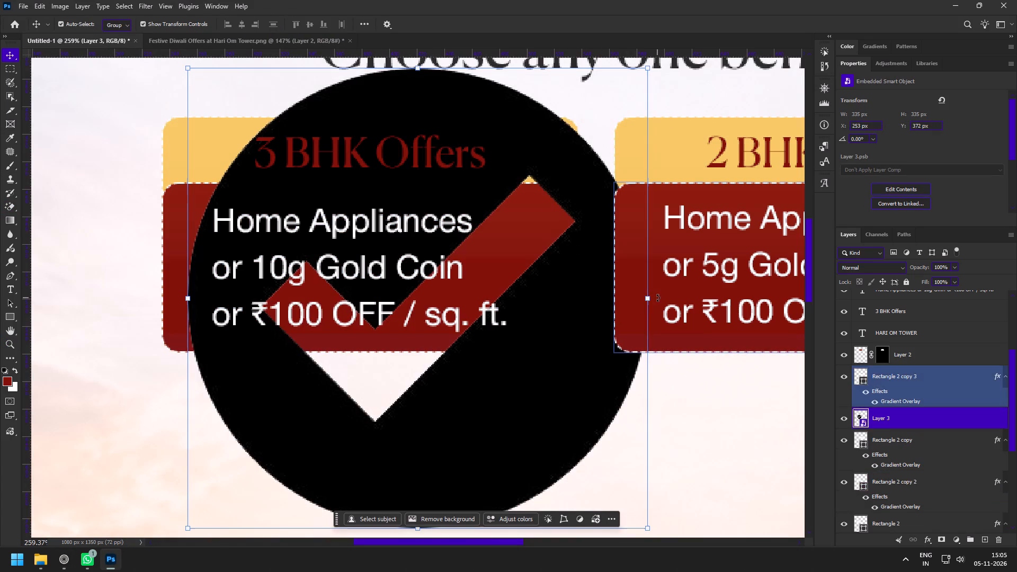
pyautogui.moveTo(653, 298); pyautogui.dragTo(229, 264)
pyautogui.click(526, 24)
# Turn the check-mark icon white with a Hue/Saturation adjustment at Lightness 100.
pyautogui.hotkey('ctrl', 'u')
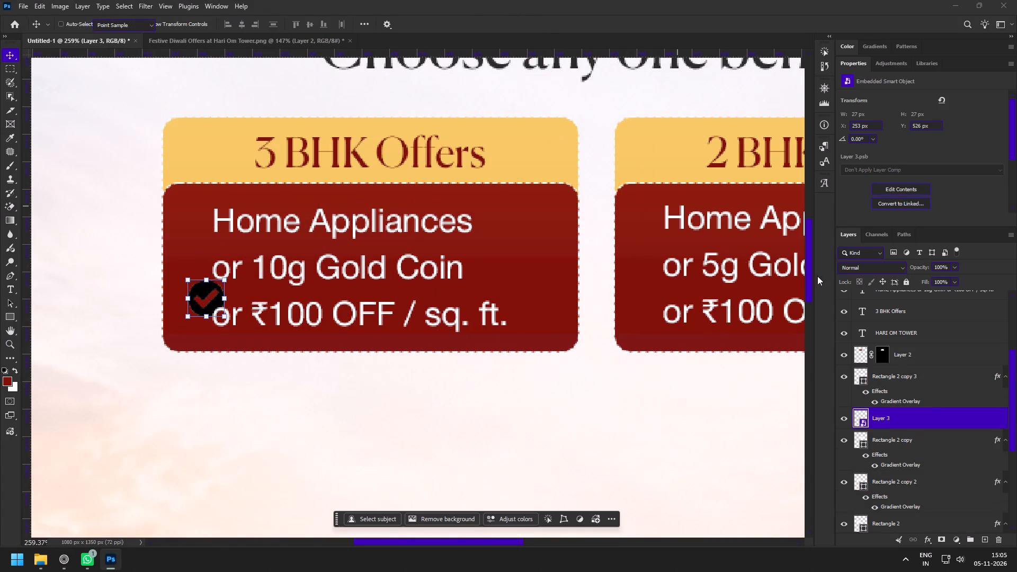
pyautogui.moveTo(607, 356); pyautogui.dragTo(701, 355)
pyautogui.click(712, 239)
pyautogui.click(704, 247)
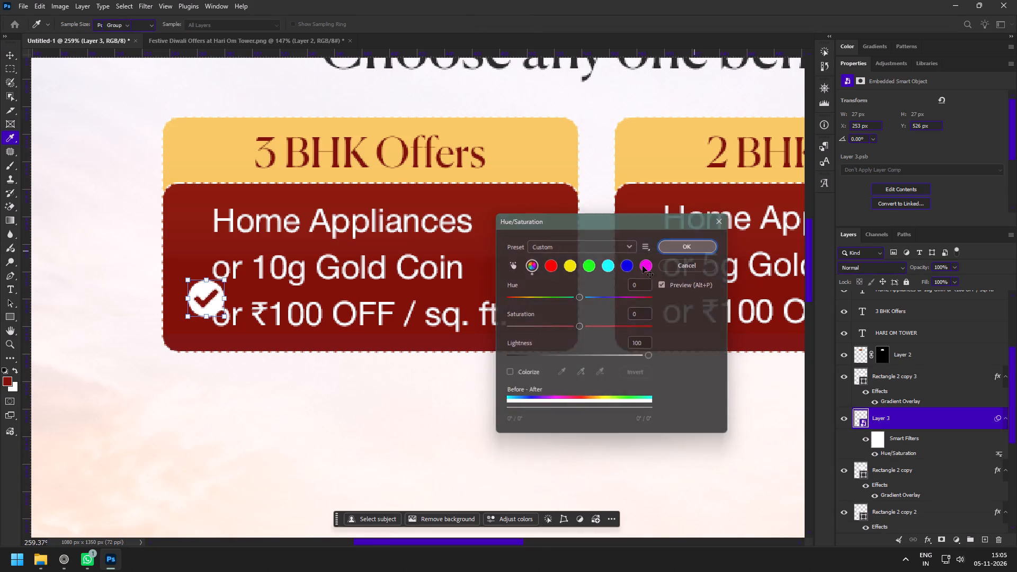
# Position the white check-mark icon in the 3 BHK card beside the "Home Appliances" line.
pyautogui.press('z')
pyautogui.moveTo(195, 283); pyautogui.dragTo(226, 317)
pyautogui.press('v')
pyautogui.moveTo(217, 295); pyautogui.dragTo(179, 149)
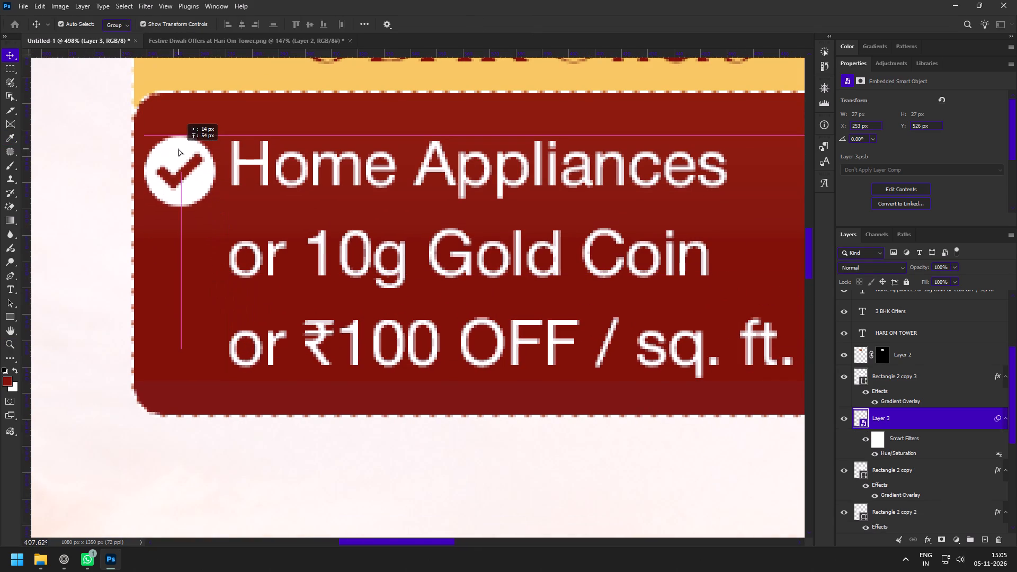
pyautogui.moveTo(179, 149); pyautogui.dragTo(181, 145)
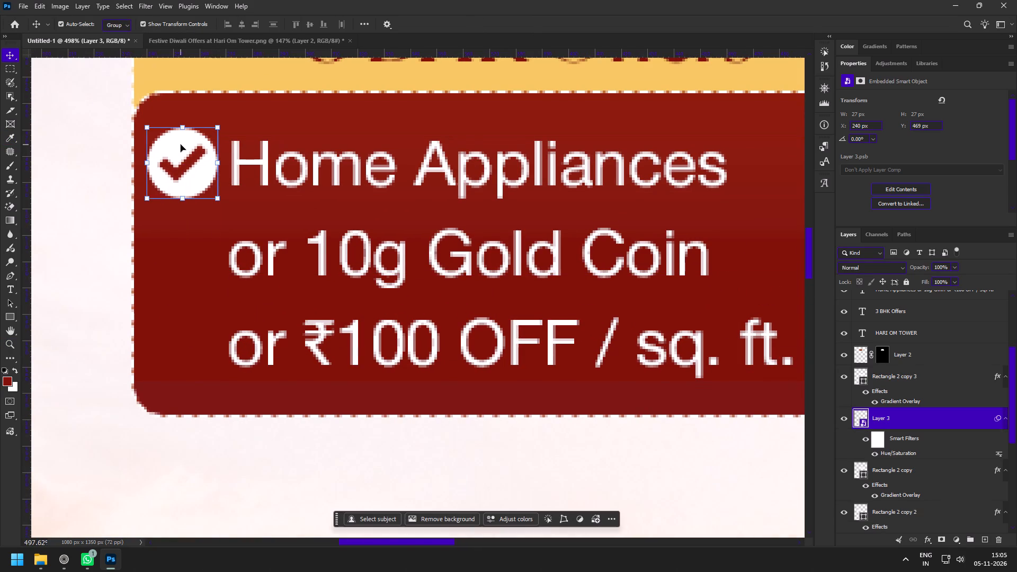
# Shift the 3 BHK card's offer text and the check-mark icon to the right to balance the spacing inside the red box.
pyautogui.press('z')
pyautogui.moveTo(285, 206); pyautogui.dragTo(252, 193)
pyautogui.moveTo(266, 168); pyautogui.dragTo(281, 183)
pyautogui.press('v')
pyautogui.click(333, 190)
pyautogui.moveTo(338, 194); pyautogui.dragTo(369, 194)
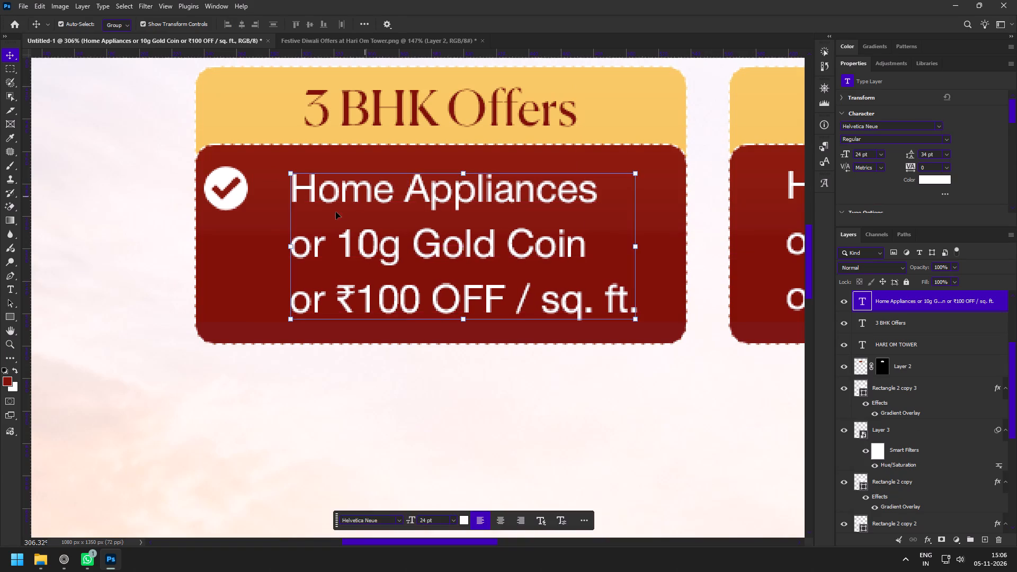
pyautogui.press('z')
pyautogui.moveTo(199, 154); pyautogui.dragTo(215, 180)
pyautogui.press('v')
pyautogui.click(246, 208)
pyautogui.keyDown('shift'); pyautogui.moveTo(247, 206); pyautogui.dragTo(265, 207); pyautogui.keyUp('shift')
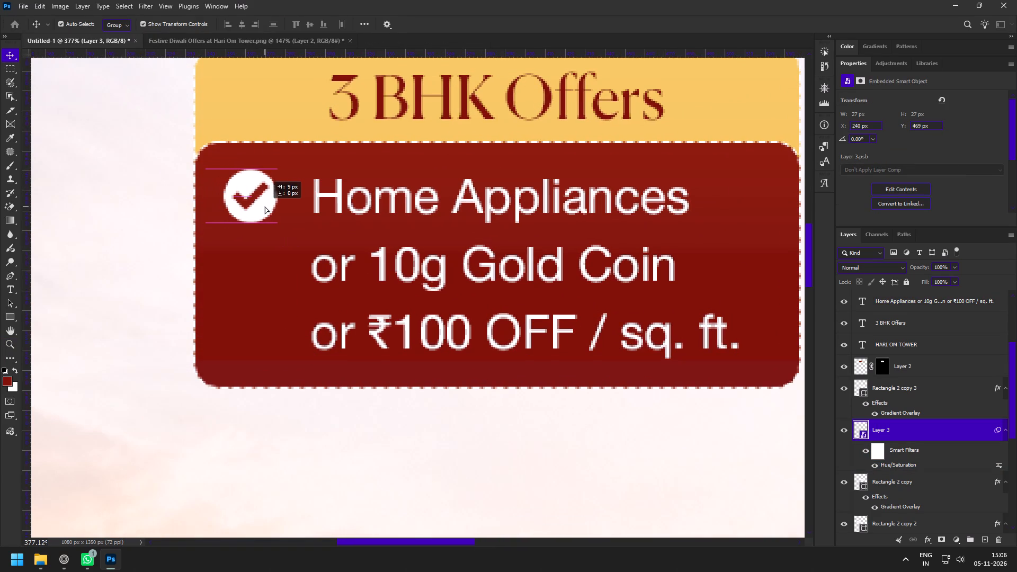
pyautogui.keyDown('shift'); pyautogui.moveTo(265, 207); pyautogui.dragTo(262, 206); pyautogui.keyUp('shift')
# Duplicate the check-mark icon beside the "or 10g Gold Coin" and "or ₹100 OFF / sq. ft." lines of the 3 BHK card.
pyautogui.keyDown('alt'); pyautogui.moveTo(262, 206); pyautogui.dragTo(266, 275); pyautogui.keyUp('alt')
pyautogui.keyDown('alt'); pyautogui.keyDown('shift'); pyautogui.moveTo(263, 276); pyautogui.dragTo(257, 347); pyautogui.keyUp('shift'); pyautogui.keyUp('alt')
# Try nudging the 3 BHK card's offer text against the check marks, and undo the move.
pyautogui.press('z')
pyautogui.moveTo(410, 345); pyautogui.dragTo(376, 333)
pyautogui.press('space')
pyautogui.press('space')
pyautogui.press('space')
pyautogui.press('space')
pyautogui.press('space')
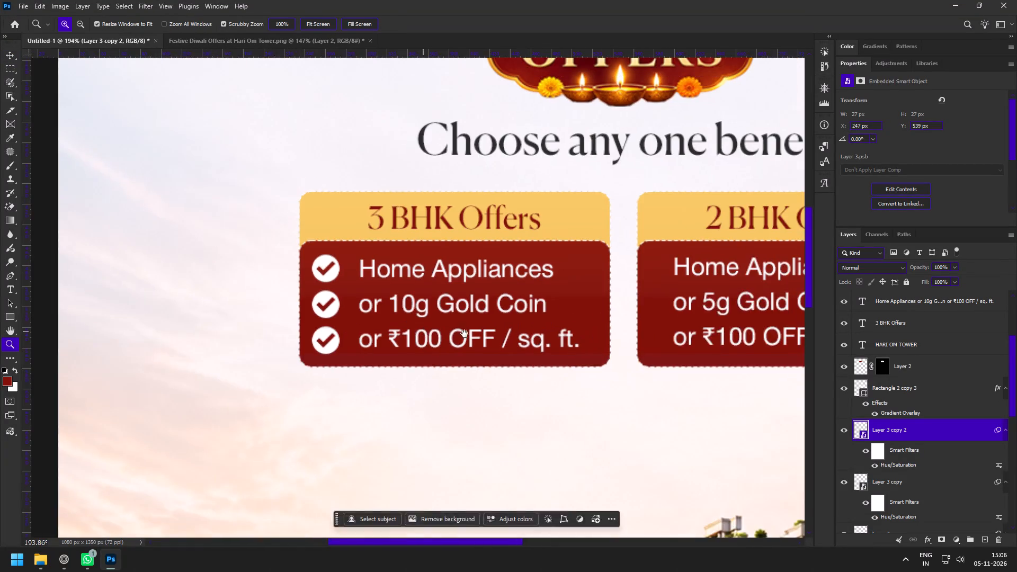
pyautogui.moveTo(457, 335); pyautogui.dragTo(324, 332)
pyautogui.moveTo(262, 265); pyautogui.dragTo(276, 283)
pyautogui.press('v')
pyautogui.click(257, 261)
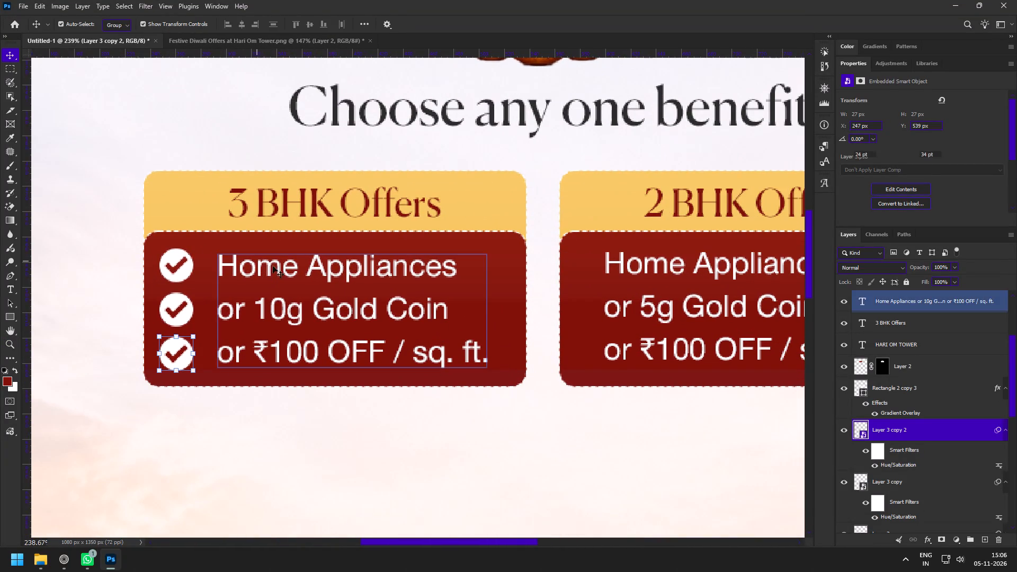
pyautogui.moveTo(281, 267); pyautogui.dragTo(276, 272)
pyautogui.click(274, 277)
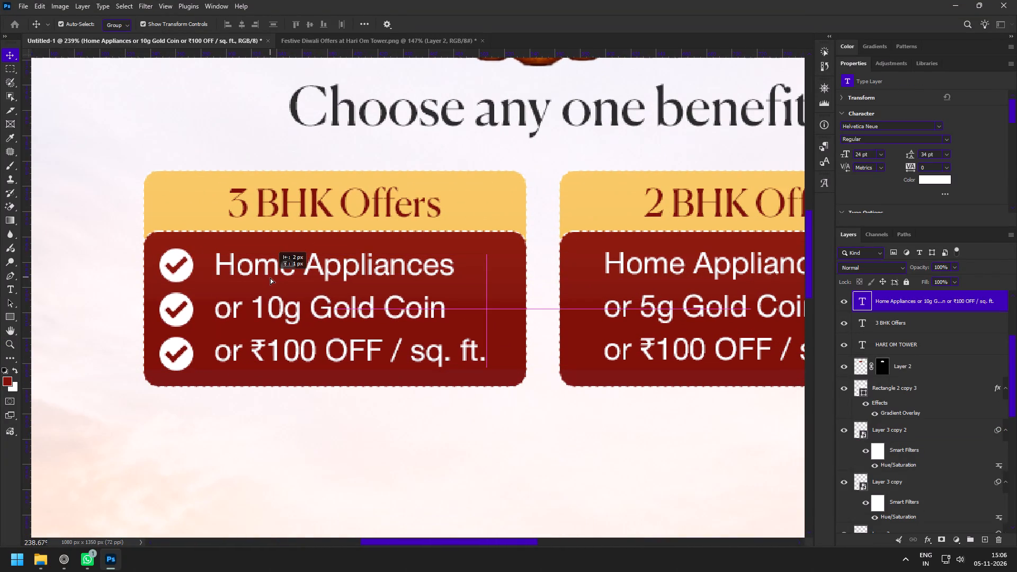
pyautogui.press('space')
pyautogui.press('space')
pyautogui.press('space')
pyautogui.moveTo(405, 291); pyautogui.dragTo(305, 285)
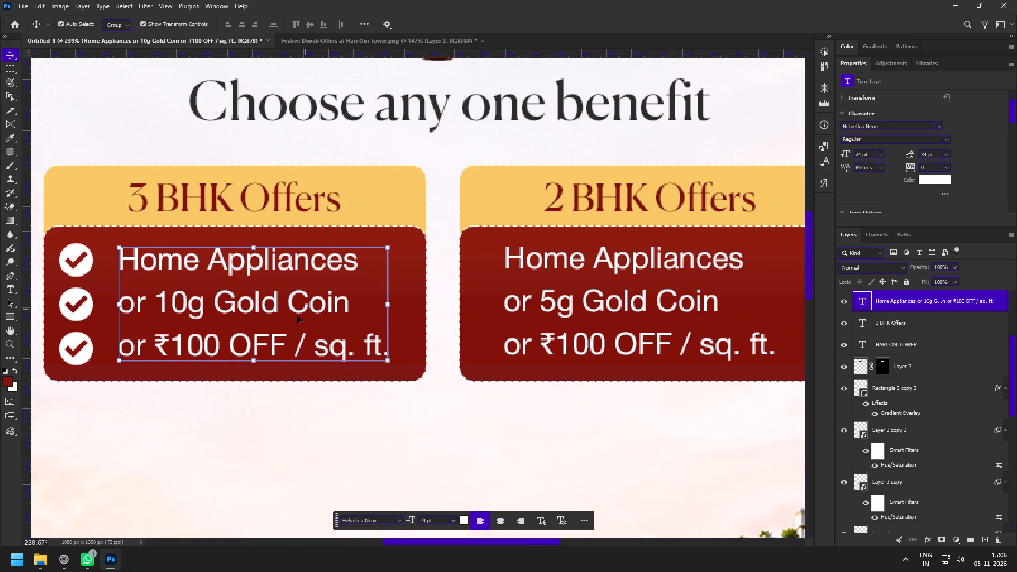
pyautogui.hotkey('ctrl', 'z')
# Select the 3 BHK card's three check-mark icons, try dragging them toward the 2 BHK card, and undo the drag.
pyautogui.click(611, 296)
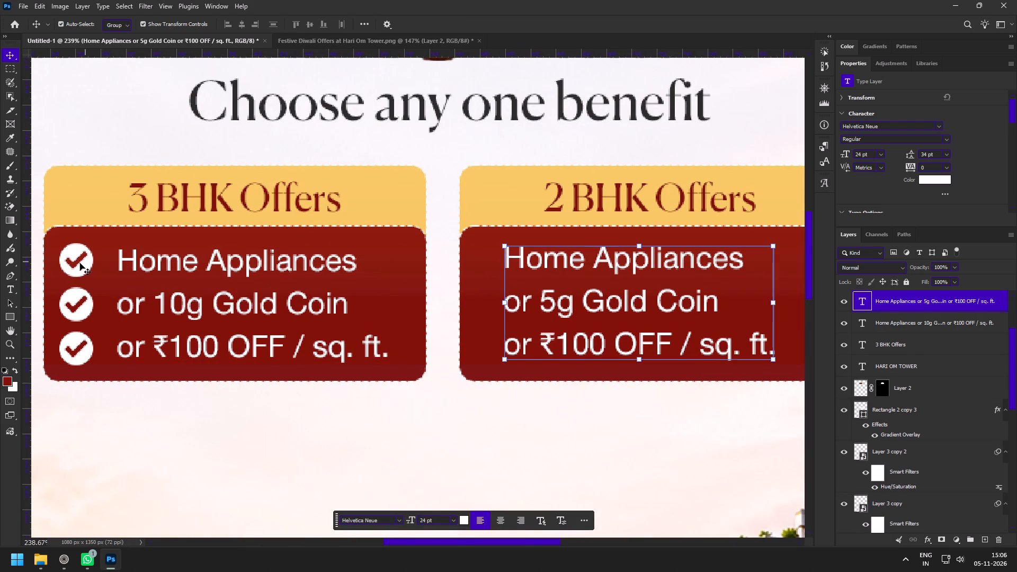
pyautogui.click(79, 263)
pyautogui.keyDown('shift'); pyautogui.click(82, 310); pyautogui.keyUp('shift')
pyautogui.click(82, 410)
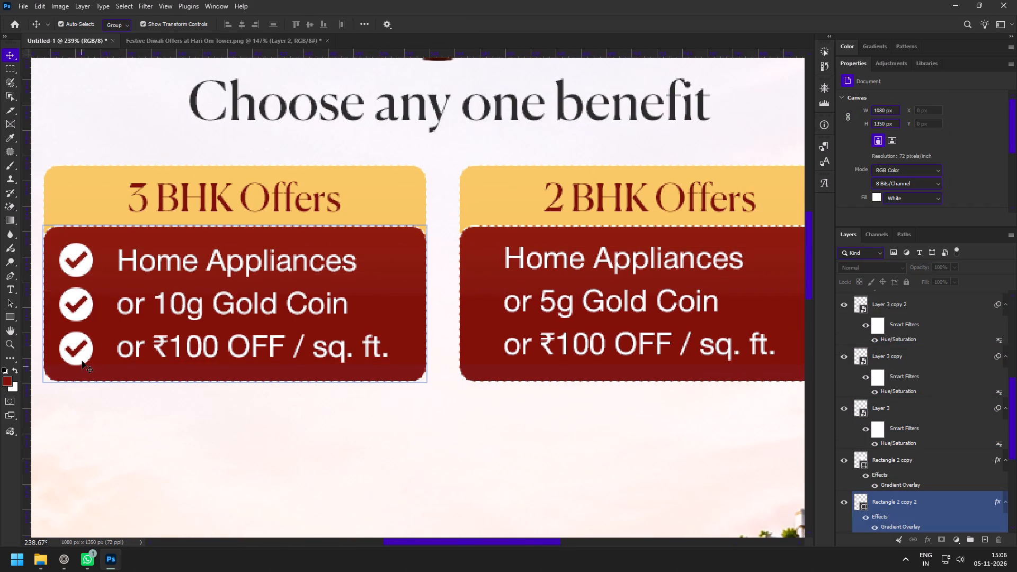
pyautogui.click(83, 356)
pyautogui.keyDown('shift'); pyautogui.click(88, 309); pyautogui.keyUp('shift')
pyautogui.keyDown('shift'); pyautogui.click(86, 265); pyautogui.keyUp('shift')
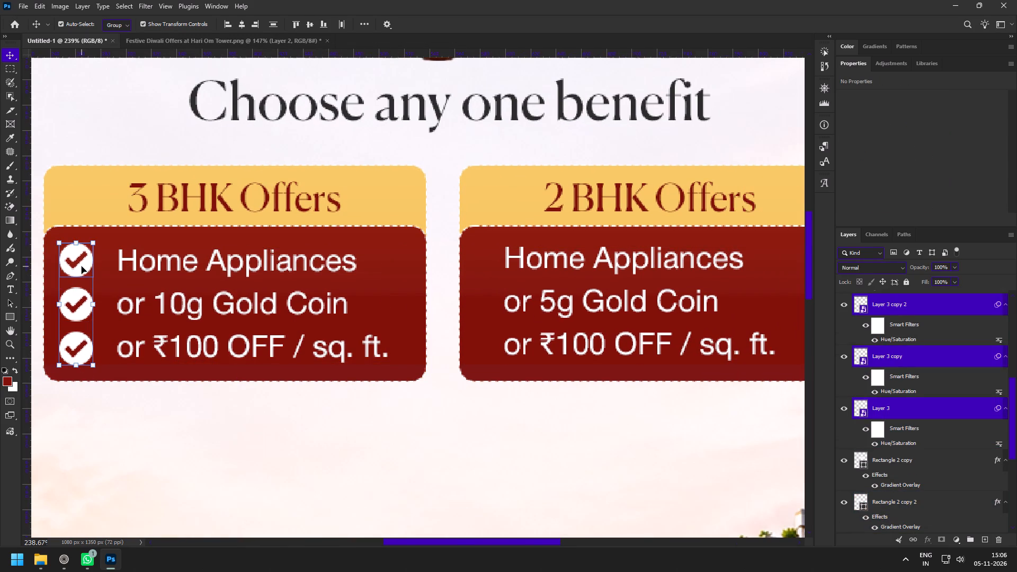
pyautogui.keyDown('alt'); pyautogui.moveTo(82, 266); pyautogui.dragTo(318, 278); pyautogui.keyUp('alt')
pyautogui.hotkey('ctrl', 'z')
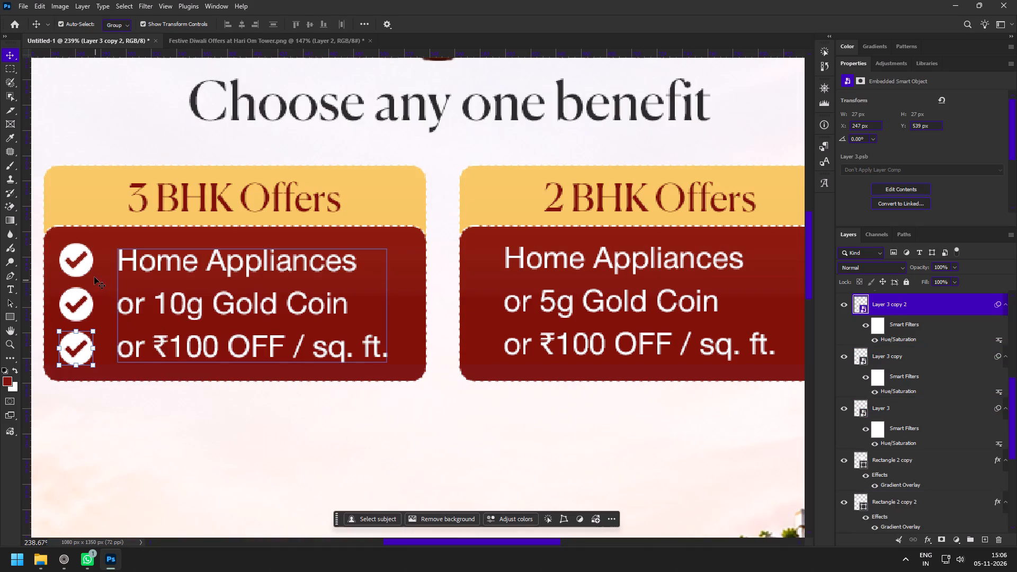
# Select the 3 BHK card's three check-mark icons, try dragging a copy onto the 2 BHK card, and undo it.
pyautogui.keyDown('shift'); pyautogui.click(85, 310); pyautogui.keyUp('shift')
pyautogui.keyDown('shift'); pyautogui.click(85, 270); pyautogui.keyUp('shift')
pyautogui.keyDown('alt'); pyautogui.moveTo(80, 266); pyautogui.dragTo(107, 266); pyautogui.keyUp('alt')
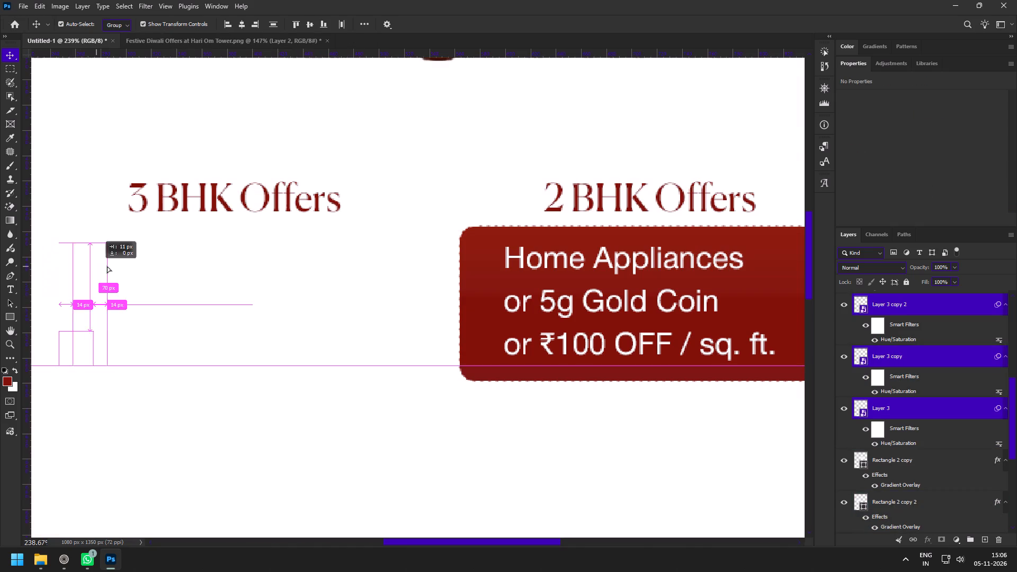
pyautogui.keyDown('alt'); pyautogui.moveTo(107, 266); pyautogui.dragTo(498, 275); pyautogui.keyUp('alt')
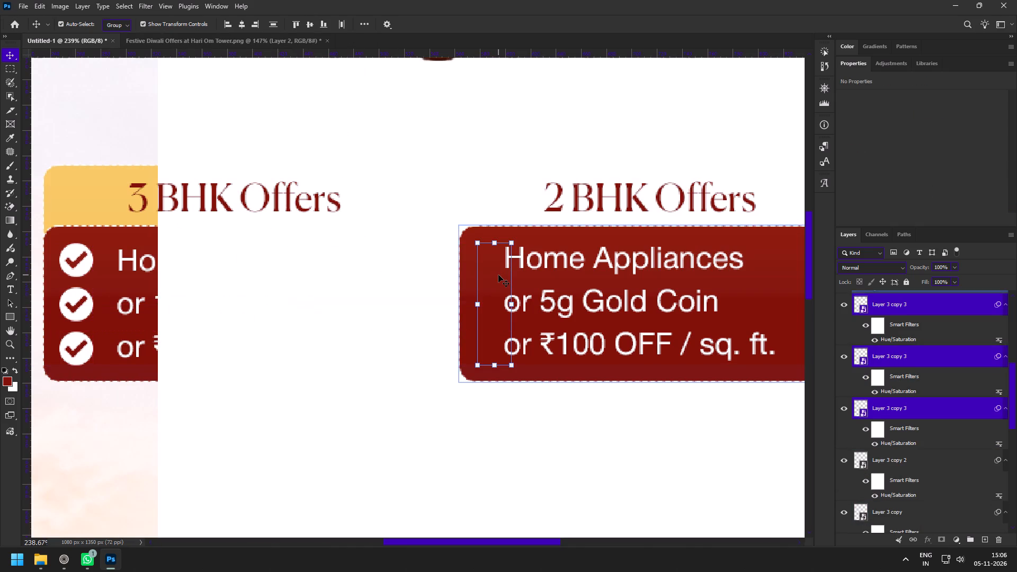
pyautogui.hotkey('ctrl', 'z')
# Copy the 3 BHK card's three check-mark icons and paste them onto the red box of the 2 BHK card.
pyautogui.press('space')
pyautogui.press('space')
pyautogui.press('space')
pyautogui.press('space')
pyautogui.moveTo(117, 281); pyautogui.dragTo(347, 265)
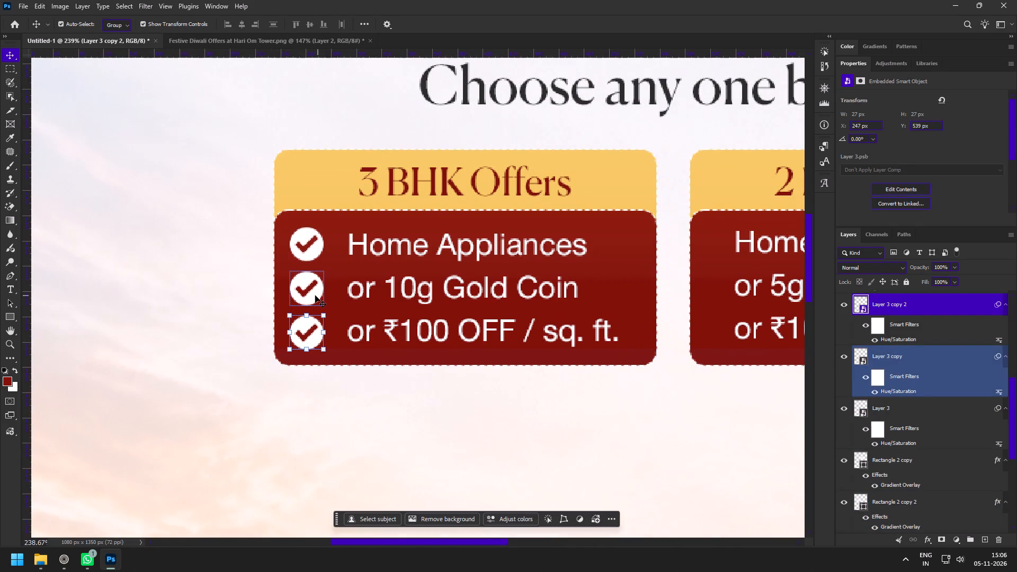
pyautogui.keyDown('shift'); pyautogui.click(315, 296); pyautogui.keyUp('shift')
pyautogui.keyDown('shift'); pyautogui.click(316, 250); pyautogui.keyUp('shift')
pyautogui.press('space')
pyautogui.press('space')
pyautogui.press('space')
pyautogui.press('space')
pyautogui.moveTo(605, 256); pyautogui.dragTo(247, 253)
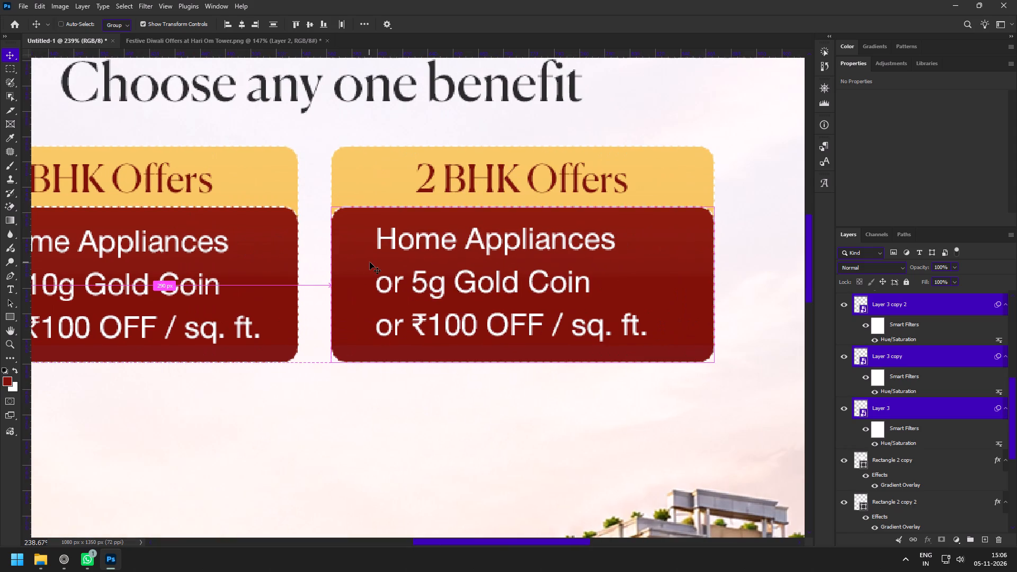
pyautogui.hotkey('ctrl', 'c')
pyautogui.press('z')
pyautogui.moveTo(405, 251); pyautogui.dragTo(426, 291)
pyautogui.press('v')
pyautogui.click(322, 263)
pyautogui.hotkey('ctrl', 'v')
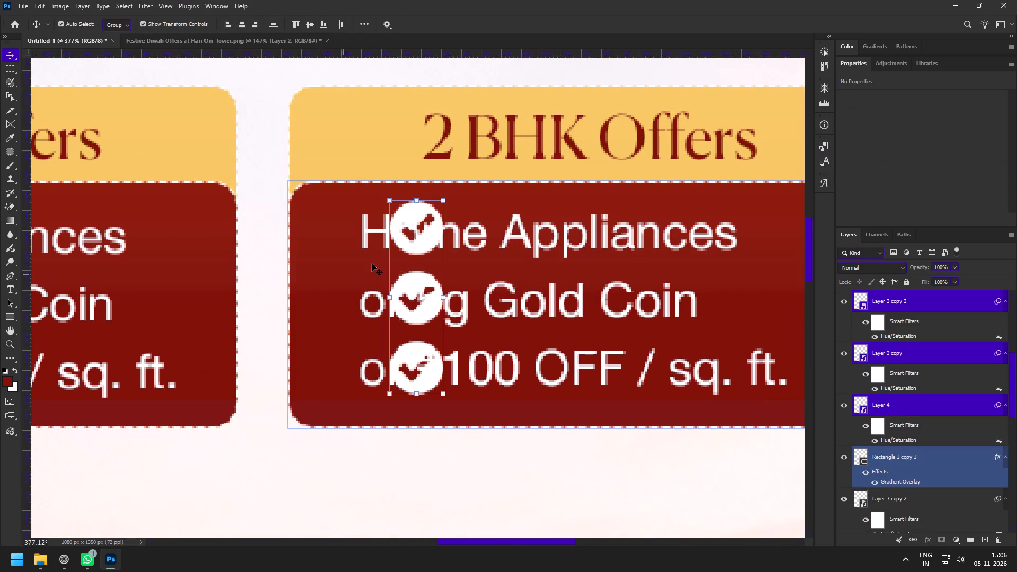
# Shift the 2 BHK card's offer text to the right so it clears the pasted check-mark icons.
pyautogui.moveTo(416, 248); pyautogui.dragTo(322, 254)
pyautogui.hotkey('ctrl', 'z')
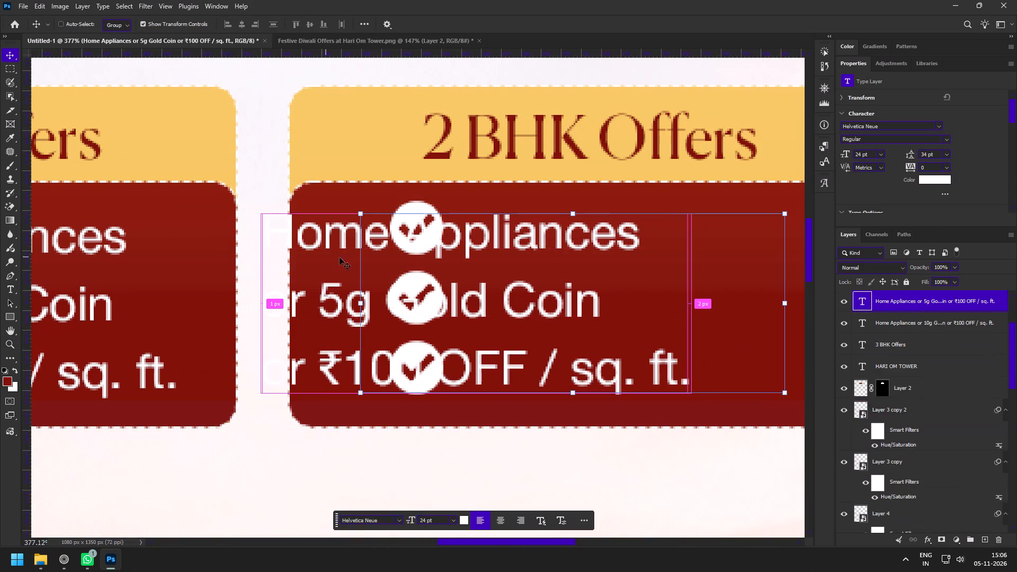
pyautogui.moveTo(518, 257); pyautogui.dragTo(622, 259)
pyautogui.moveTo(518, 244); pyautogui.dragTo(523, 246)
# Move the 2 BHK card's three check marks and offer text left together, placing them near the red box's left edge.
pyautogui.click(431, 235)
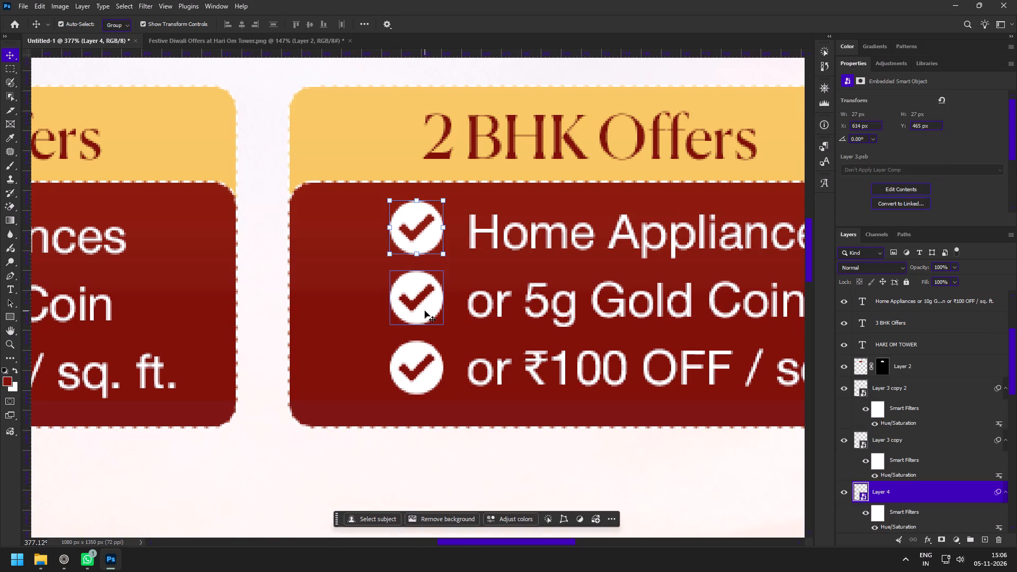
pyautogui.keyDown('shift'); pyautogui.click(425, 311); pyautogui.keyUp('shift')
pyautogui.keyDown('shift'); pyautogui.click(422, 374); pyautogui.keyUp('shift')
pyautogui.click(541, 321)
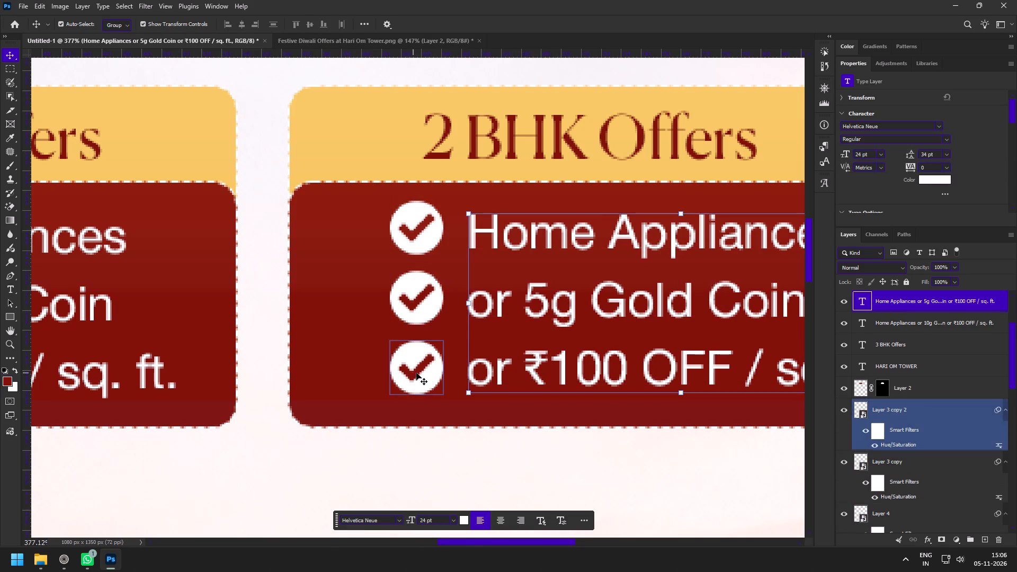
pyautogui.keyDown('shift'); pyautogui.click(420, 377); pyautogui.keyUp('shift')
pyautogui.keyDown('shift'); pyautogui.click(432, 308); pyautogui.keyUp('shift')
pyautogui.keyDown('shift'); pyautogui.click(433, 238); pyautogui.keyUp('shift')
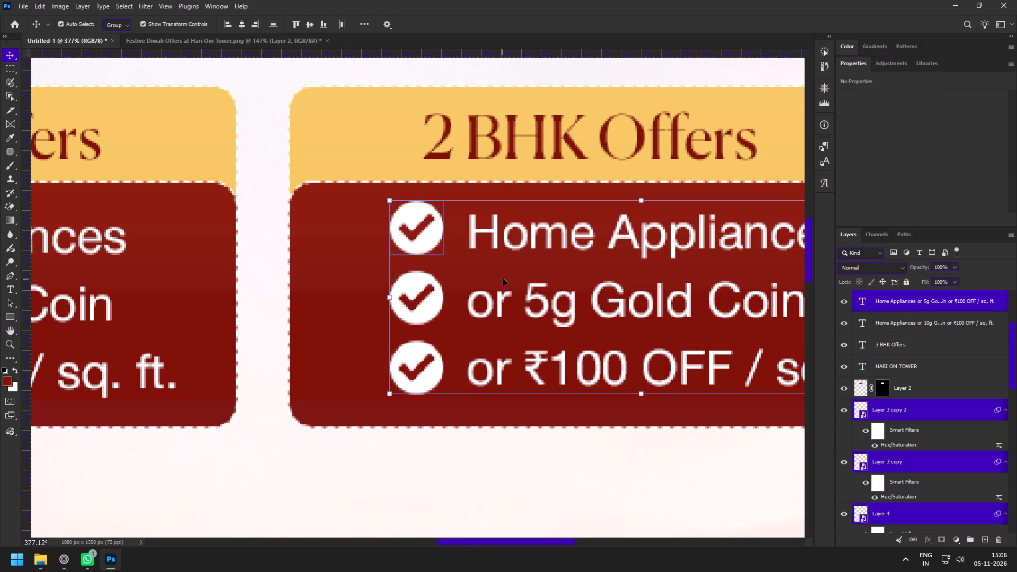
pyautogui.moveTo(503, 279); pyautogui.dragTo(432, 284)
# Review the layout and spacing of both offer cards within the whole poster.
pyautogui.press('z')
pyautogui.moveTo(431, 336); pyautogui.dragTo(377, 312)
pyautogui.press('space')
pyautogui.press('space')
pyautogui.press('space')
pyautogui.press('space')
pyautogui.moveTo(337, 346); pyautogui.dragTo(386, 331)
pyautogui.moveTo(497, 329); pyautogui.dragTo(510, 353)
pyautogui.moveTo(480, 296); pyautogui.dragTo(488, 305)
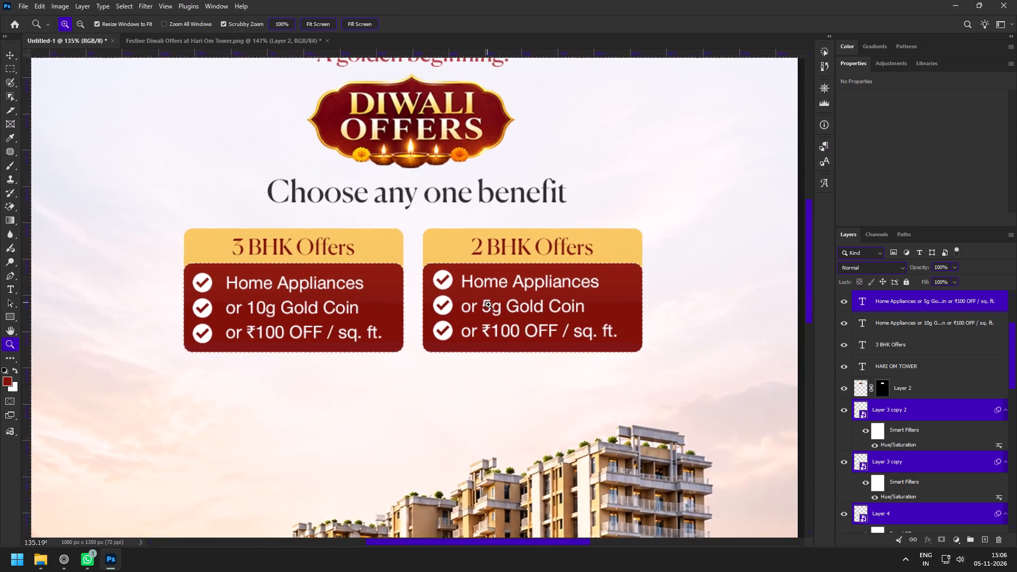
pyautogui.moveTo(488, 305); pyautogui.dragTo(494, 311)
pyautogui.press('space')
pyautogui.press('space')
pyautogui.press('space')
pyautogui.moveTo(444, 371); pyautogui.dragTo(425, 294)
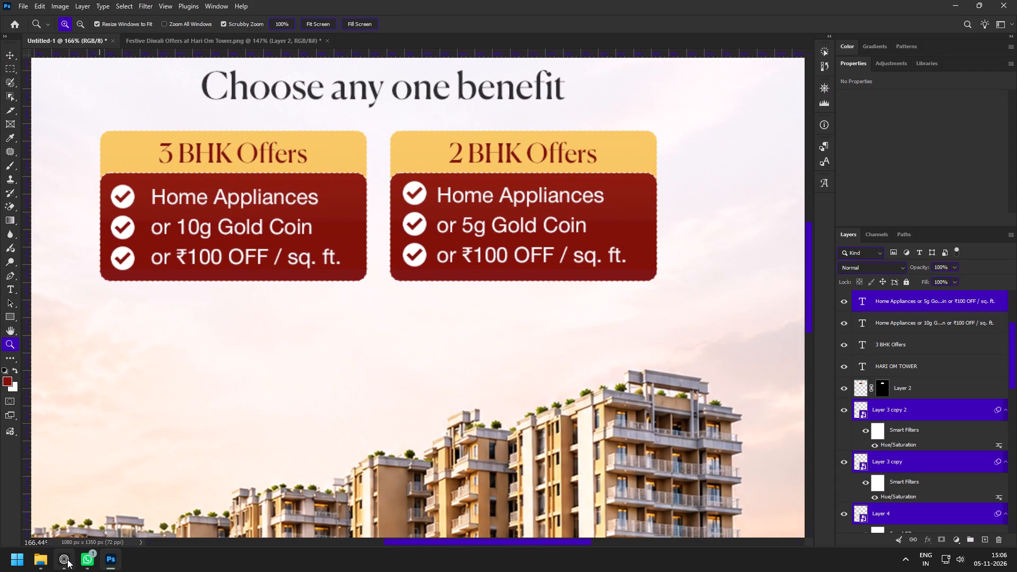
# Examine the reference poster's offer cards and its lower section with the validity banner and call-to-action.
pyautogui.click(190, 48)
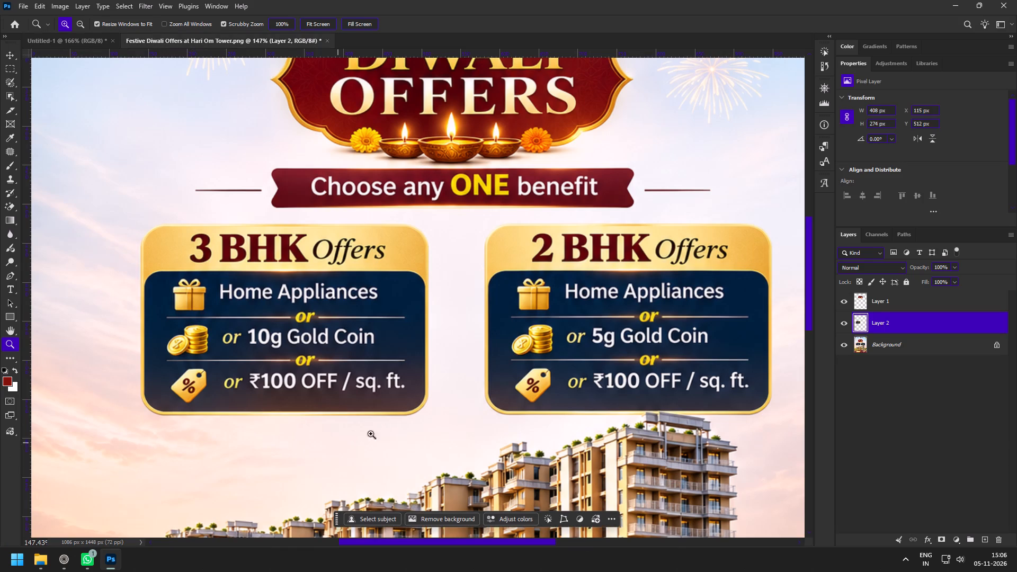
pyautogui.press('space')
pyautogui.press('space')
pyautogui.press('space')
pyautogui.press('space')
pyautogui.press('space')
pyautogui.press('space')
pyautogui.press('space')
pyautogui.press('space')
pyautogui.press('space')
pyautogui.press('space')
pyautogui.press('space')
pyautogui.press('space')
pyautogui.press('space')
pyautogui.press('space')
pyautogui.press('space')
pyautogui.press('space')
pyautogui.press('space')
pyautogui.press('space')
pyautogui.press('space')
pyautogui.press('space')
pyautogui.moveTo(423, 473); pyautogui.dragTo(432, 278)
pyautogui.moveTo(406, 395); pyautogui.dragTo(363, 326)
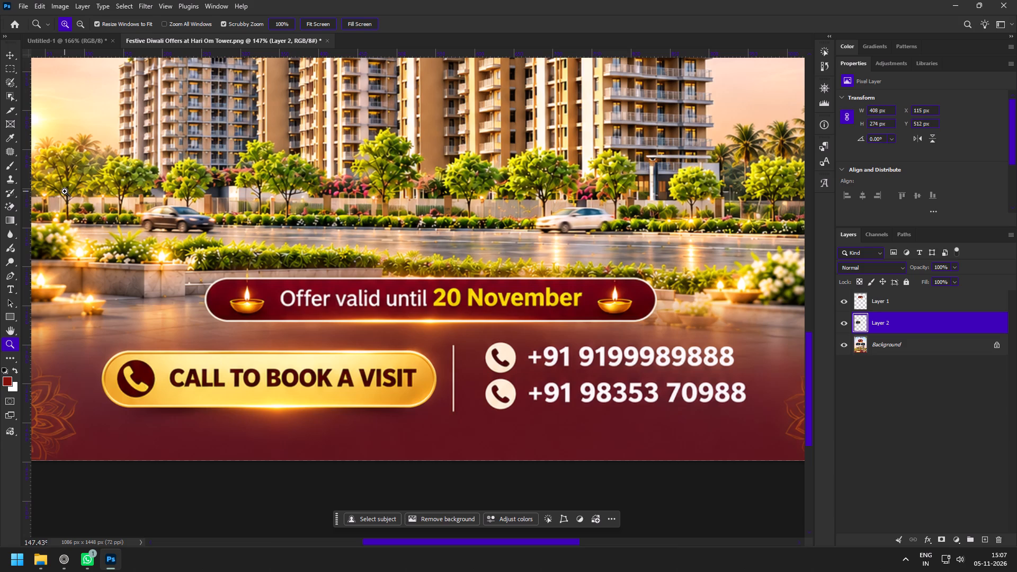
# Draw a dark red bar about 498 × 42 px below the two offer cards and fully round its ends.
pyautogui.click(83, 40)
pyautogui.press('space')
pyautogui.press('space')
pyautogui.press('space')
pyautogui.moveTo(480, 129); pyautogui.dragTo(484, 264)
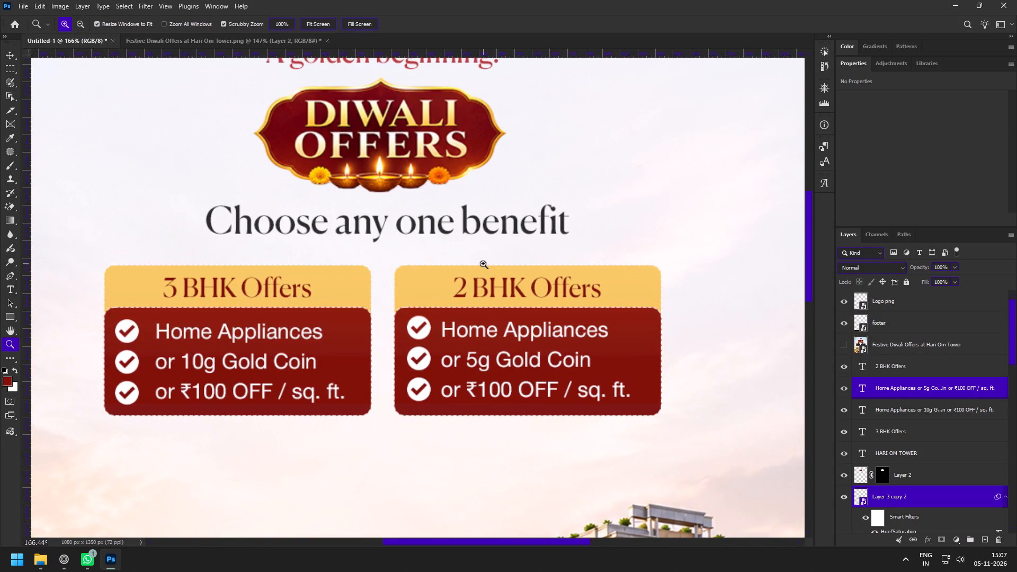
pyautogui.press('space')
pyautogui.press('space')
pyautogui.press('space')
pyautogui.moveTo(347, 351); pyautogui.dragTo(362, 231)
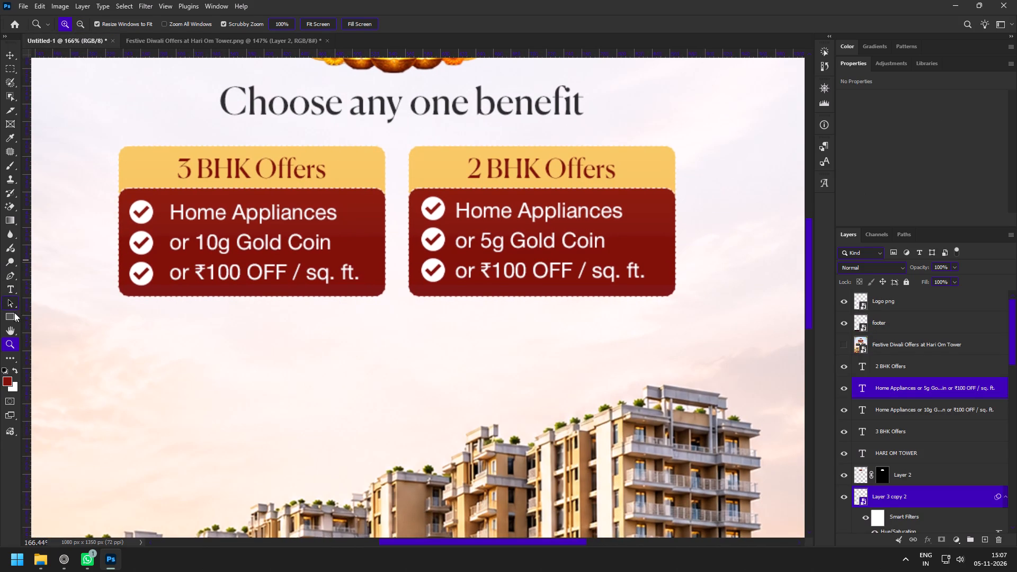
pyautogui.click(12, 315)
pyautogui.moveTo(177, 309); pyautogui.dragTo(617, 346)
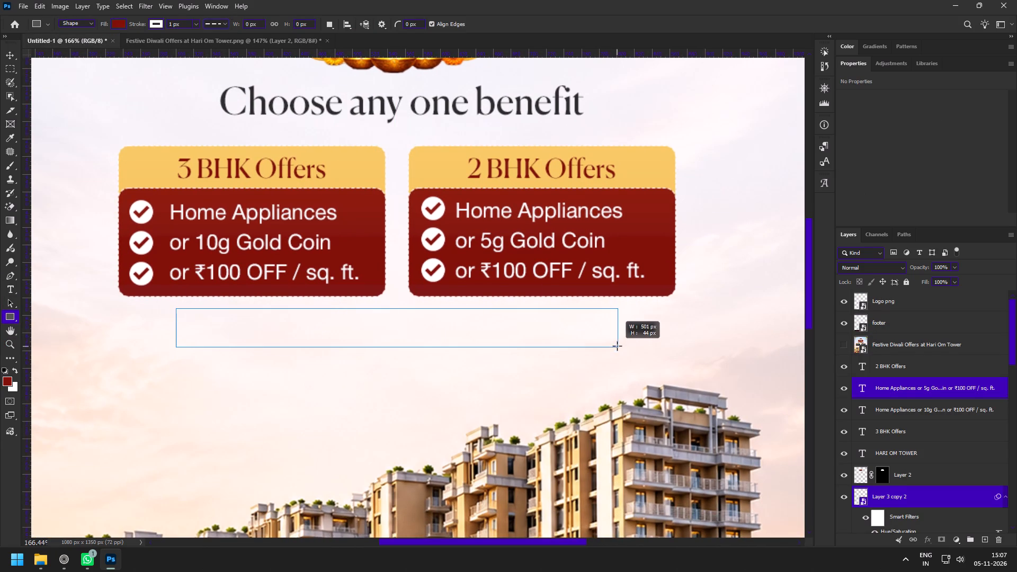
pyautogui.moveTo(617, 346); pyautogui.dragTo(615, 344)
pyautogui.moveTo(606, 319); pyautogui.dragTo(587, 324)
pyautogui.press('z')
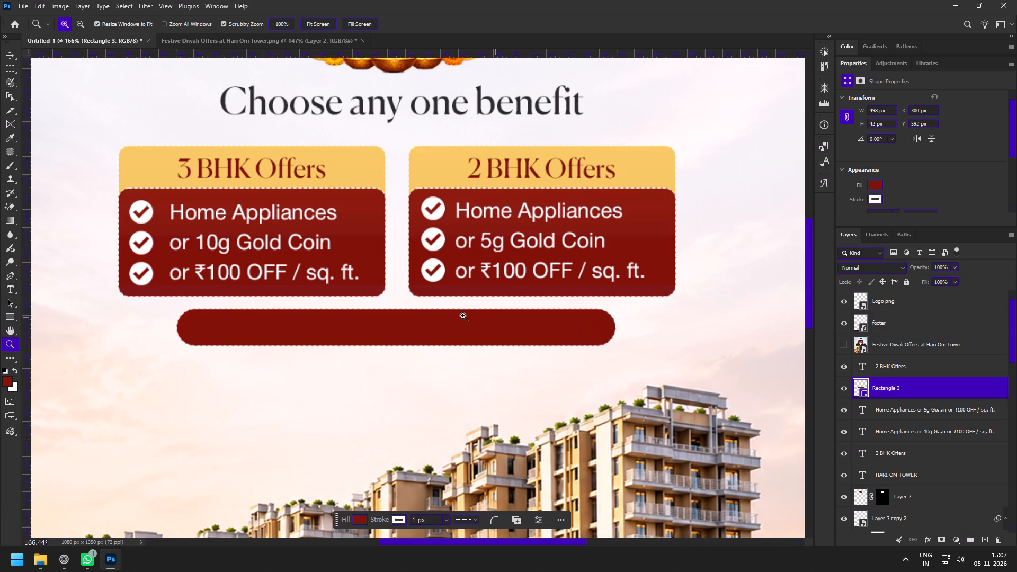
pyautogui.moveTo(413, 288); pyautogui.dragTo(421, 299)
pyautogui.press('v')
pyautogui.press('z')
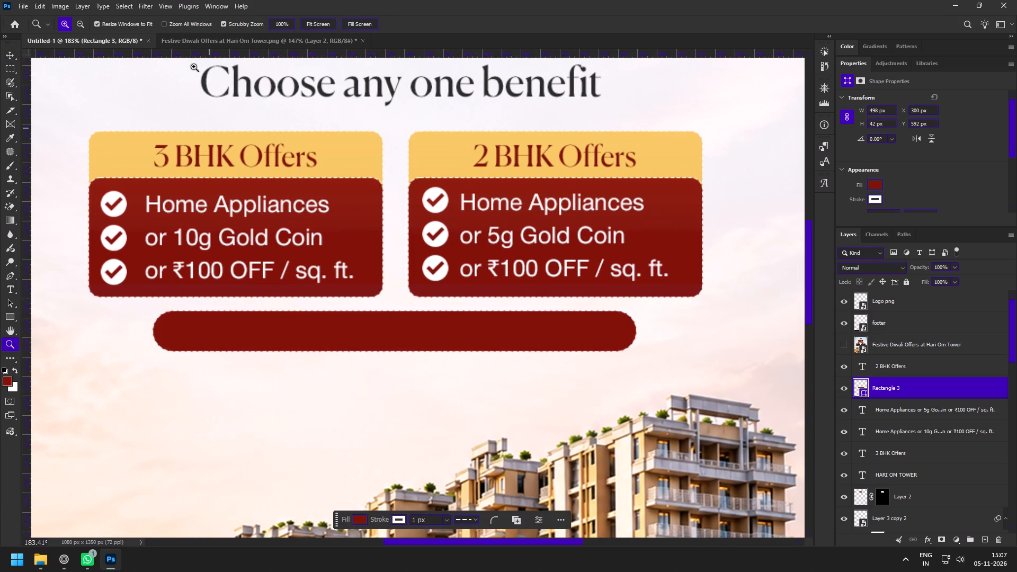
pyautogui.click(205, 40)
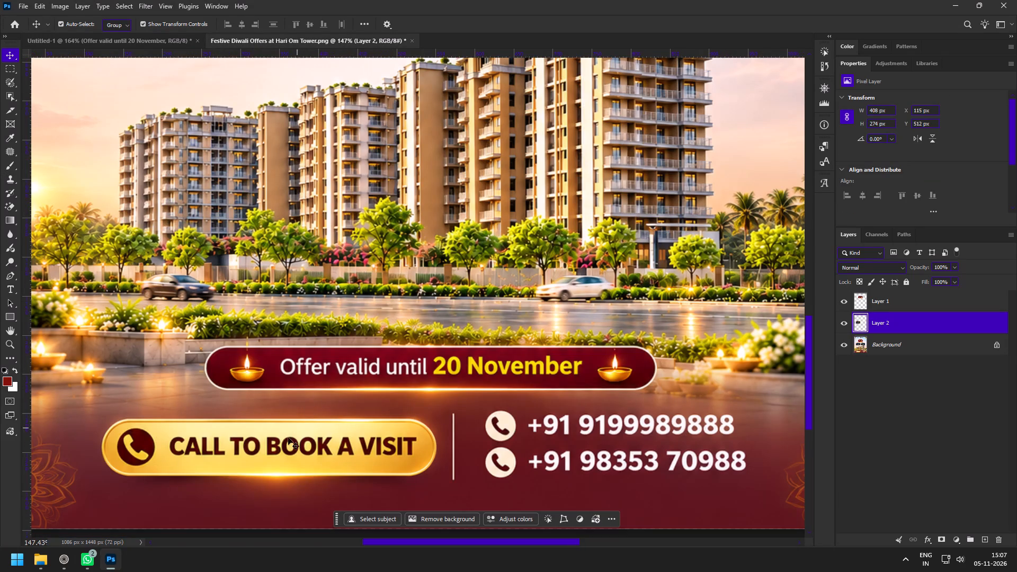
pyautogui.scroll(-3, 265, 428)
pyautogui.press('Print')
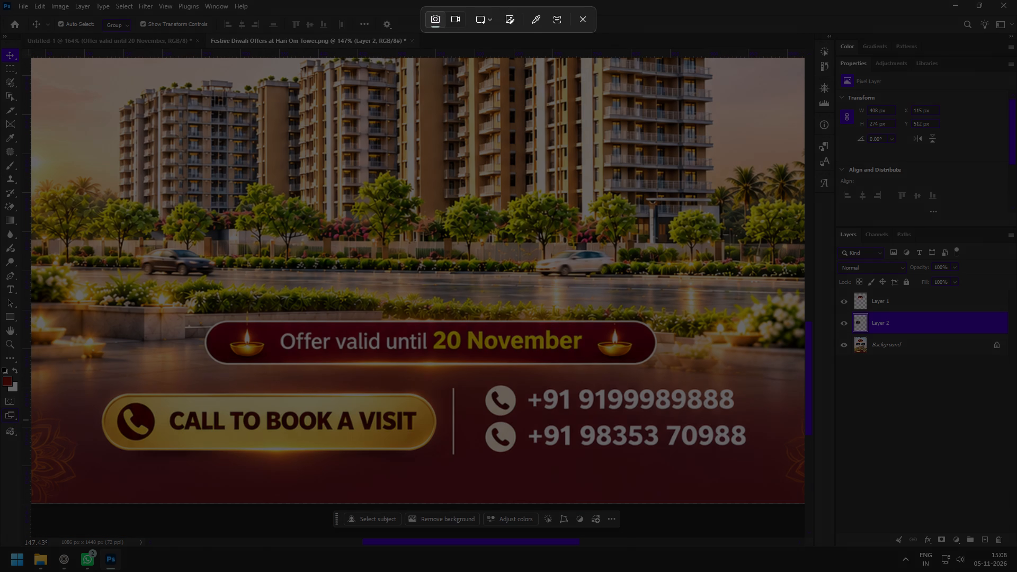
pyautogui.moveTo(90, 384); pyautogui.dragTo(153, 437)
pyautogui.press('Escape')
# Marquee-select the gold "CALL TO BOOK A VISIT" button in the reference poster, about 453 × 98 px, and copy it from the Background to a new layer.
pyautogui.click(4, 65)
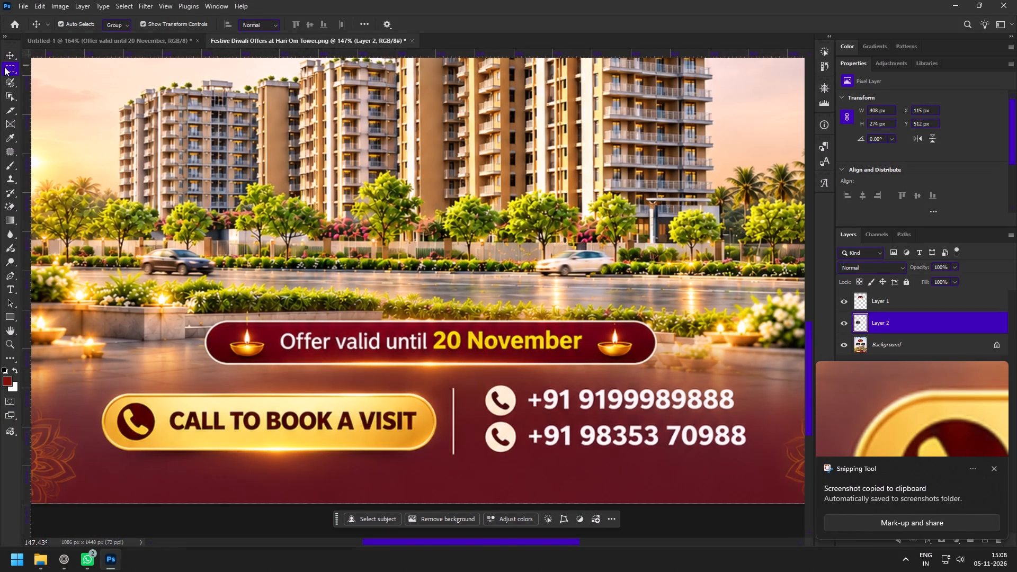
pyautogui.moveTo(91, 387); pyautogui.dragTo(449, 454)
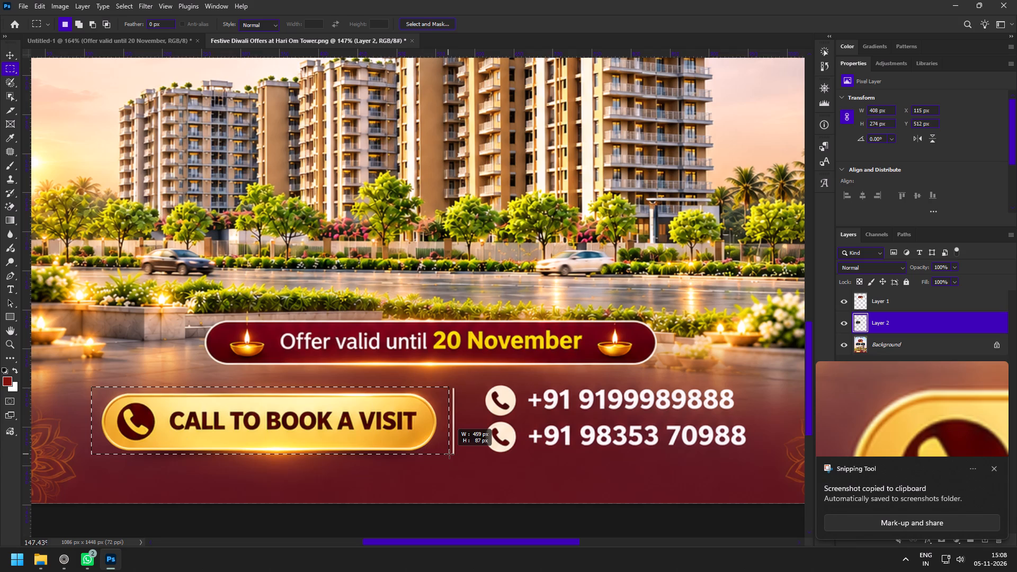
pyautogui.moveTo(449, 454); pyautogui.dragTo(444, 462)
pyautogui.hotkey('ctrl', 'j')
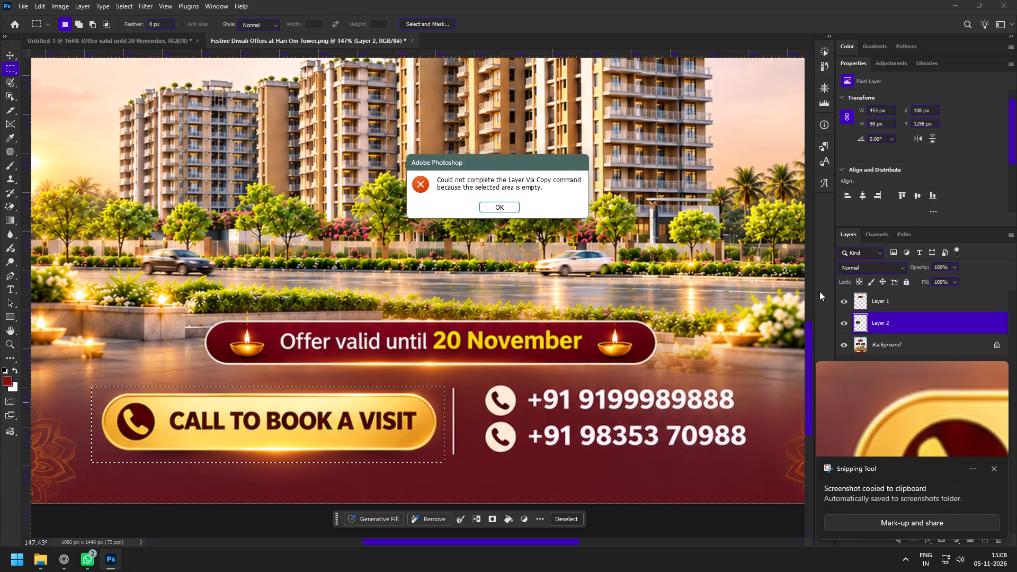
pyautogui.click(492, 207)
pyautogui.click(918, 353)
pyautogui.click(919, 346)
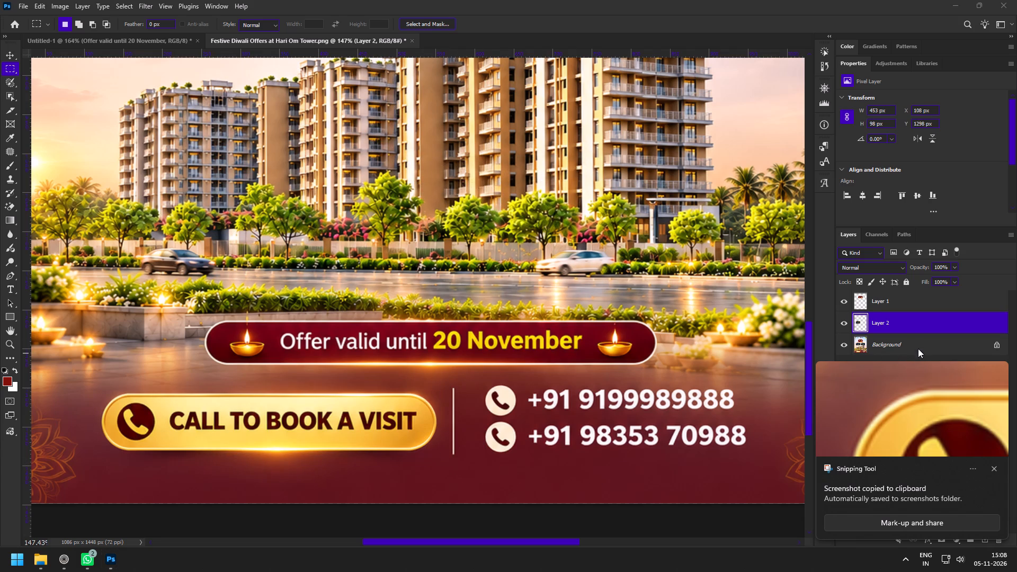
pyautogui.moveTo(843, 436); pyautogui.dragTo(1016, 455)
pyautogui.click(910, 351)
pyautogui.hotkey('ctrl', 'j')
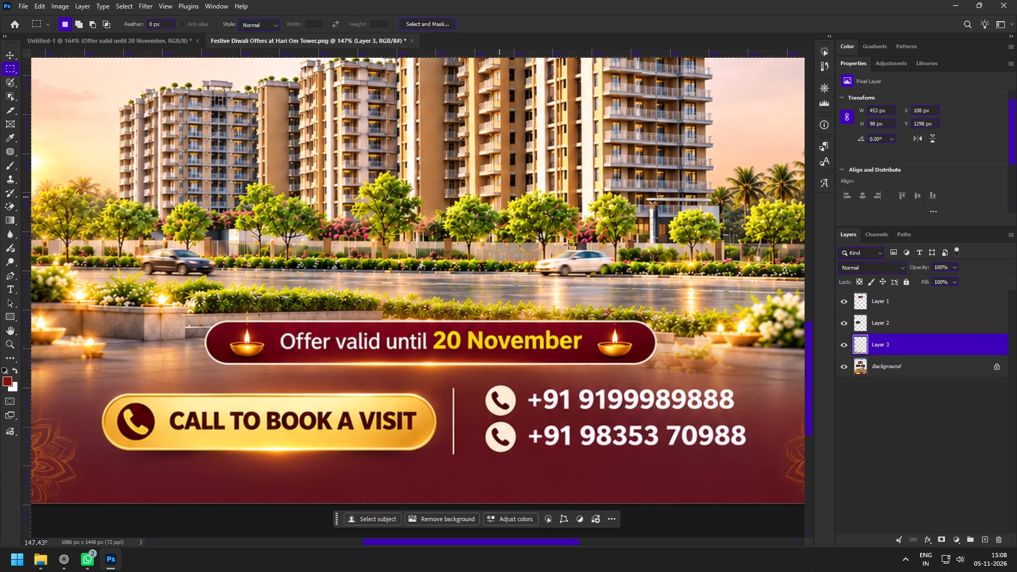
# Copy the "CALL TO BOOK A VISIT" button layer and paste it into the Untitled-1 poster.
pyautogui.hotkey('ctrl', 'c')
pyautogui.click(110, 37)
pyautogui.hotkey('ctrl', 'v')
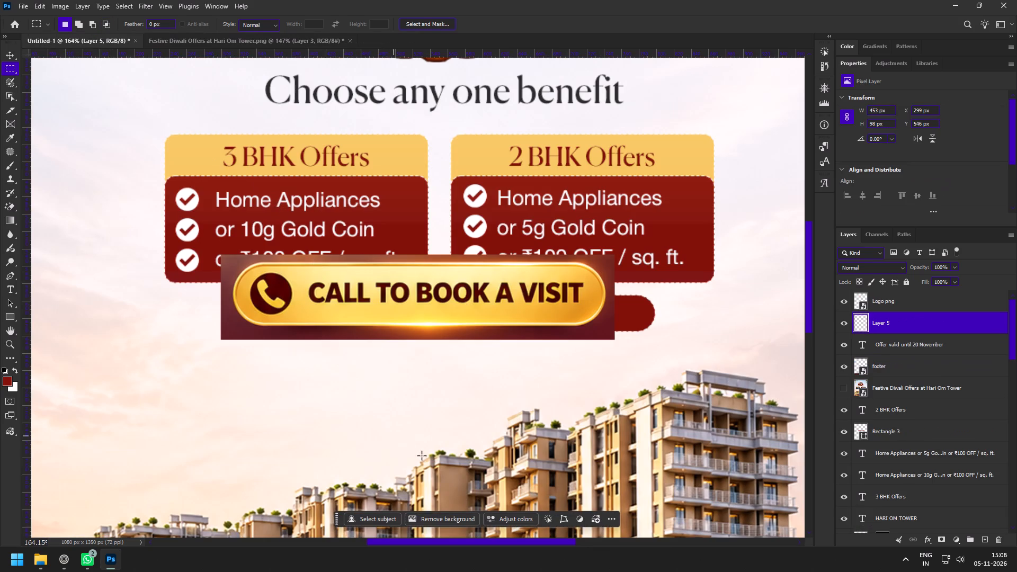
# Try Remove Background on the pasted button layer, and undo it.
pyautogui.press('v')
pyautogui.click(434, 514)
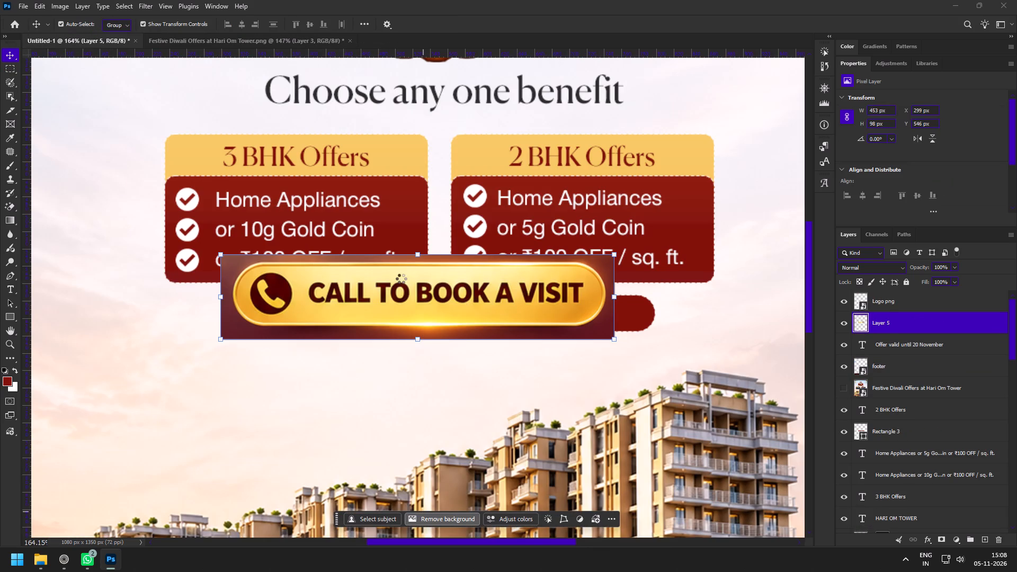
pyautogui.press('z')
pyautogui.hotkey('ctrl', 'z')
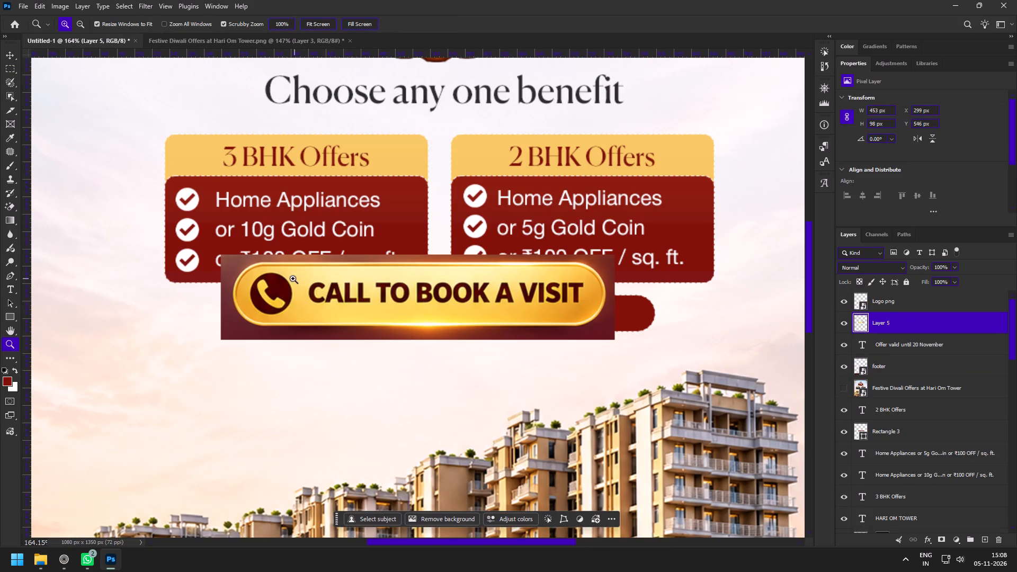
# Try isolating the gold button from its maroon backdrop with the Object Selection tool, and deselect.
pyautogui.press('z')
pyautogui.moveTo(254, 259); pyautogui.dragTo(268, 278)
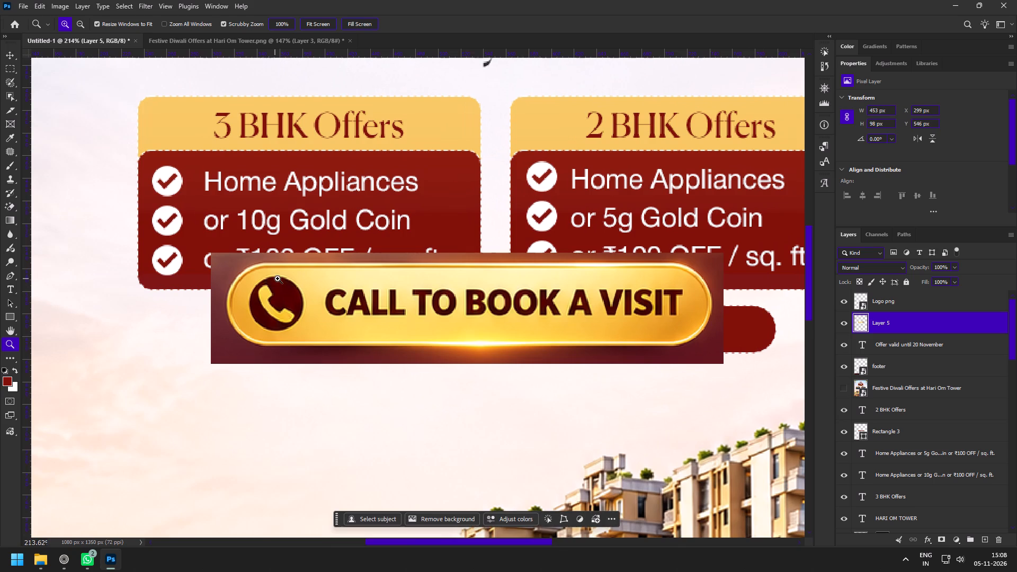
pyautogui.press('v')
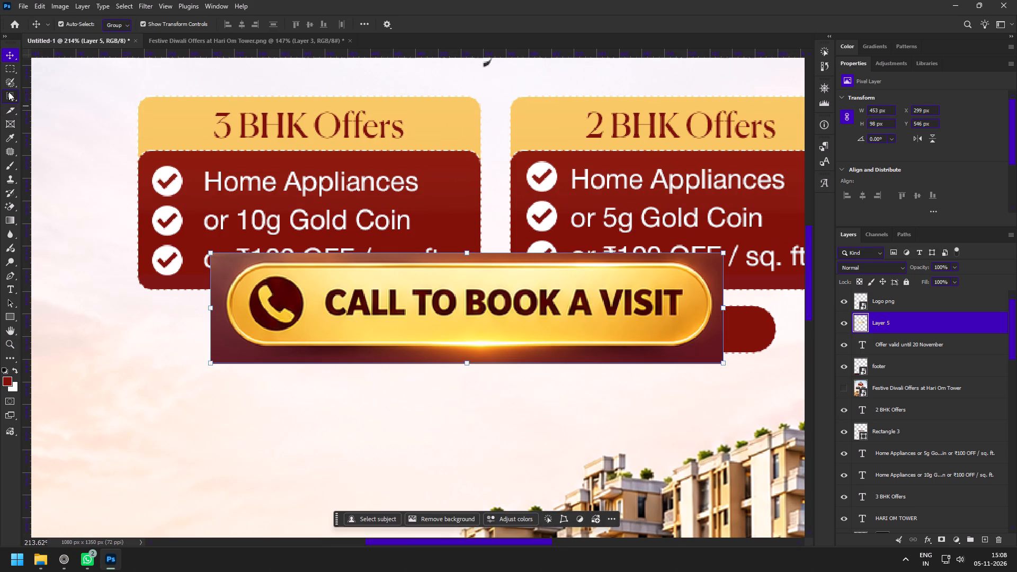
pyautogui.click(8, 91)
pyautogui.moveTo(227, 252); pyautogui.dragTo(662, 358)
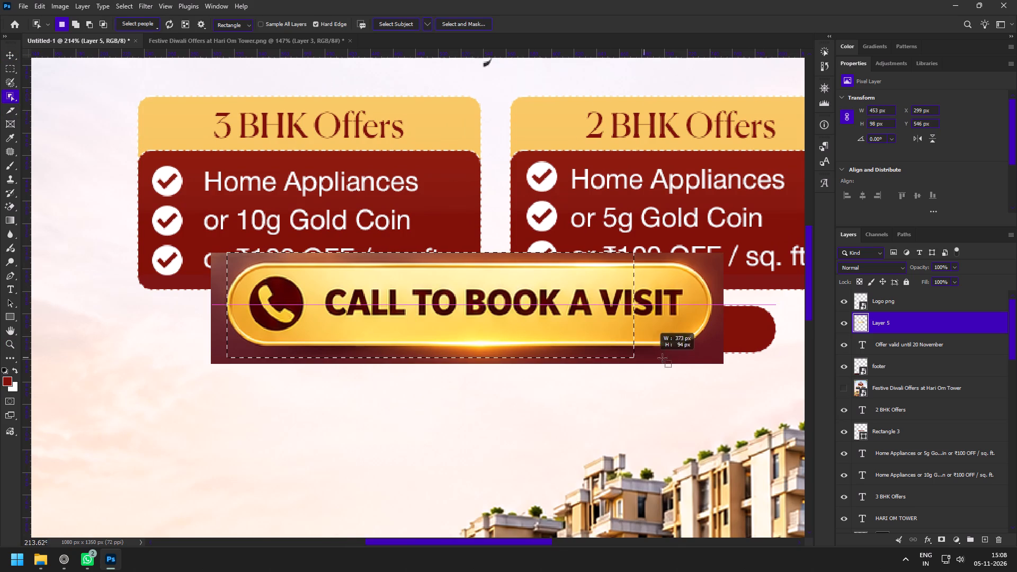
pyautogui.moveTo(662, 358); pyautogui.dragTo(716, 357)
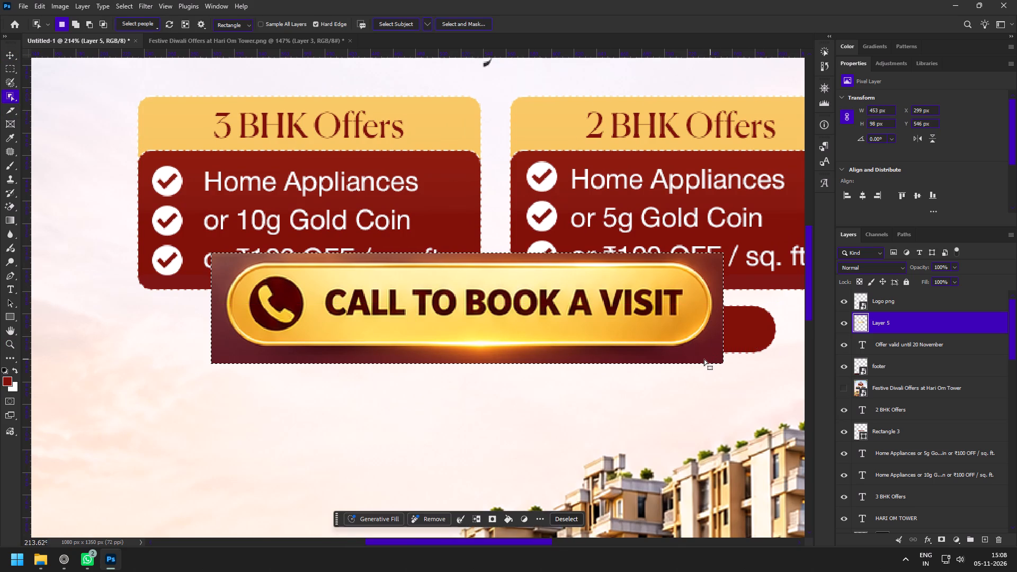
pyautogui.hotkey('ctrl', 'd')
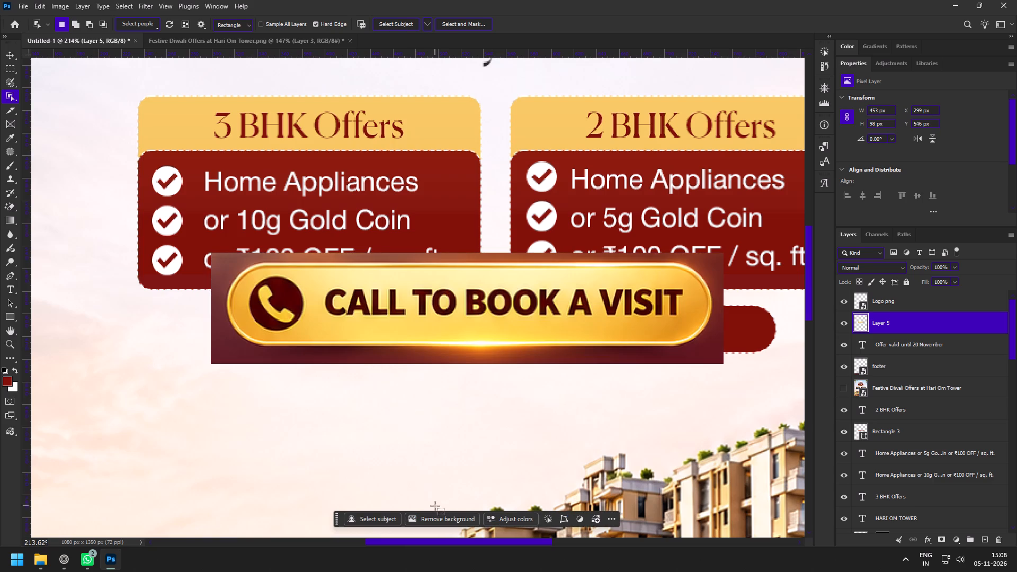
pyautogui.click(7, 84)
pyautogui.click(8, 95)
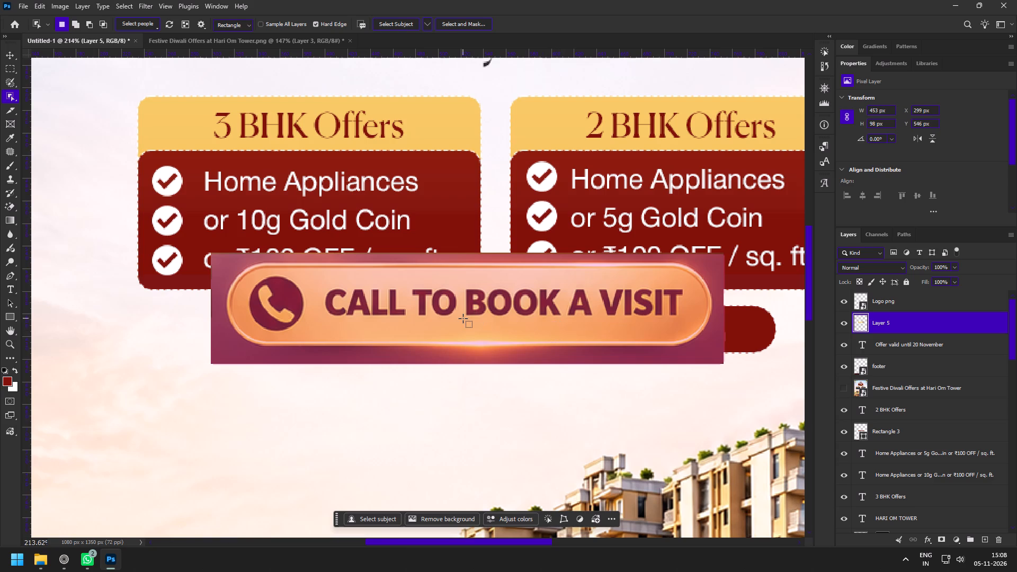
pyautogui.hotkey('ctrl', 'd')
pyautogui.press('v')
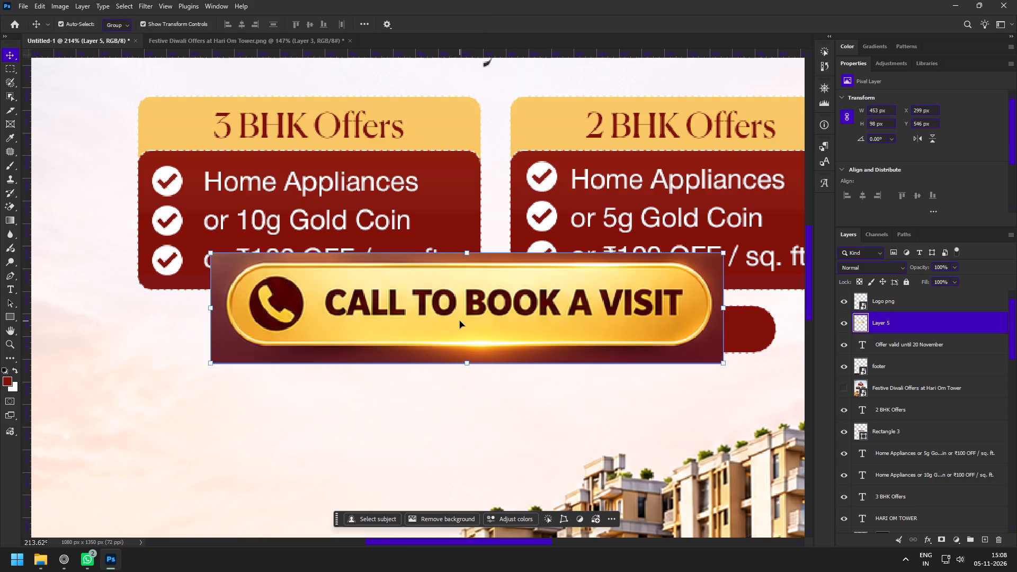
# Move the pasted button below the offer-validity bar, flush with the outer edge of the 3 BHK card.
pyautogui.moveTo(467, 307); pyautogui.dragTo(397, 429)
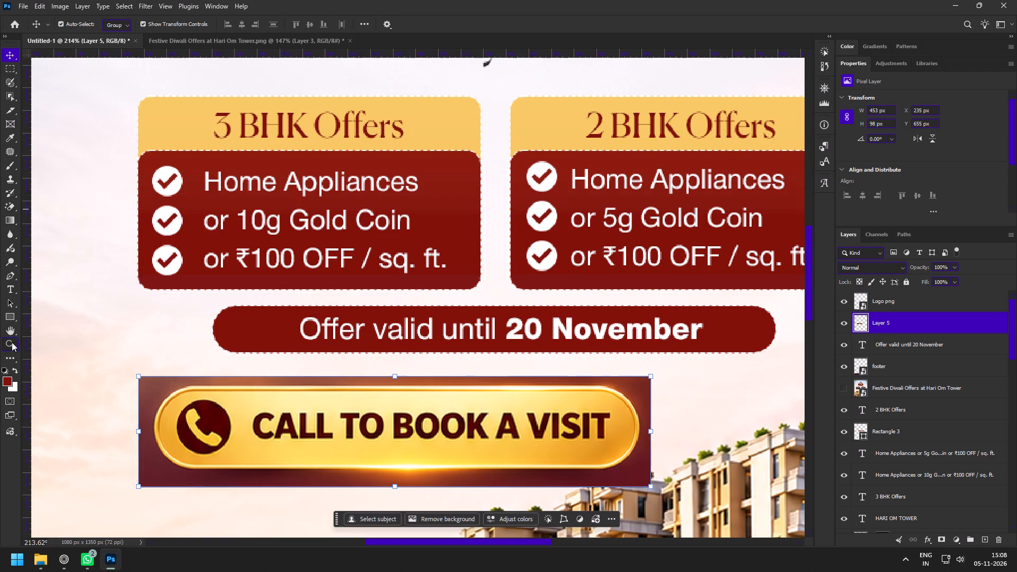
# Compare the reference poster's call-to-action area with the Untitled-1 poster and examine the overall layout around the pasted button.
pyautogui.click(12, 318)
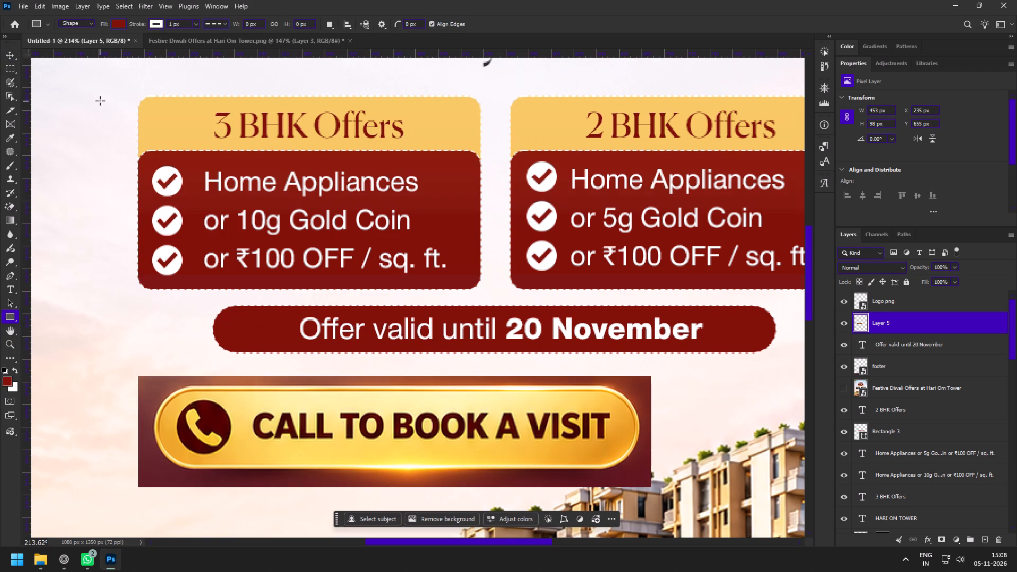
pyautogui.click(183, 39)
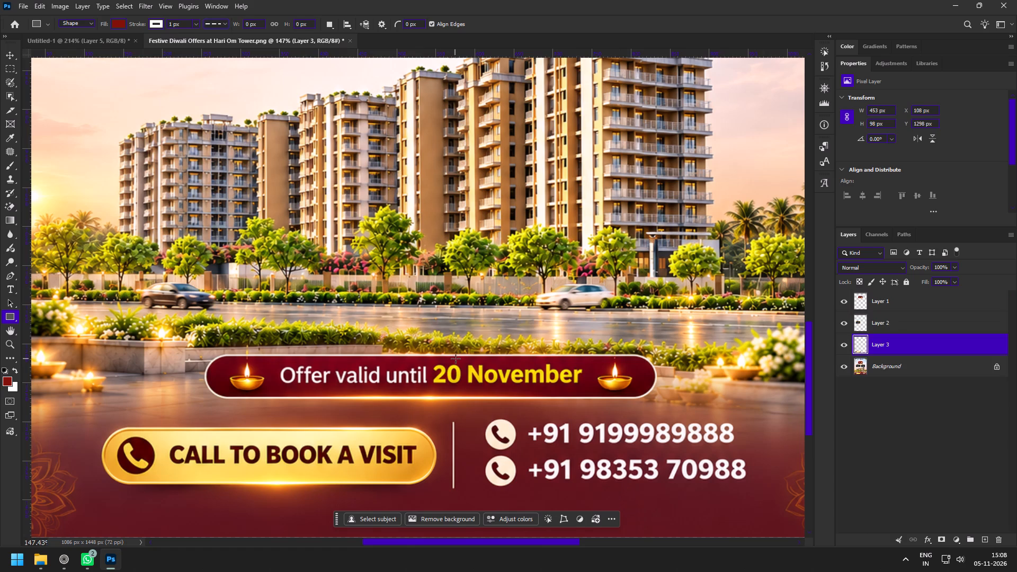
pyautogui.click(91, 40)
pyautogui.press('z')
pyautogui.moveTo(257, 254); pyautogui.dragTo(213, 224)
pyautogui.press('space')
pyautogui.press('space')
pyautogui.press('space')
pyautogui.press('space')
pyautogui.press('space')
pyautogui.press('space')
pyautogui.press('space')
pyautogui.press('space')
pyautogui.press('space')
pyautogui.moveTo(253, 312); pyautogui.dragTo(286, 255)
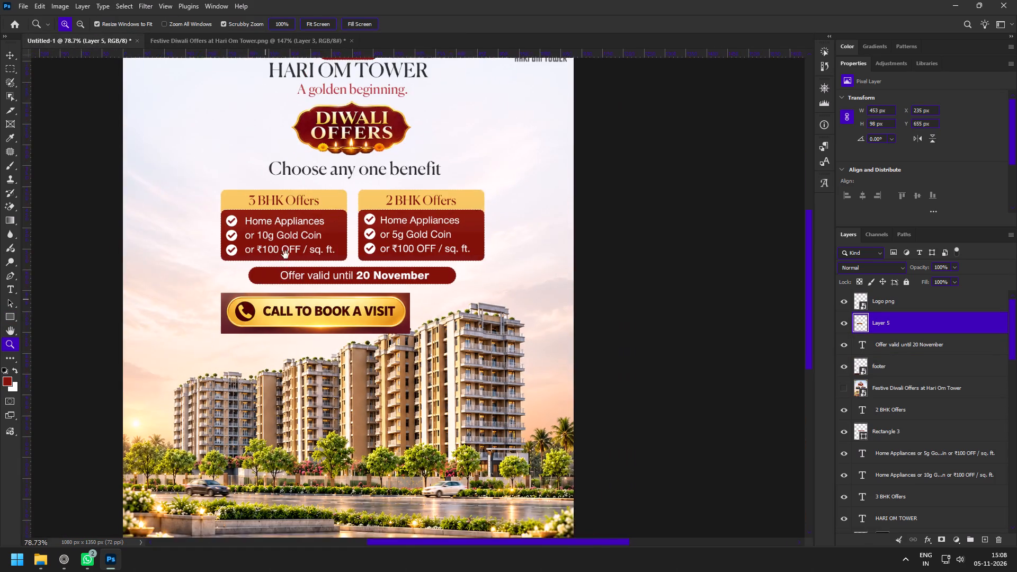
pyautogui.moveTo(286, 255); pyautogui.dragTo(307, 212)
pyautogui.press('v')
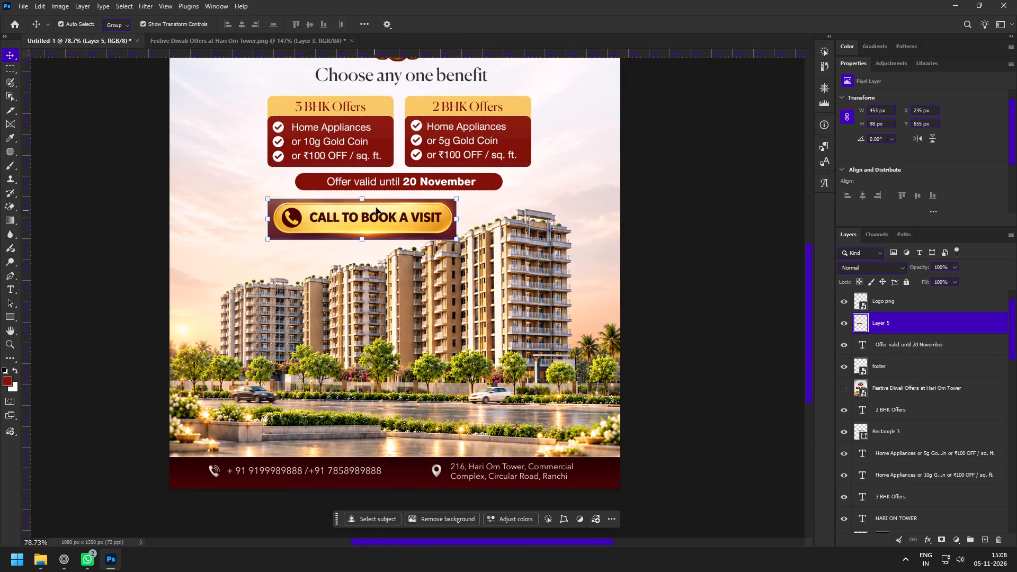
pyautogui.press('z')
pyautogui.moveTo(402, 280); pyautogui.dragTo(385, 278)
pyautogui.press('space')
pyautogui.press('space')
pyautogui.press('space')
pyautogui.press('space')
pyautogui.moveTo(370, 263); pyautogui.dragTo(388, 311)
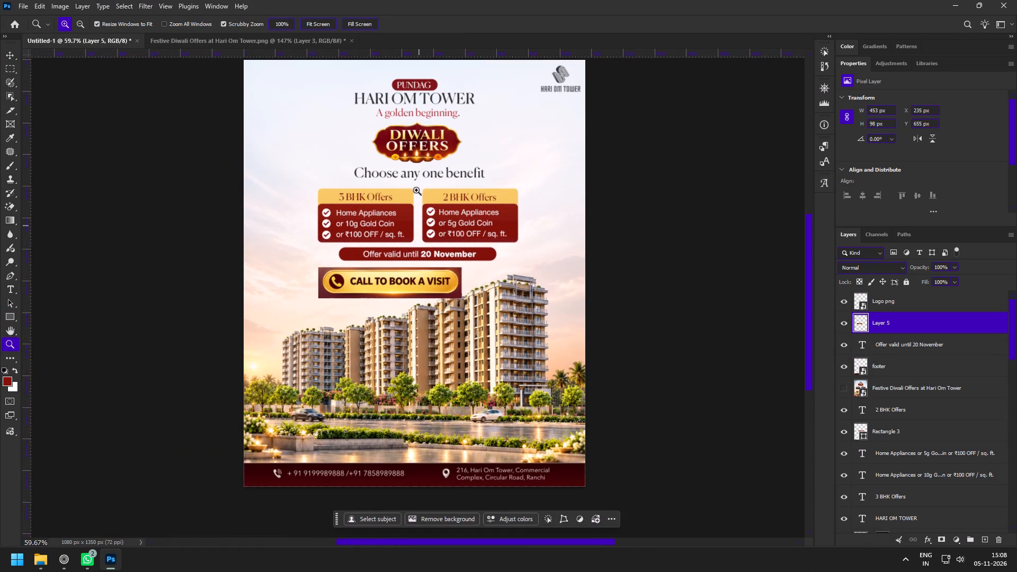
pyautogui.moveTo(416, 186); pyautogui.dragTo(429, 208)
pyautogui.press('space')
pyautogui.press('space')
pyautogui.press('space')
pyautogui.moveTo(429, 218); pyautogui.dragTo(422, 266)
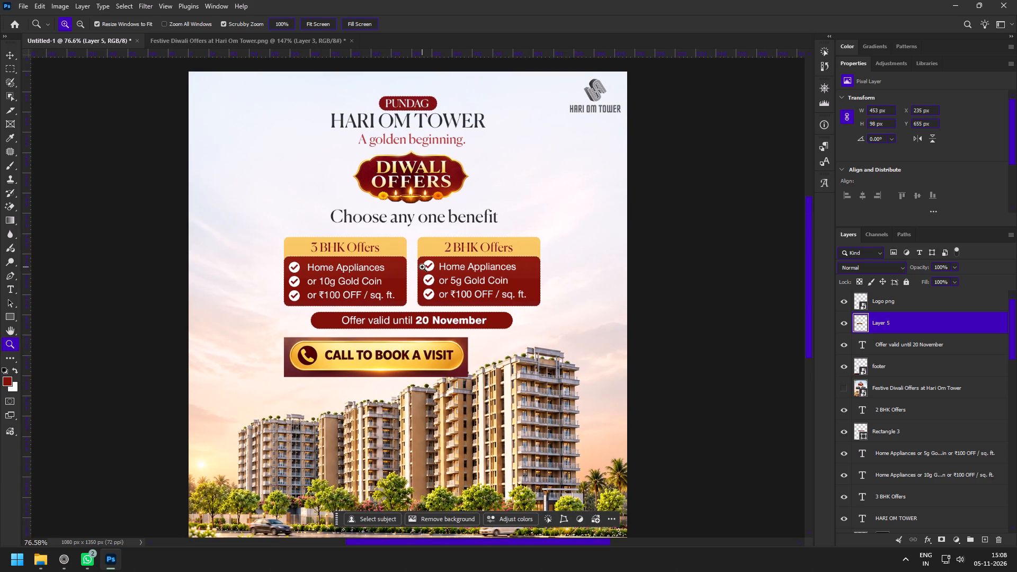
pyautogui.moveTo(409, 341); pyautogui.dragTo(434, 361)
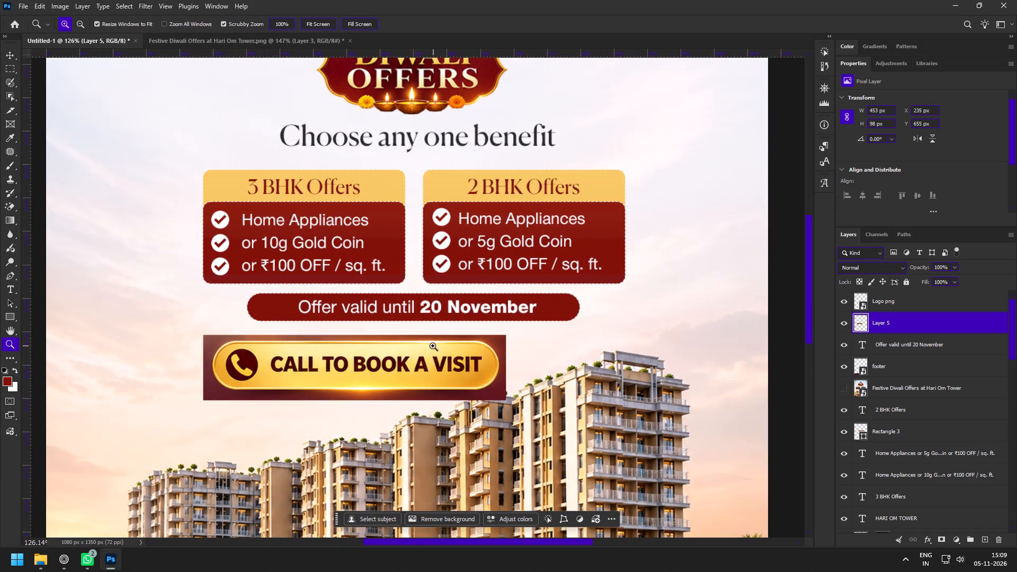
pyautogui.press('z')
# Move the "CALL TO BOOK A VISIT" button down over the base of the buildings, to about X 96 px, Y 922 px.
pyautogui.press('v')
pyautogui.press('z')
pyautogui.moveTo(342, 400); pyautogui.dragTo(316, 379)
pyautogui.press('space')
pyautogui.press('space')
pyautogui.press('space')
pyautogui.press('space')
pyautogui.moveTo(314, 418); pyautogui.dragTo(363, 251)
pyautogui.press('v')
pyautogui.moveTo(398, 203); pyautogui.dragTo(342, 309)
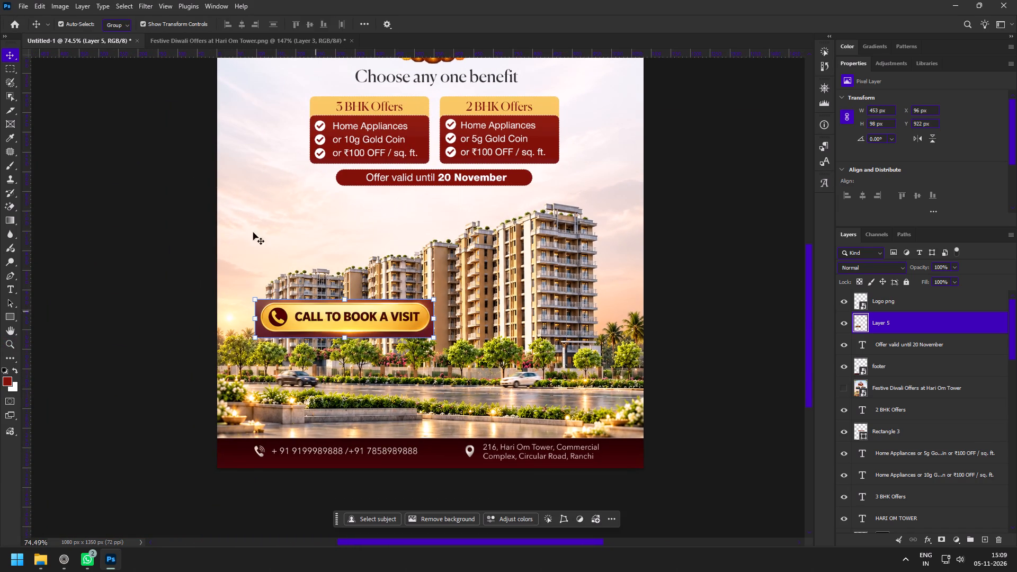
# Check the reference poster again and examine the Untitled-1 poster's overall layout and offer section.
pyautogui.click(186, 44)
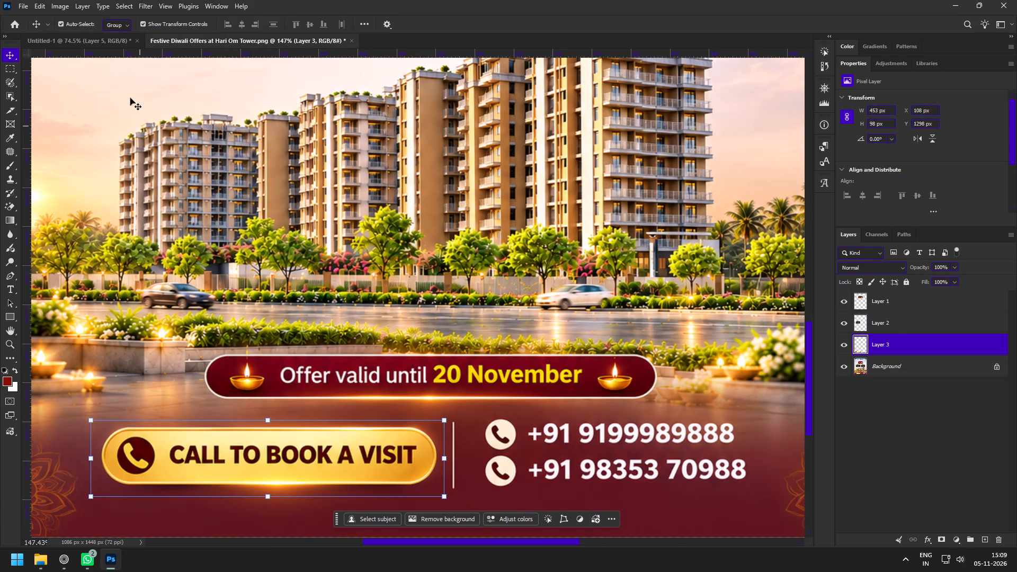
pyautogui.click(84, 39)
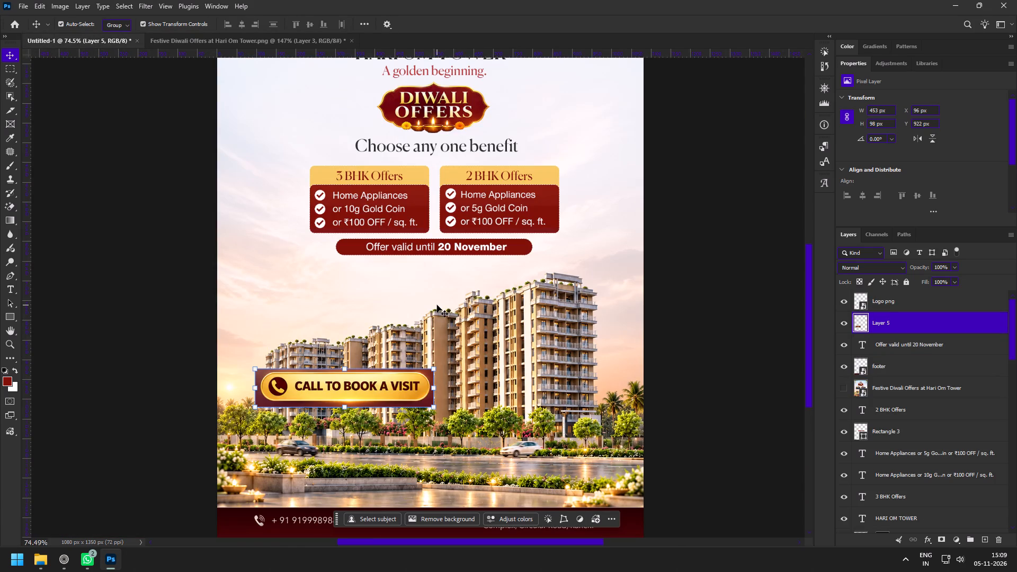
pyautogui.press('z')
pyautogui.moveTo(468, 294); pyautogui.dragTo(439, 281)
pyautogui.moveTo(438, 295); pyautogui.dragTo(449, 308)
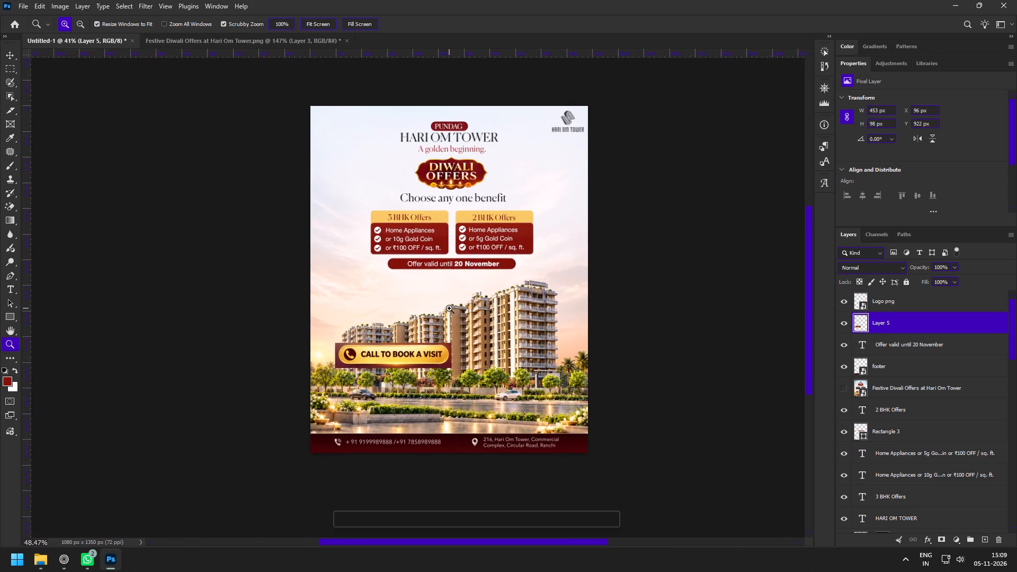
pyautogui.moveTo(430, 171); pyautogui.dragTo(448, 191)
pyautogui.moveTo(461, 212); pyautogui.dragTo(477, 235)
pyautogui.moveTo(438, 196); pyautogui.dragTo(449, 213)
# Lock Layer 1 and the Luxury Towers at Golden Hour layer.
pyautogui.press('v')
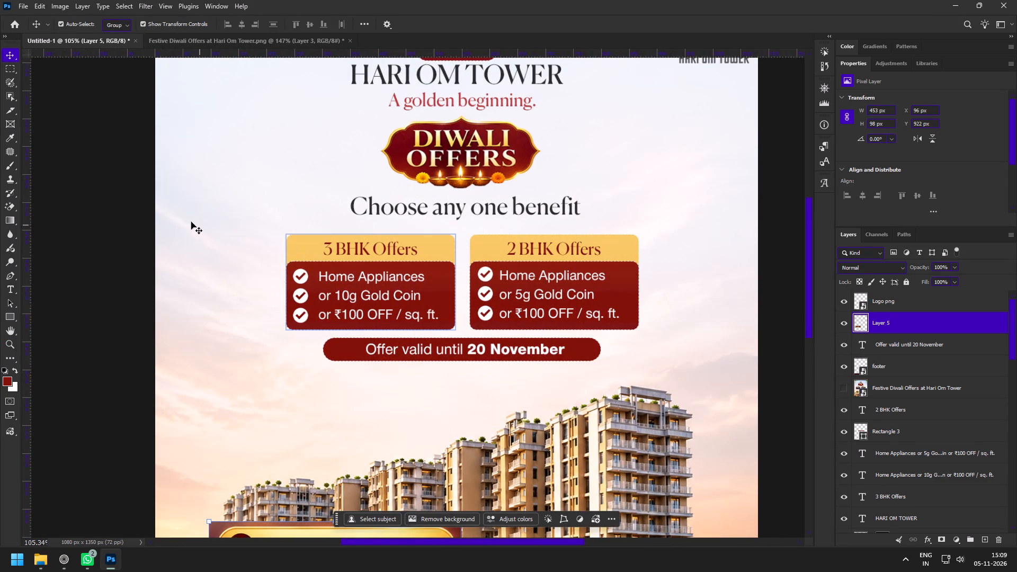
pyautogui.click(191, 222)
pyautogui.scroll(-3, 990, 441)
pyautogui.keyDown('shift'); pyautogui.click(918, 503); pyautogui.keyUp('shift')
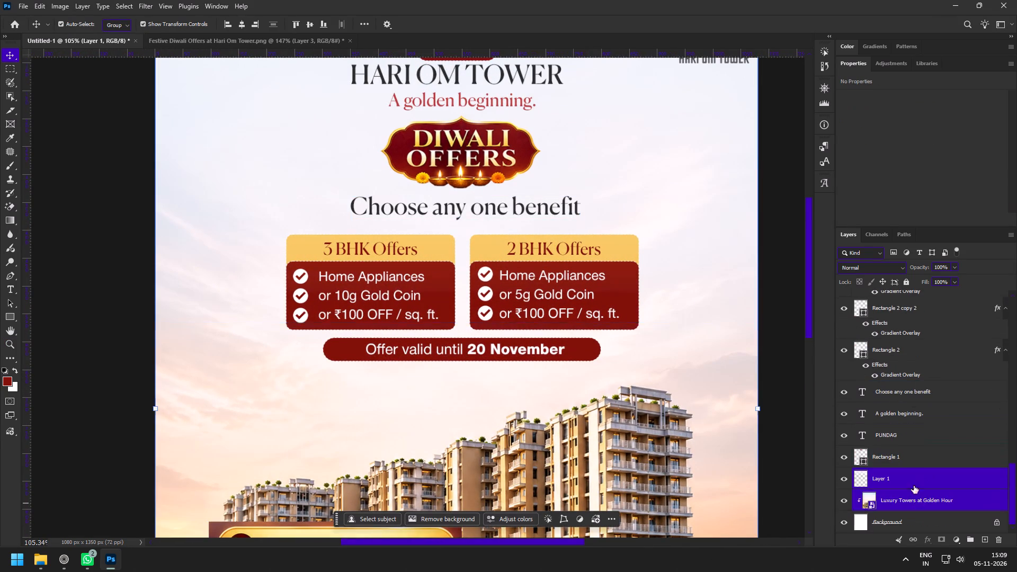
pyautogui.click(909, 280)
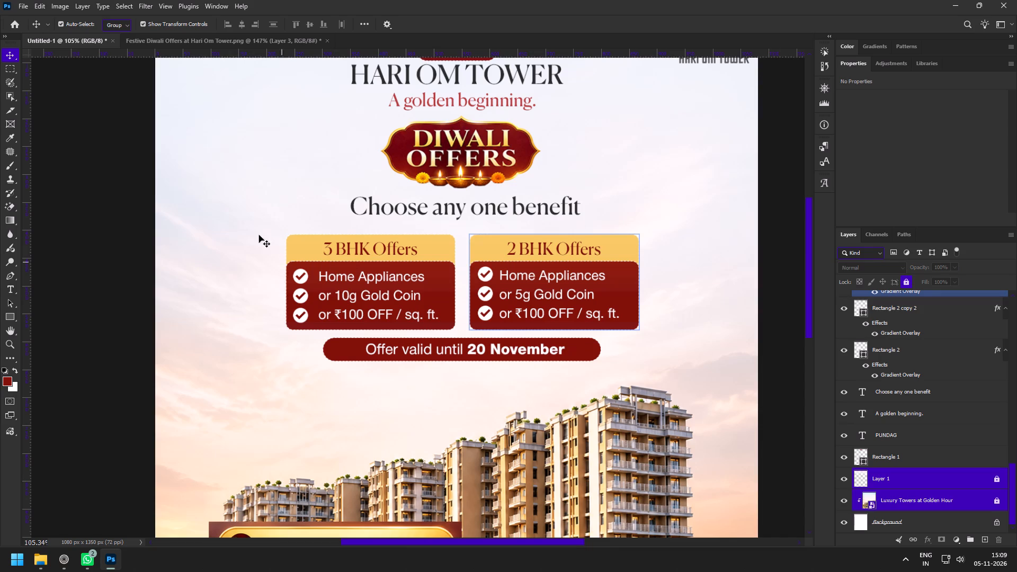
# Scale both offer cards and the validity bar together to about 114.4% and set them just below "Choose any one benefit", at about Y 407 px.
pyautogui.click(255, 230)
pyautogui.moveTo(245, 235); pyautogui.dragTo(664, 358)
pyautogui.moveTo(643, 297); pyautogui.dragTo(668, 298)
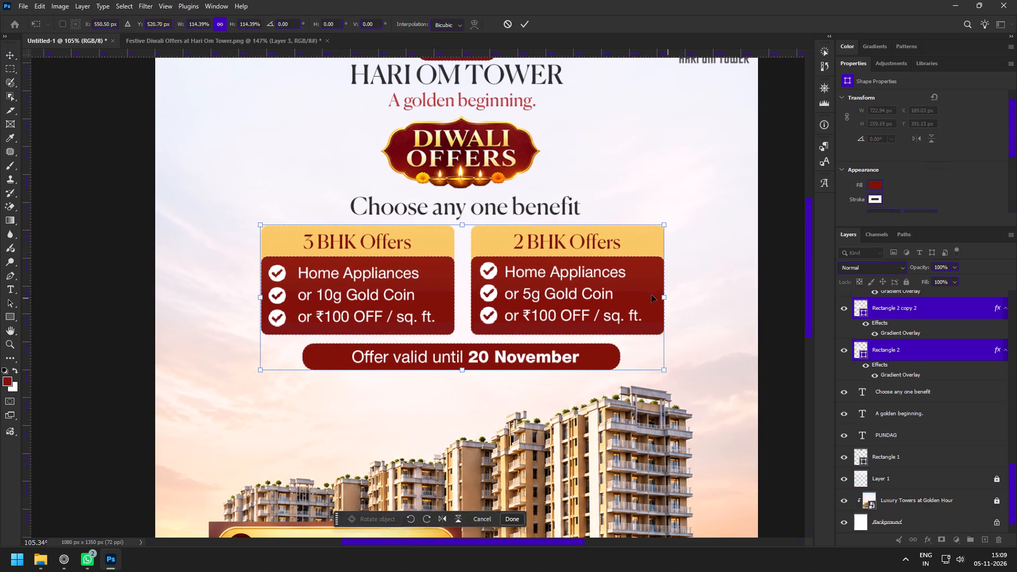
pyautogui.moveTo(647, 293); pyautogui.dragTo(647, 302)
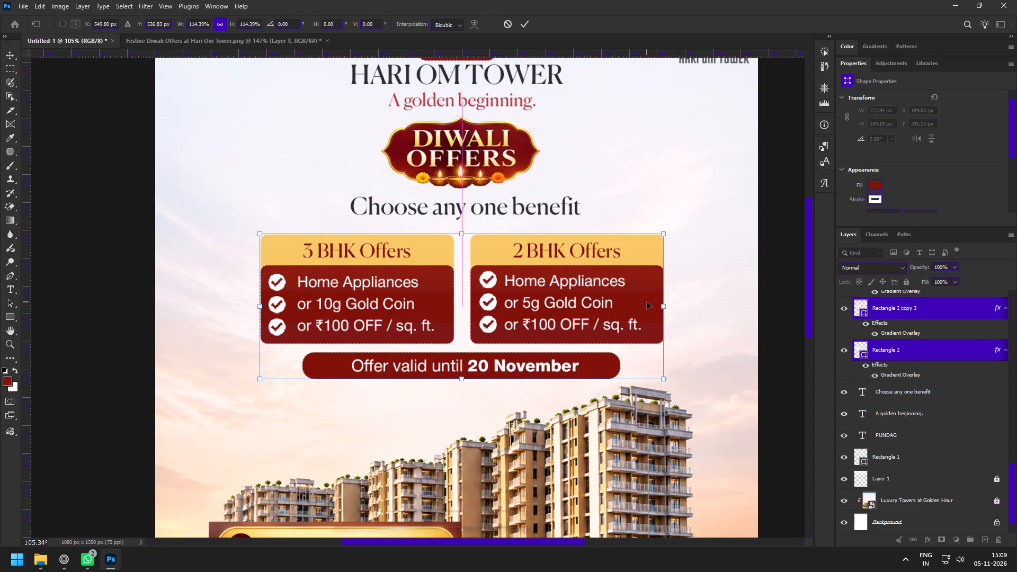
pyautogui.click(523, 25)
pyautogui.press('z')
pyautogui.moveTo(734, 311); pyautogui.dragTo(750, 351)
pyautogui.press('v')
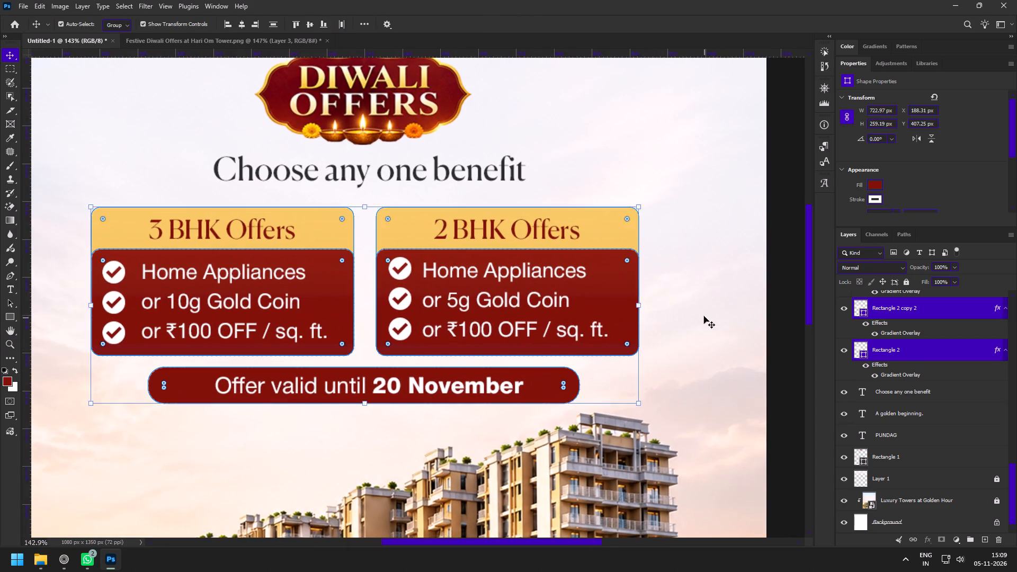
pyautogui.click(704, 316)
# Move Rectangle 3 below Layer 2 in the layer stack and give it the Gradient Overlay effect of Rectangle 2 copy 3.
pyautogui.click(553, 388)
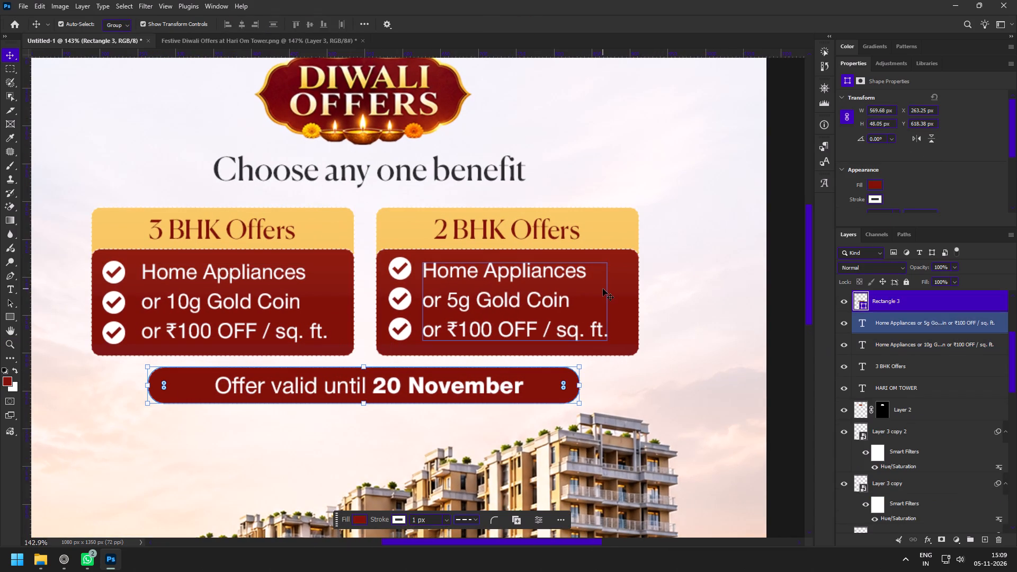
pyautogui.click(621, 297)
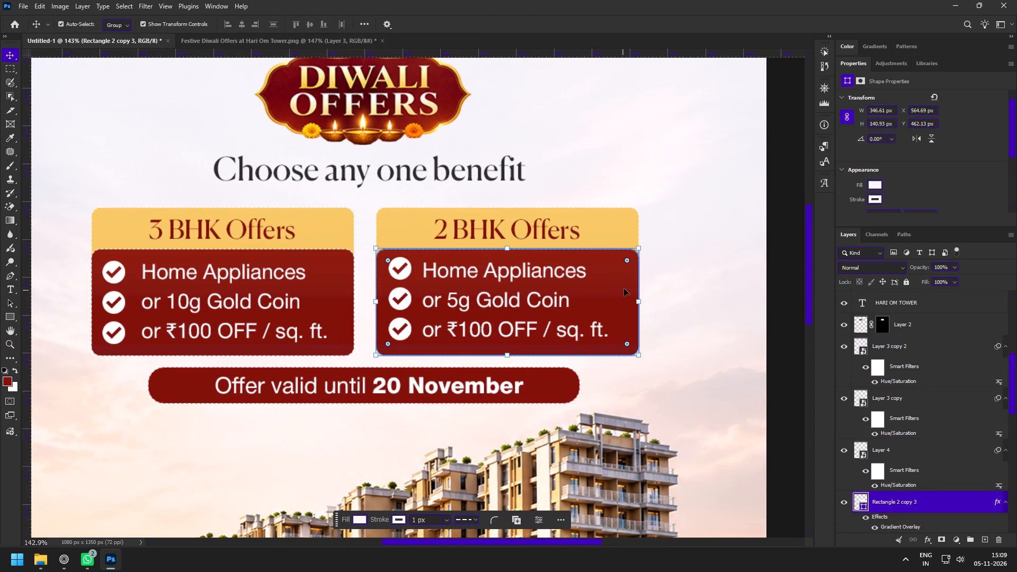
pyautogui.click(563, 388)
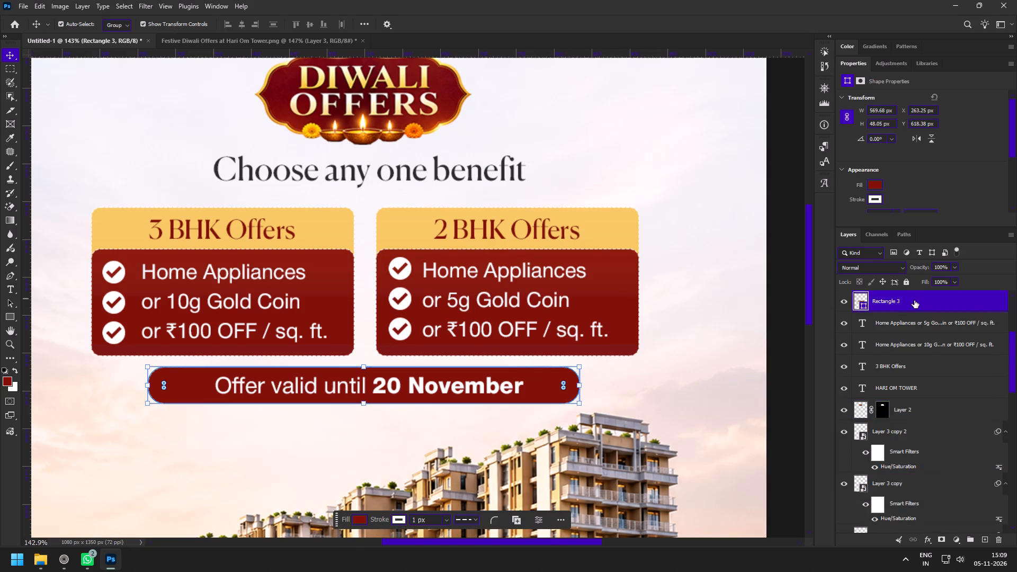
pyautogui.moveTo(914, 300); pyautogui.dragTo(912, 424)
pyautogui.scroll(-3, 675, 429)
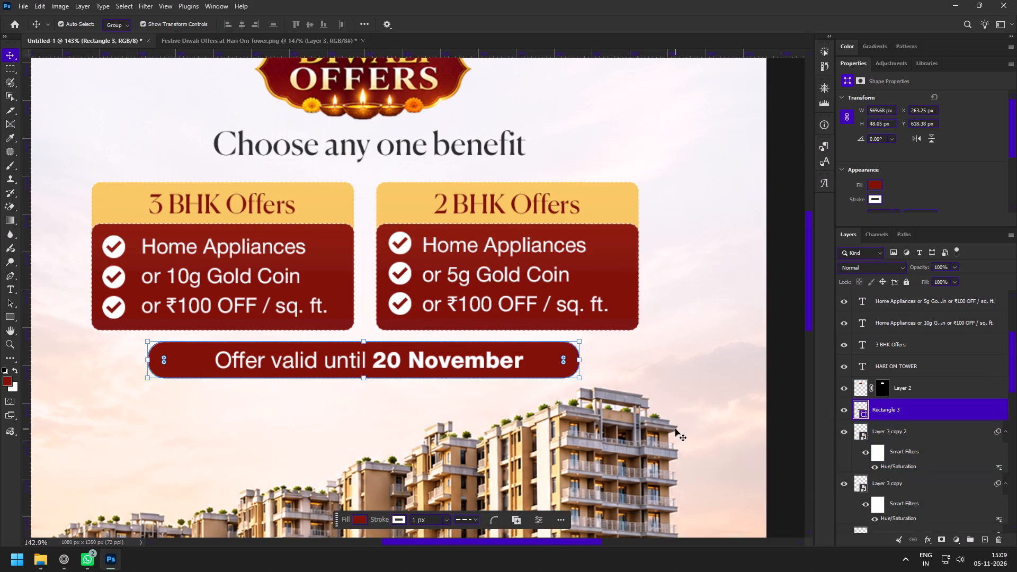
pyautogui.scroll(-4, 675, 429)
pyautogui.scroll(-6, 940, 443)
pyautogui.scroll(2, 929, 450)
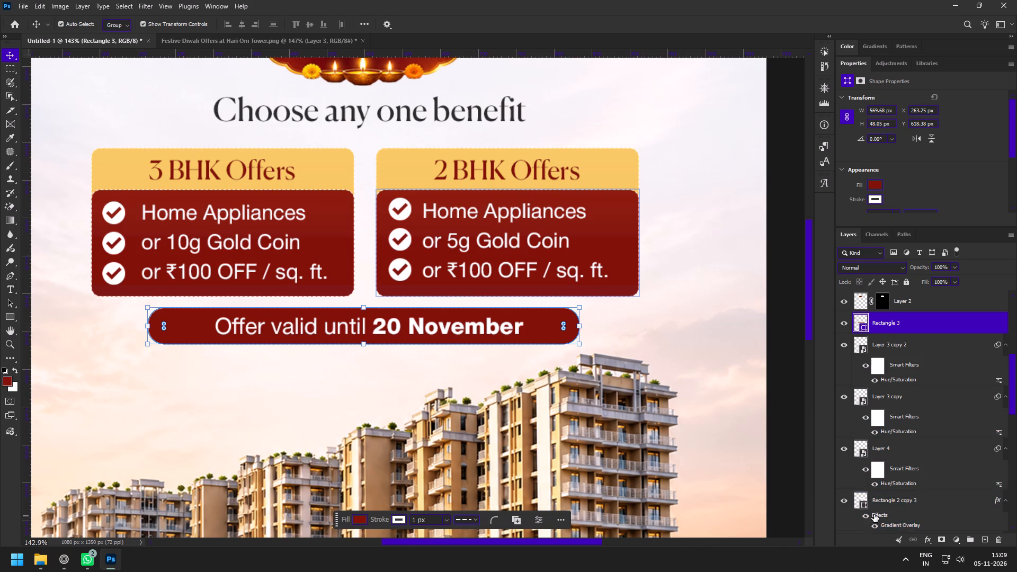
pyautogui.keyDown('alt'); pyautogui.moveTo(874, 514); pyautogui.dragTo(921, 325); pyautogui.keyUp('alt')
# Narrow the "Offer valid until 20 November" bar from both ends to about 480 px wide, keeping it centred on its text.
pyautogui.press('z')
pyautogui.moveTo(560, 378); pyautogui.dragTo(537, 359)
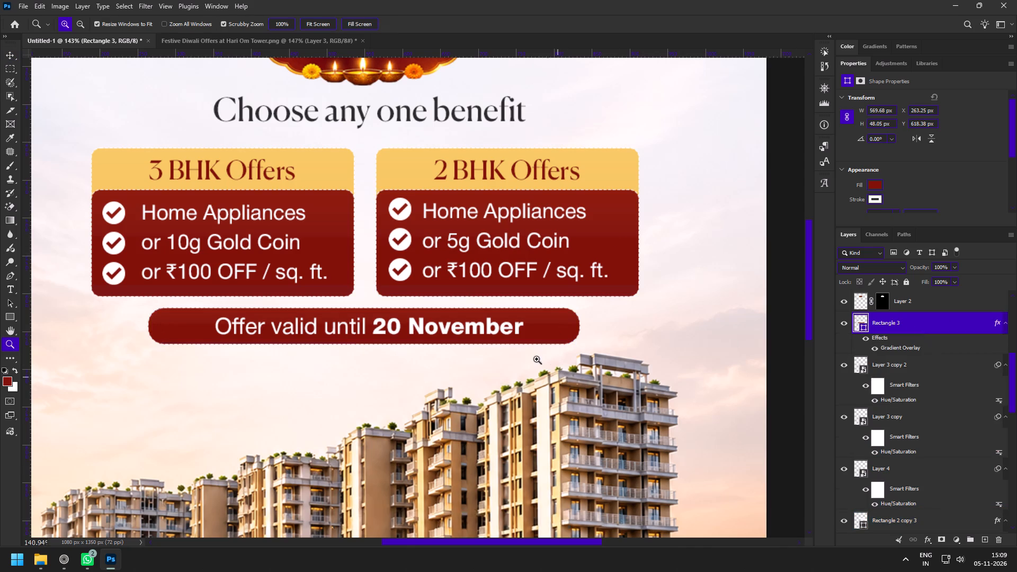
pyautogui.moveTo(537, 359); pyautogui.dragTo(527, 349)
pyautogui.press('space')
pyautogui.press('space')
pyautogui.press('space')
pyautogui.press('space')
pyautogui.press('space')
pyautogui.press('space')
pyautogui.press('space')
pyautogui.moveTo(497, 383); pyautogui.dragTo(558, 256)
pyautogui.moveTo(420, 338); pyautogui.dragTo(442, 369)
pyautogui.moveTo(340, 303); pyautogui.dragTo(366, 328)
pyautogui.press('v')
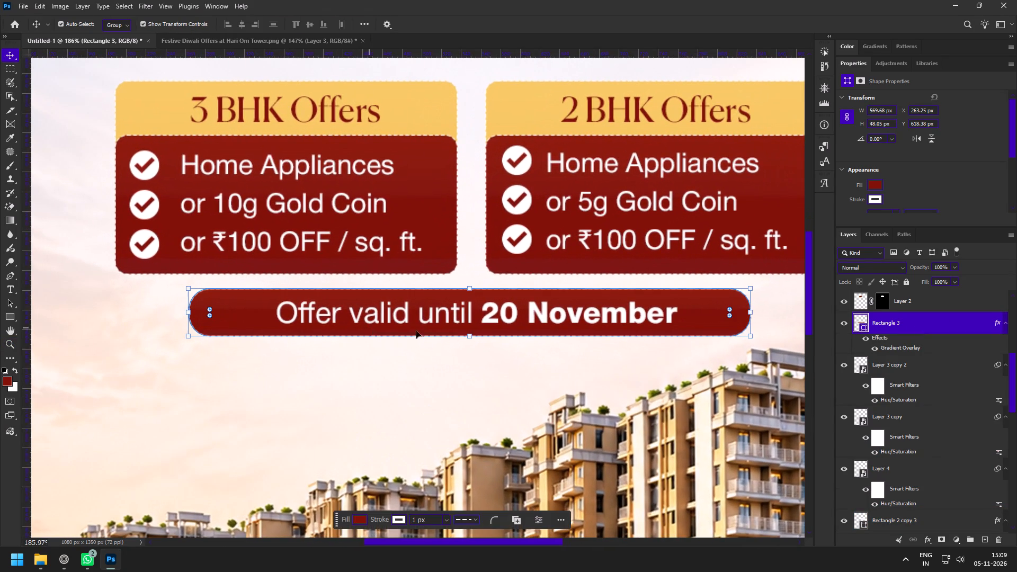
pyautogui.click(693, 321)
pyautogui.keyDown('alt'); pyautogui.keyDown('shift'); pyautogui.moveTo(756, 311); pyautogui.dragTo(709, 309); pyautogui.keyUp('shift'); pyautogui.keyUp('alt')
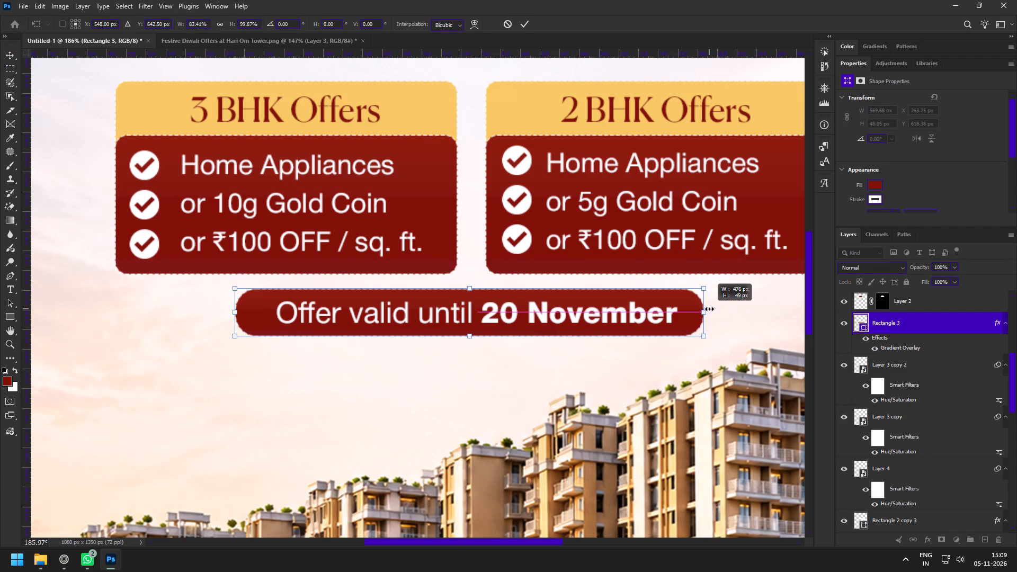
pyautogui.keyDown('alt'); pyautogui.keyDown('shift'); pyautogui.moveTo(709, 309); pyautogui.dragTo(712, 309); pyautogui.keyUp('shift'); pyautogui.keyUp('alt')
pyautogui.click(529, 22)
# Examine the narrowed validity bar and the poster's lower half around the call button and footer.
pyautogui.press('z')
pyautogui.moveTo(495, 298); pyautogui.dragTo(463, 287)
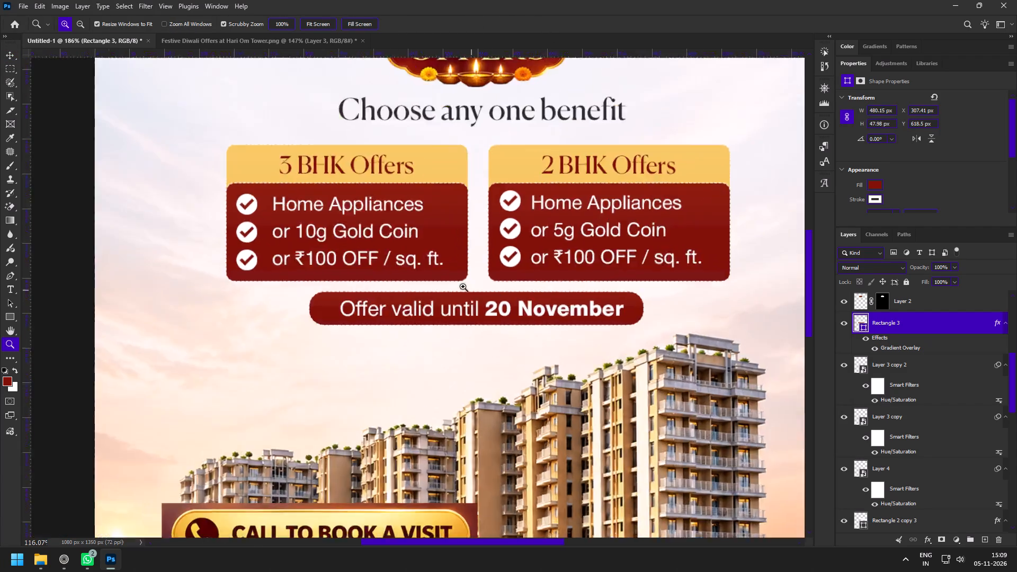
pyautogui.moveTo(463, 287); pyautogui.dragTo(448, 281)
pyautogui.press('space')
pyautogui.press('space')
pyautogui.press('space')
pyautogui.press('space')
pyautogui.press('space')
pyautogui.press('space')
pyautogui.moveTo(477, 317); pyautogui.dragTo(468, 219)
pyautogui.moveTo(417, 357); pyautogui.dragTo(424, 366)
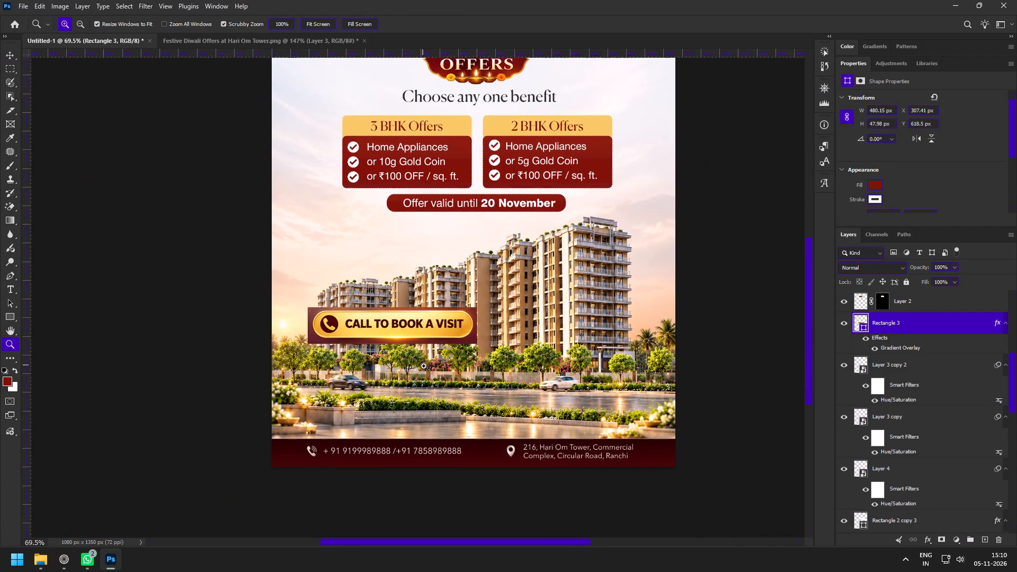
pyautogui.moveTo(424, 366); pyautogui.dragTo(430, 378)
pyautogui.press('v')
pyautogui.click(356, 460)
pyautogui.click(431, 429)
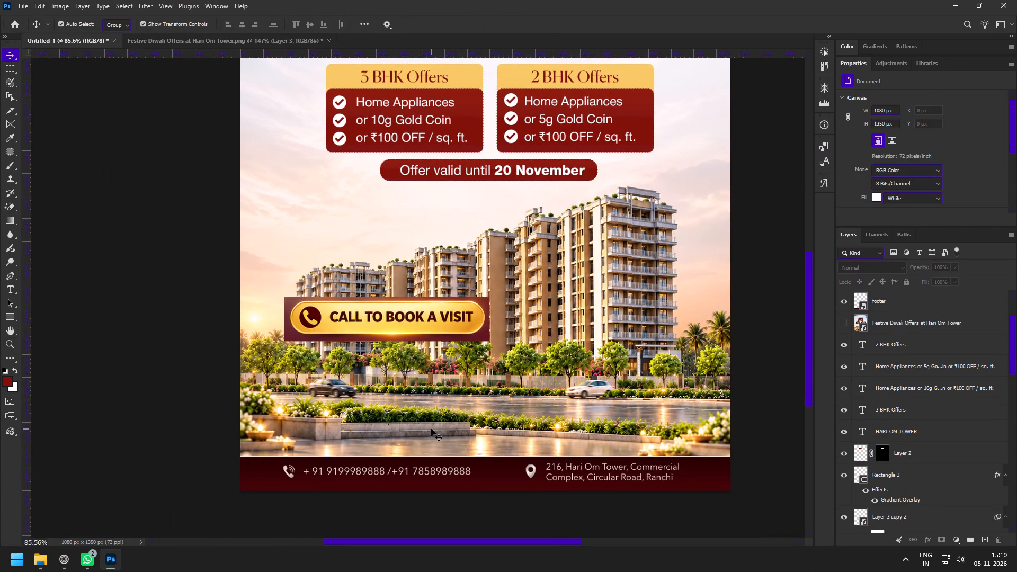
# Sample the dark maroon at the bottom of the reference poster as the foreground colour and return to Untitled-1.
pyautogui.click(193, 39)
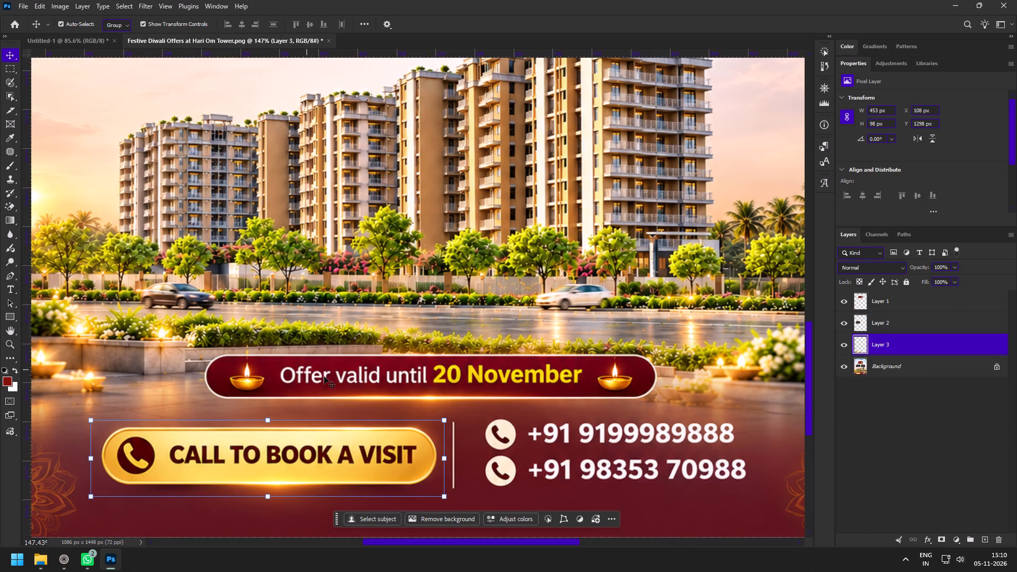
pyautogui.press('z')
pyautogui.moveTo(392, 382); pyautogui.dragTo(359, 349)
pyautogui.press('space')
pyautogui.press('space')
pyautogui.press('space')
pyautogui.press('space')
pyautogui.moveTo(382, 369); pyautogui.dragTo(378, 327)
pyautogui.moveTo(383, 317); pyautogui.dragTo(399, 332)
pyautogui.press('v')
pyautogui.press('i')
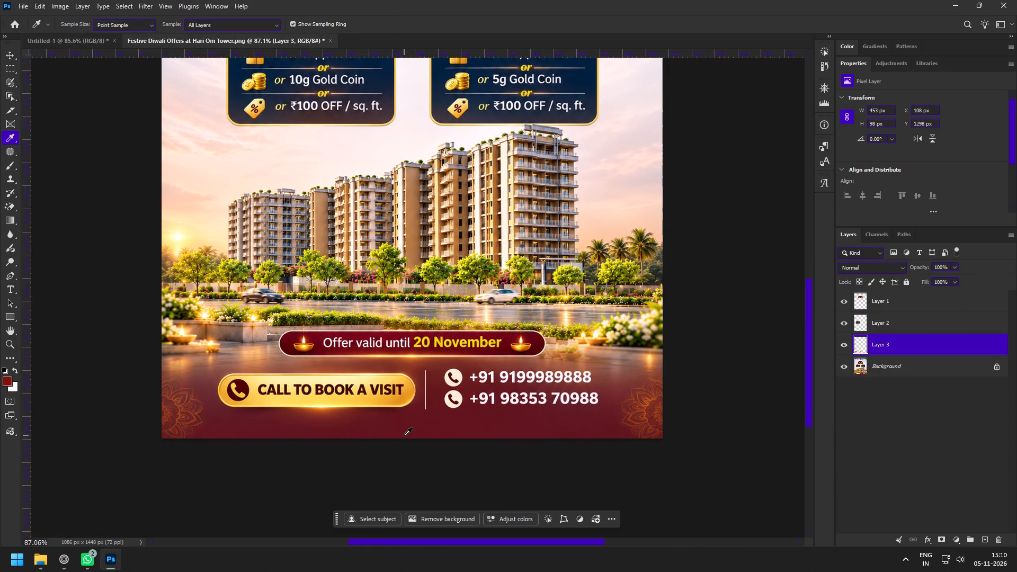
pyautogui.click(404, 435)
pyautogui.click(88, 45)
# Add a new empty layer directly above Layer 1.
pyautogui.press('v')
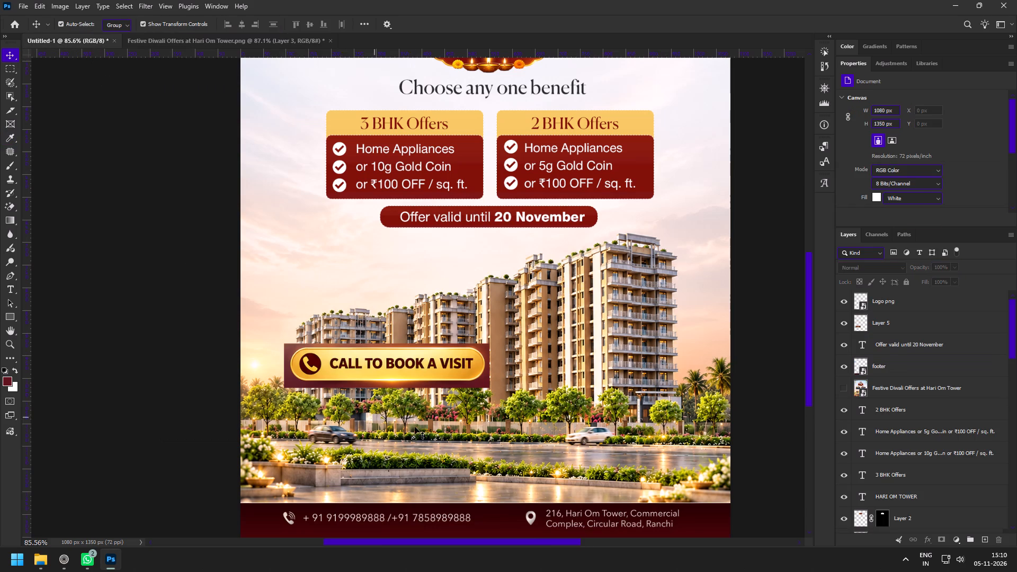
pyautogui.click(418, 430)
pyautogui.press('space')
pyautogui.press('space')
pyautogui.press('space')
pyautogui.press('space')
pyautogui.press('space')
pyautogui.moveTo(444, 453); pyautogui.dragTo(402, 358)
pyautogui.scroll(-5, 914, 448)
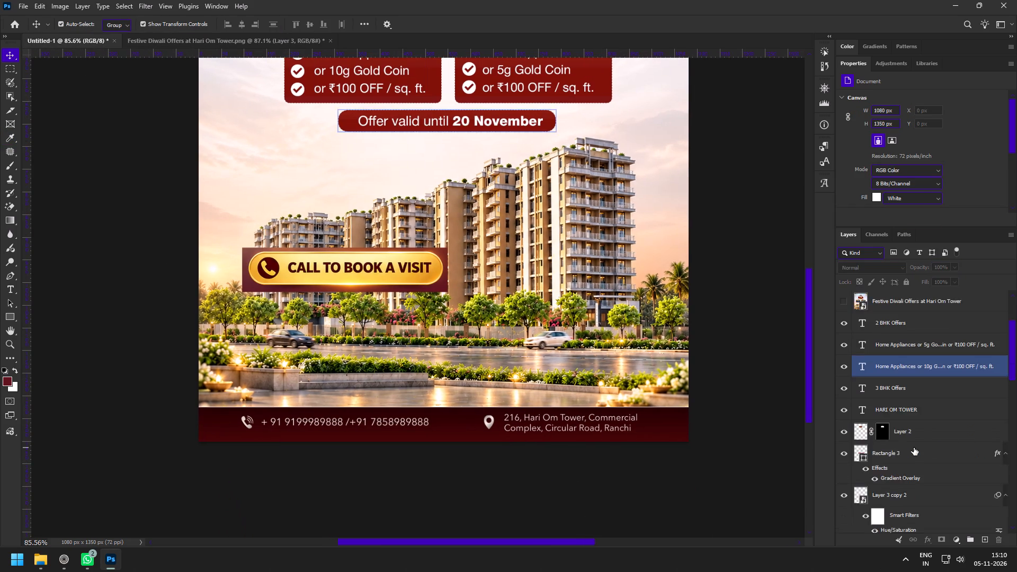
pyautogui.scroll(-20, 914, 448)
pyautogui.scroll(-6, 914, 448)
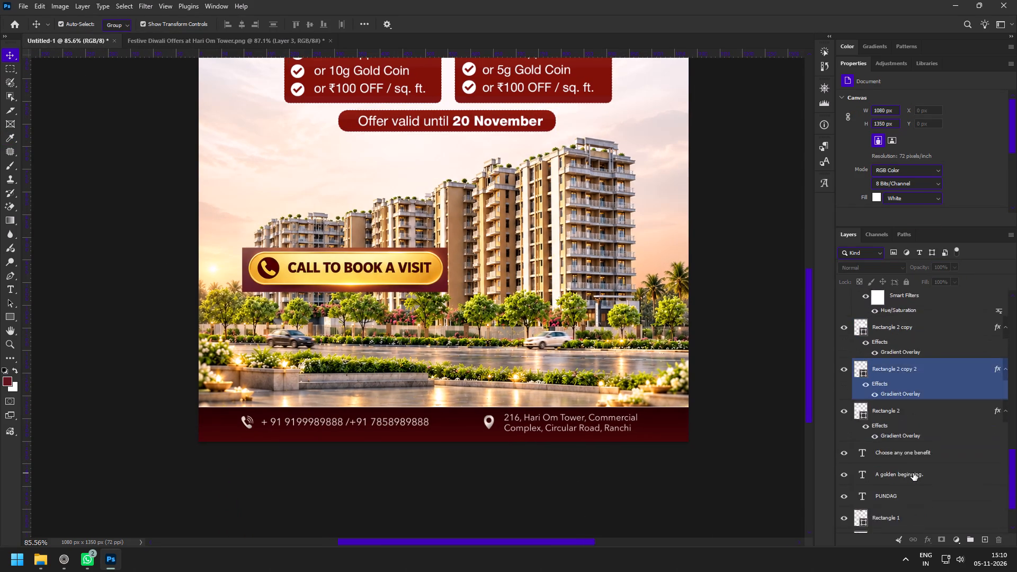
pyautogui.scroll(-6, 913, 473)
pyautogui.click(913, 473)
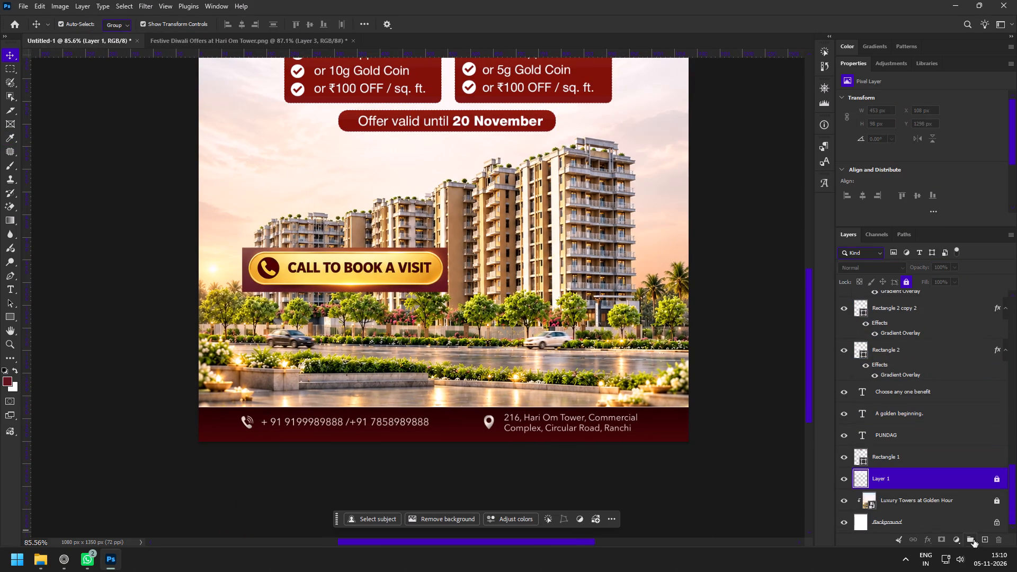
pyautogui.click(986, 543)
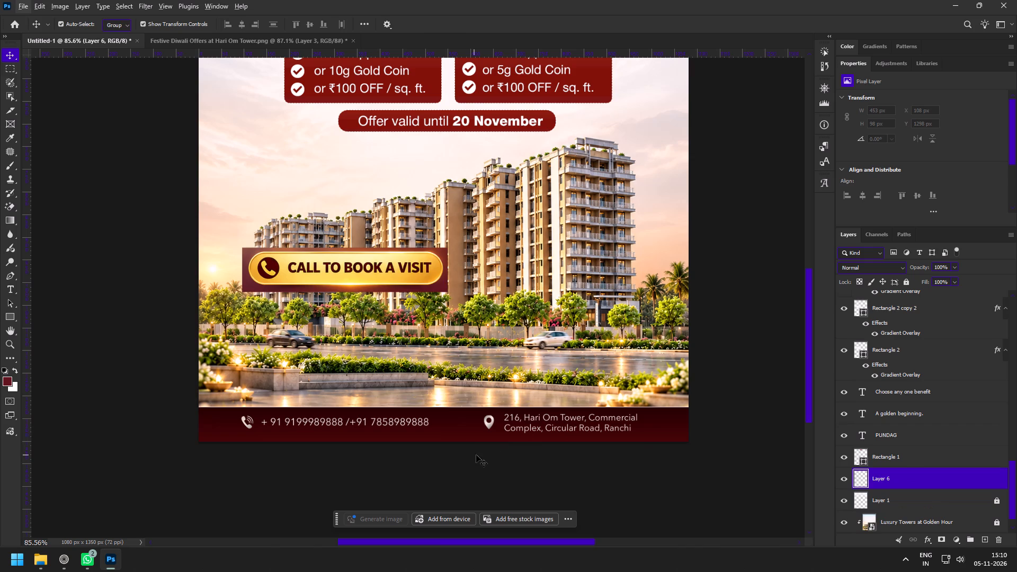
# Brush a translucent maroon haze along the poster's bottom edge with a large soft brush at 31% opacity.
pyautogui.press('b')
pyautogui.moveTo(449, 496); pyautogui.dragTo(180, 494)
pyautogui.moveTo(188, 490); pyautogui.dragTo(360, 499)
pyautogui.moveTo(164, 472); pyautogui.dragTo(169, 472)
pyautogui.moveTo(181, 473); pyautogui.dragTo(244, 483)
pyautogui.moveTo(199, 473); pyautogui.dragTo(208, 473)
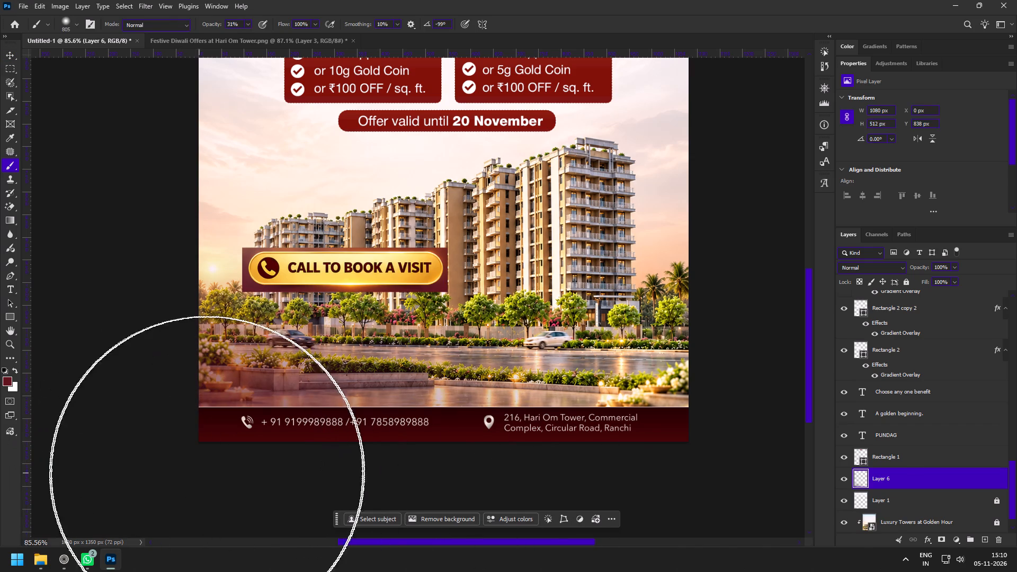
pyautogui.moveTo(208, 473); pyautogui.dragTo(708, 503)
pyautogui.moveTo(718, 492); pyautogui.dragTo(321, 515)
pyautogui.moveTo(532, 512); pyautogui.dragTo(669, 498)
pyautogui.moveTo(594, 512); pyautogui.dragTo(194, 503)
# Build up the maroon haze over the road and garden with further brush dabs, reaching up to about Y 776 px.
pyautogui.click(658, 453)
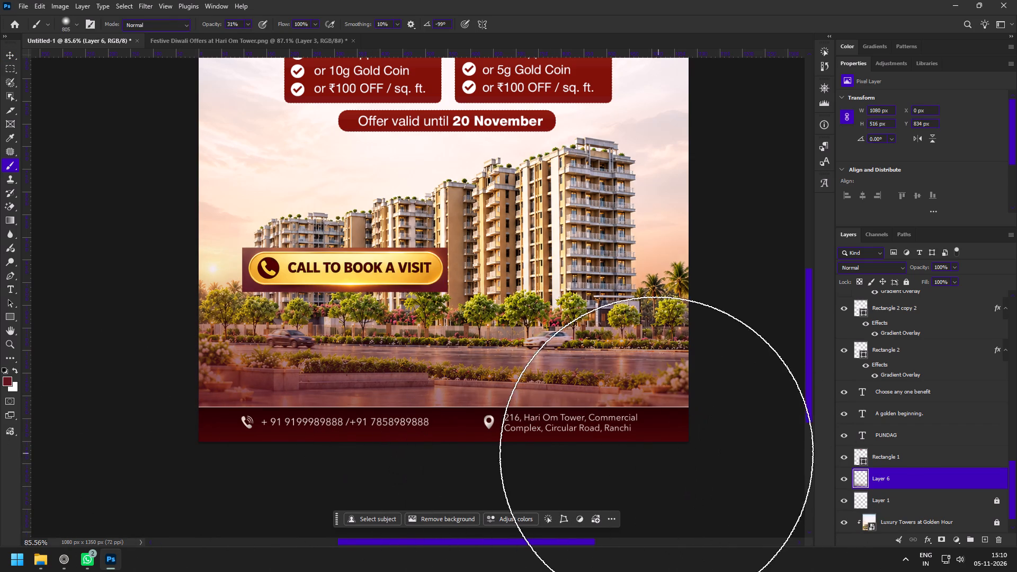
pyautogui.moveTo(722, 443); pyautogui.dragTo(710, 448)
pyautogui.click(459, 479)
pyautogui.click(535, 475)
pyautogui.click(280, 476)
pyautogui.moveTo(216, 461); pyautogui.dragTo(194, 454)
pyautogui.click(157, 444)
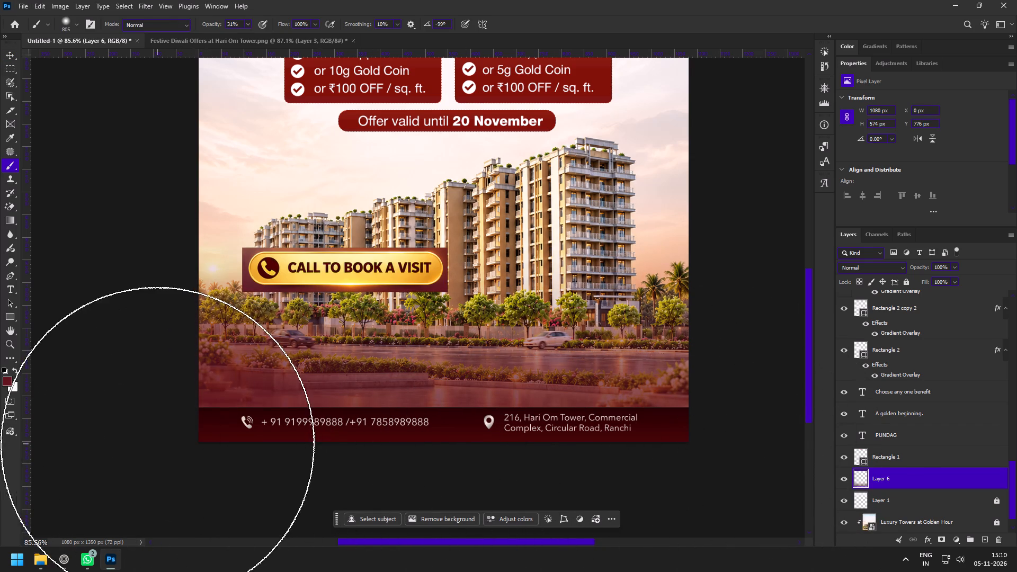
pyautogui.click(340, 470)
pyautogui.moveTo(422, 472); pyautogui.dragTo(441, 475)
pyautogui.moveTo(536, 473); pyautogui.dragTo(566, 473)
pyautogui.moveTo(672, 466); pyautogui.dragTo(685, 463)
pyautogui.click(707, 460)
# Move the "CALL TO BOOK A VISIT" button straight down to just above the footer, at about X 96 px, Y 1141 px.
pyautogui.press('z')
pyautogui.moveTo(289, 412); pyautogui.dragTo(313, 438)
pyautogui.press('v')
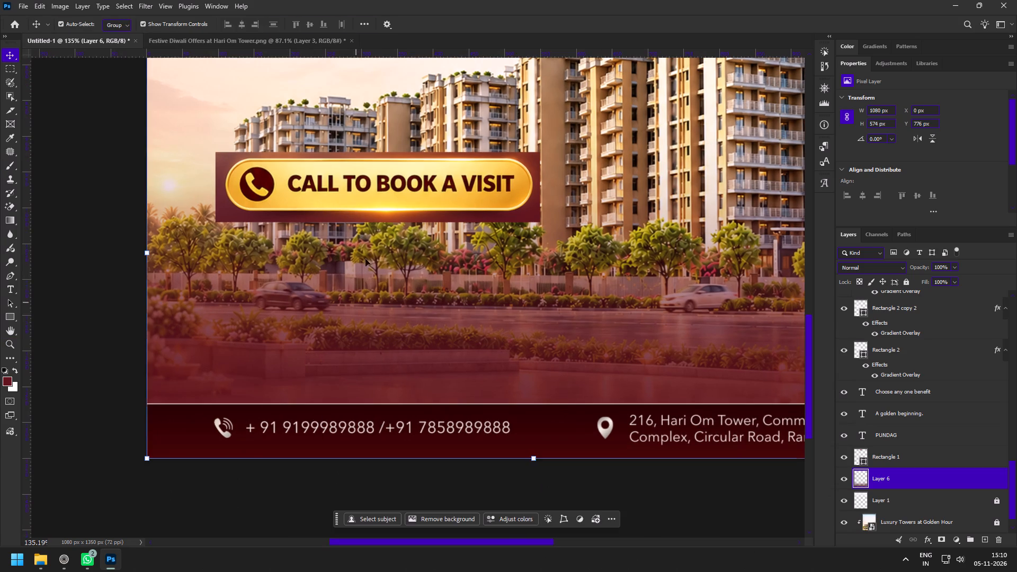
pyautogui.click(357, 192)
pyautogui.keyDown('shift'); pyautogui.moveTo(377, 186); pyautogui.dragTo(338, 344); pyautogui.keyUp('shift')
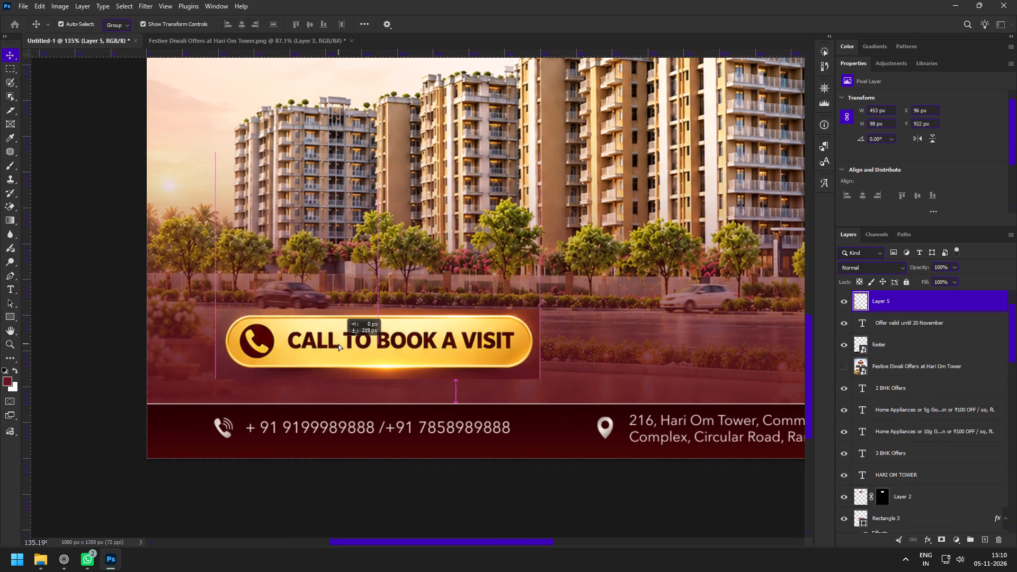
# Examine how the button and its backing blend into the maroon haze, up close and within the overall layout.
pyautogui.press('z')
pyautogui.moveTo(418, 292); pyautogui.dragTo(428, 309)
pyautogui.press('space')
pyautogui.press('space')
pyautogui.press('space')
pyautogui.moveTo(465, 334); pyautogui.dragTo(368, 378)
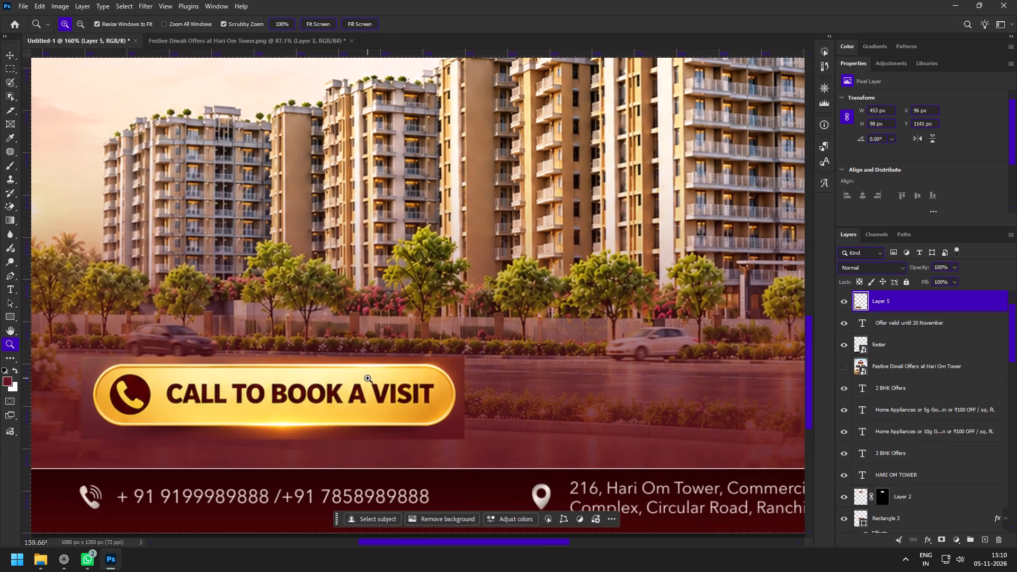
pyautogui.press('z')
pyautogui.moveTo(311, 392); pyautogui.dragTo(256, 362)
pyautogui.moveTo(245, 370); pyautogui.dragTo(269, 389)
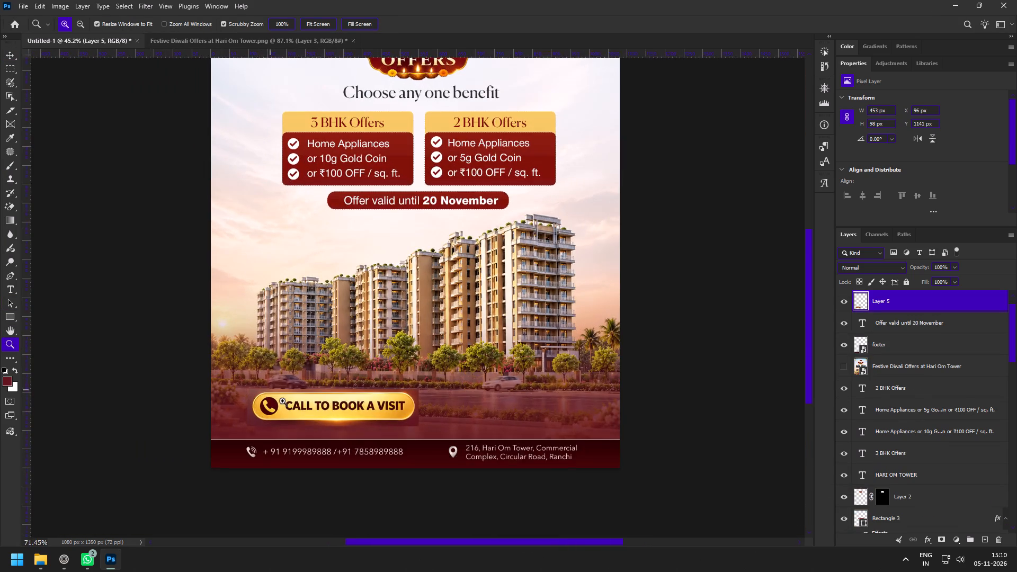
pyautogui.moveTo(335, 405); pyautogui.dragTo(347, 424)
pyautogui.moveTo(292, 391); pyautogui.dragTo(318, 419)
# Draw a maroon rectangle about 437 by 85 px over the "CALL TO BOOK A VISIT" button.
pyautogui.rightClick(12, 317)
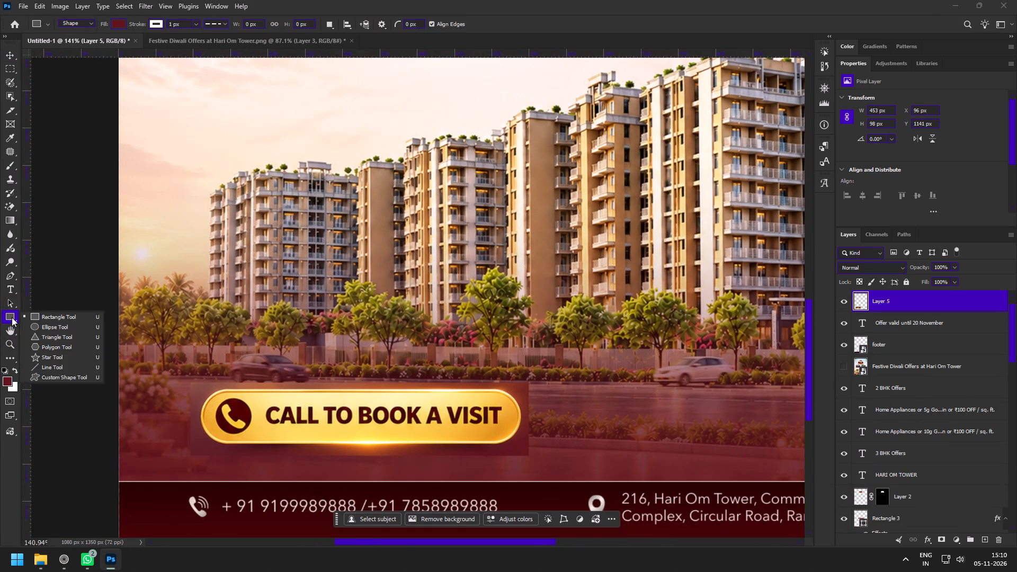
pyautogui.click(12, 317)
pyautogui.moveTo(198, 387); pyautogui.dragTo(231, 409)
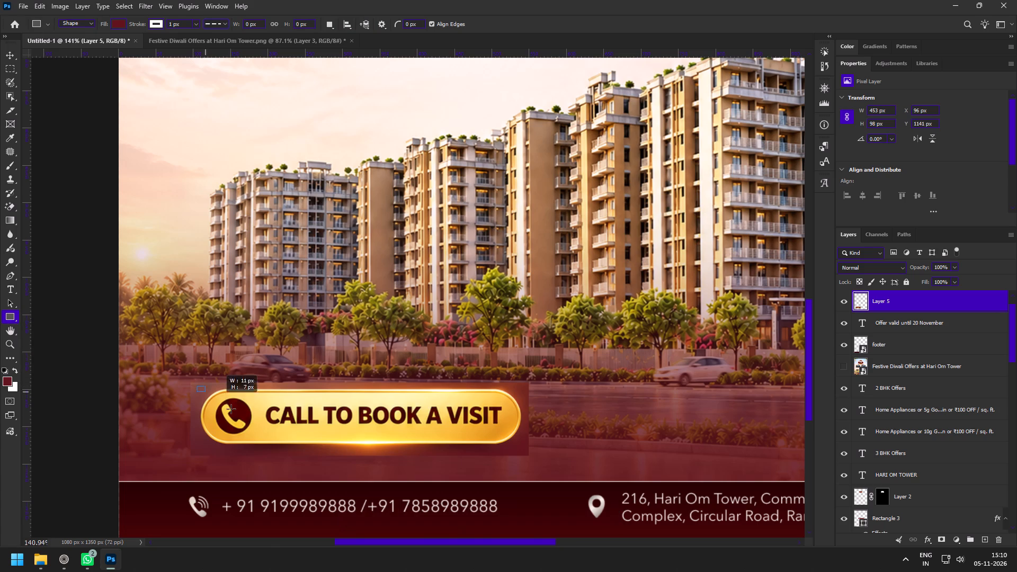
pyautogui.moveTo(231, 409); pyautogui.dragTo(523, 449)
pyautogui.press('z')
pyautogui.moveTo(446, 428); pyautogui.dragTo(472, 450)
pyautogui.press('v')
pyautogui.press('space')
pyautogui.press('space')
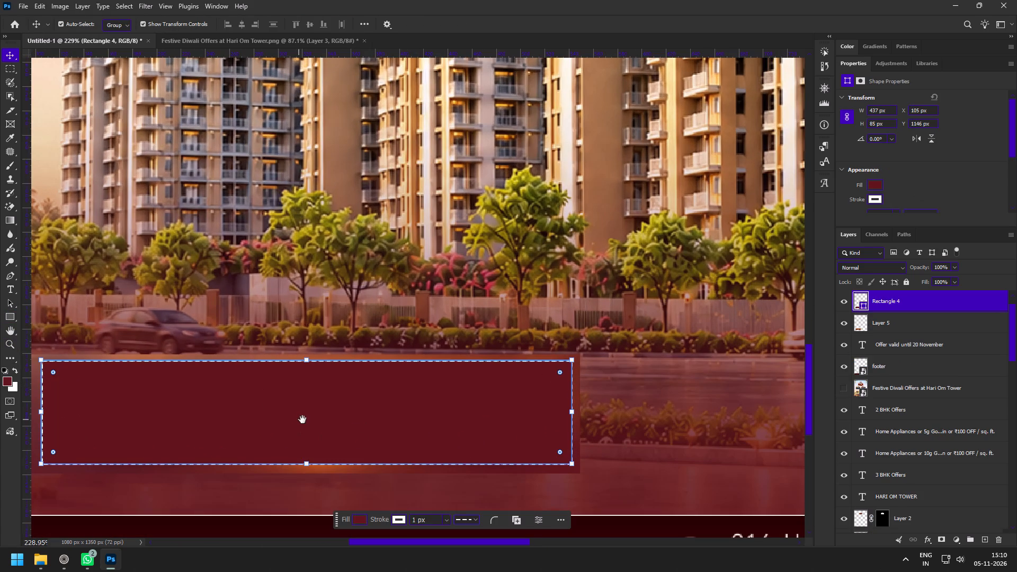
pyautogui.moveTo(302, 419); pyautogui.dragTo(354, 418)
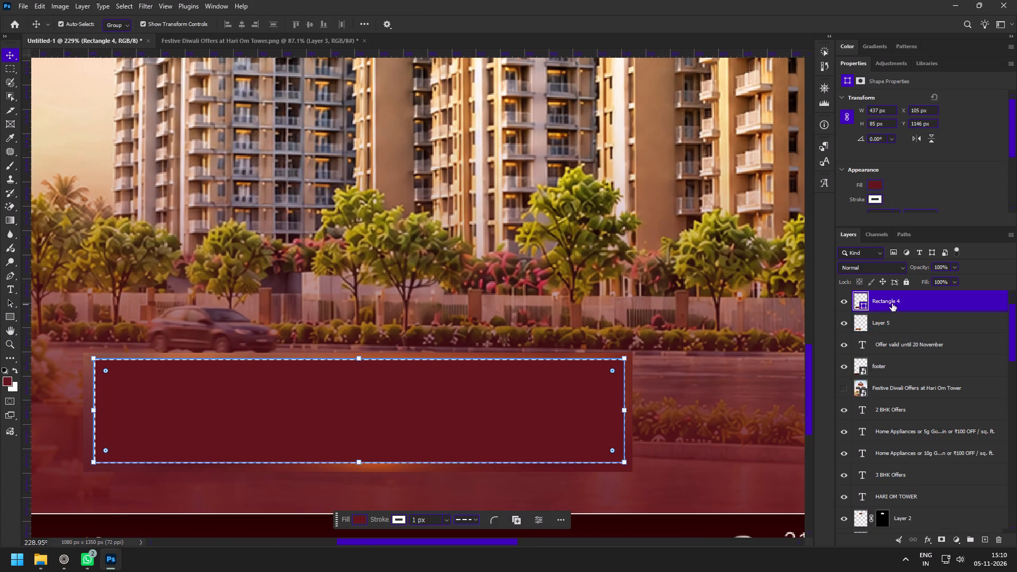
# Move the maroon rectangle beneath the "CALL TO BOOK A VISIT" button layer and fully round its corners into a pill shape.
pyautogui.moveTo(893, 303); pyautogui.dragTo(896, 334)
pyautogui.press('z')
pyautogui.press('v')
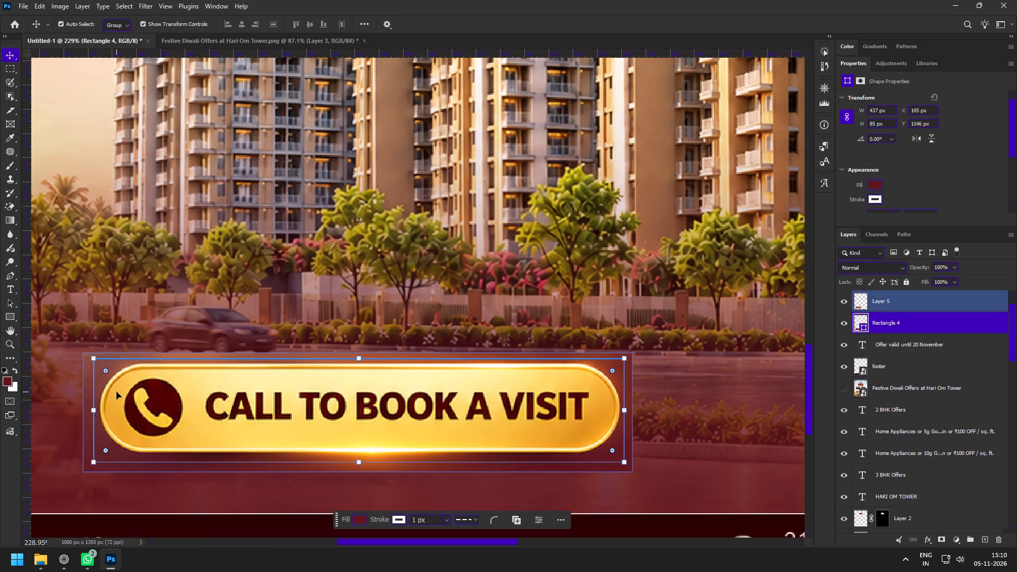
pyautogui.moveTo(104, 369); pyautogui.dragTo(221, 441)
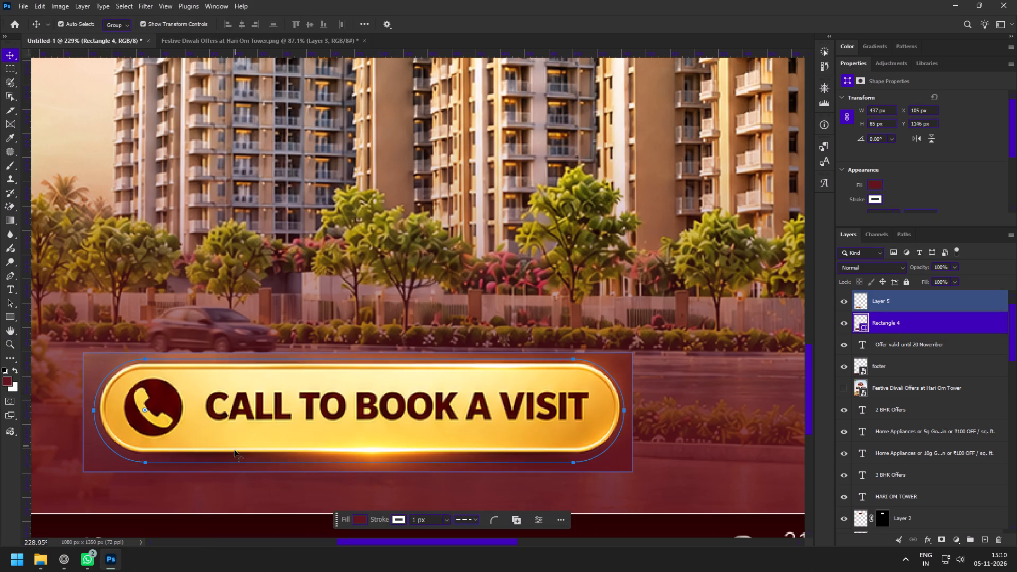
# Clip the button image layer to the rounded rectangle so its dark surround is hidden.
pyautogui.keyDown('alt'); pyautogui.click(897, 312); pyautogui.keyUp('alt')
pyautogui.press('v')
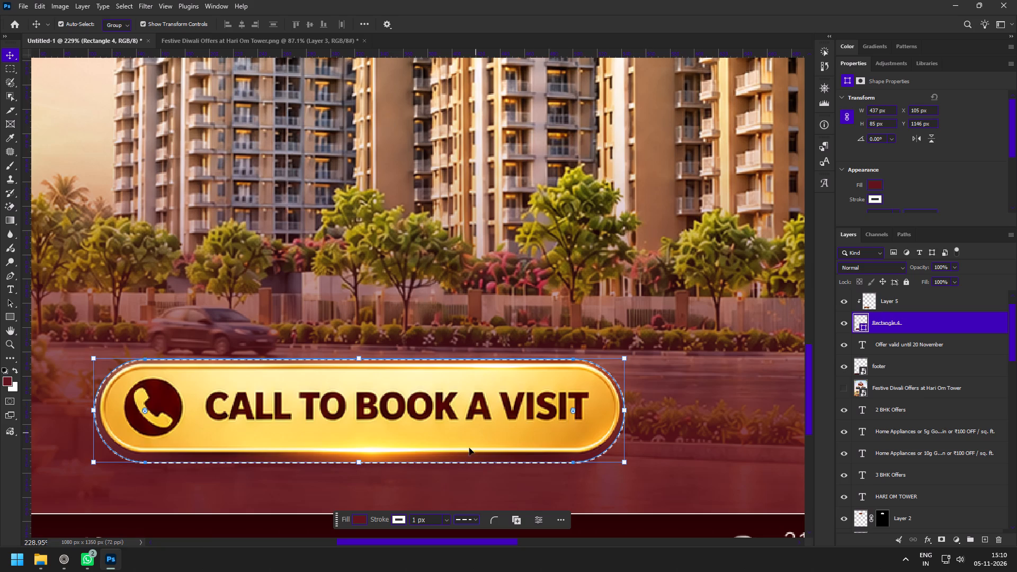
# Resize the rounded clipping rectangle to about 428 by 72 px so it fits the button's gold outline.
pyautogui.moveTo(361, 462); pyautogui.dragTo(359, 453)
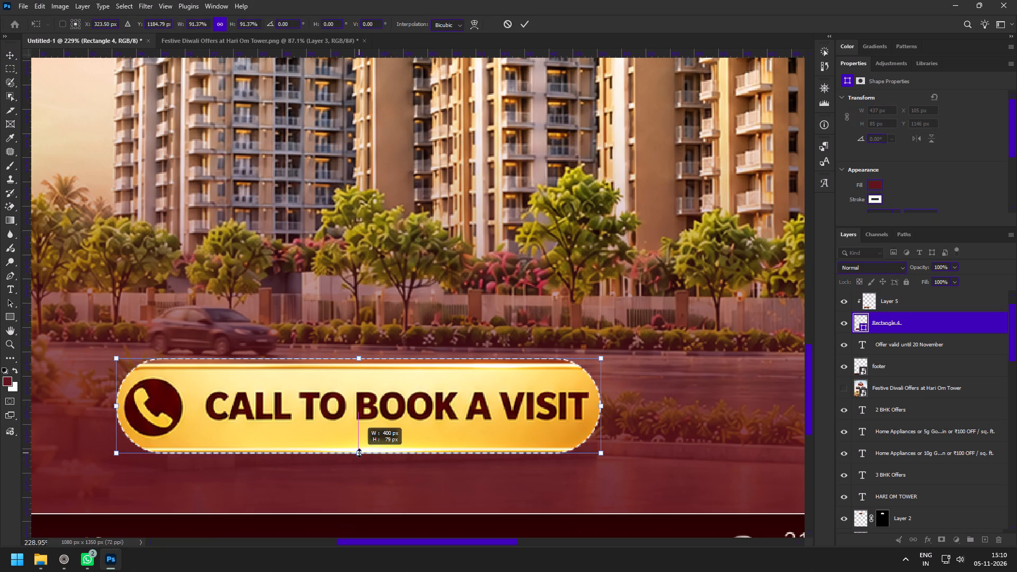
pyautogui.moveTo(359, 453); pyautogui.dragTo(358, 452)
pyautogui.moveTo(358, 357); pyautogui.dragTo(355, 364)
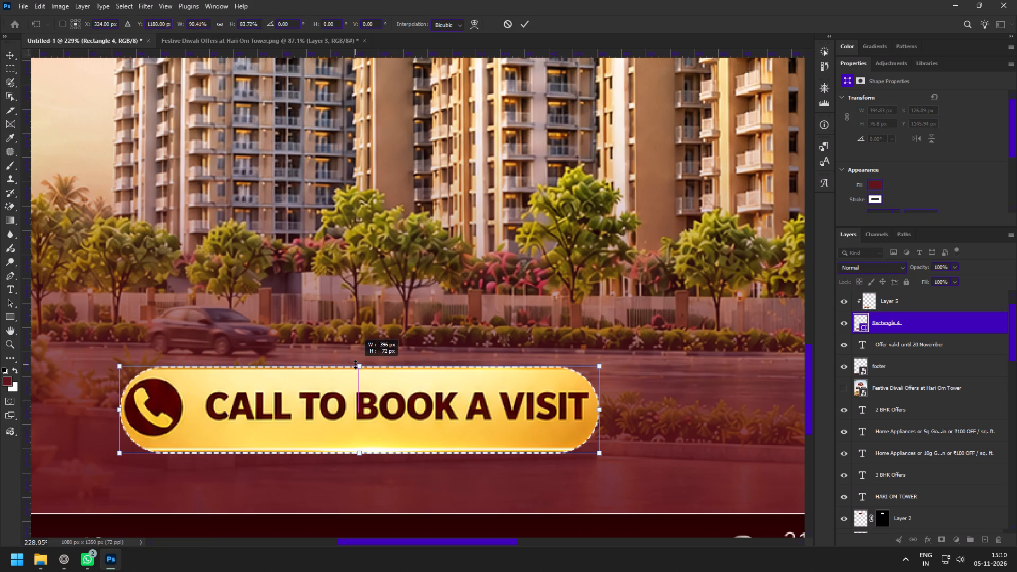
pyautogui.moveTo(355, 364); pyautogui.dragTo(355, 362)
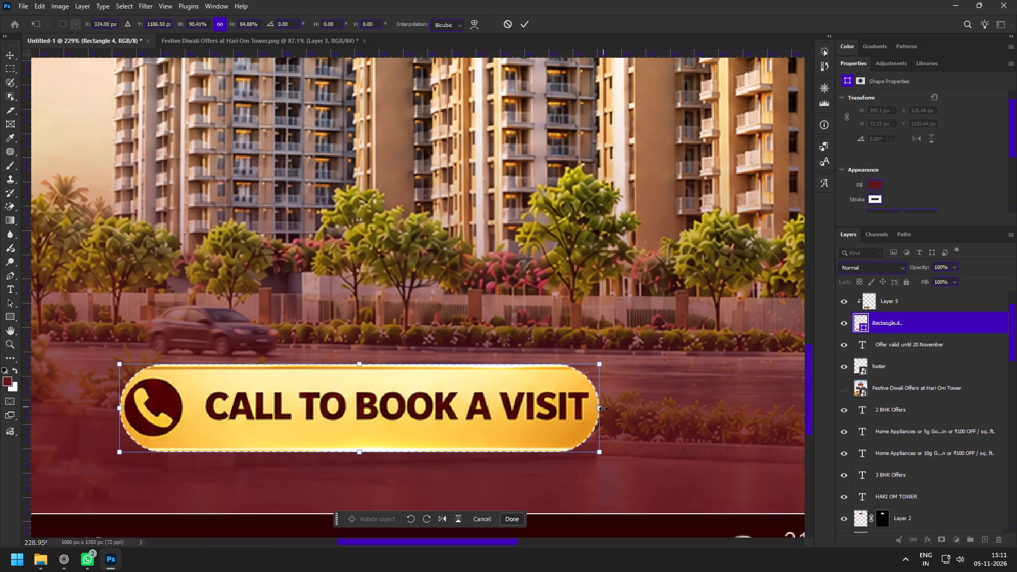
pyautogui.keyDown('alt'); pyautogui.keyDown('shift'); pyautogui.moveTo(602, 409); pyautogui.dragTo(624, 412); pyautogui.keyUp('shift'); pyautogui.keyUp('alt')
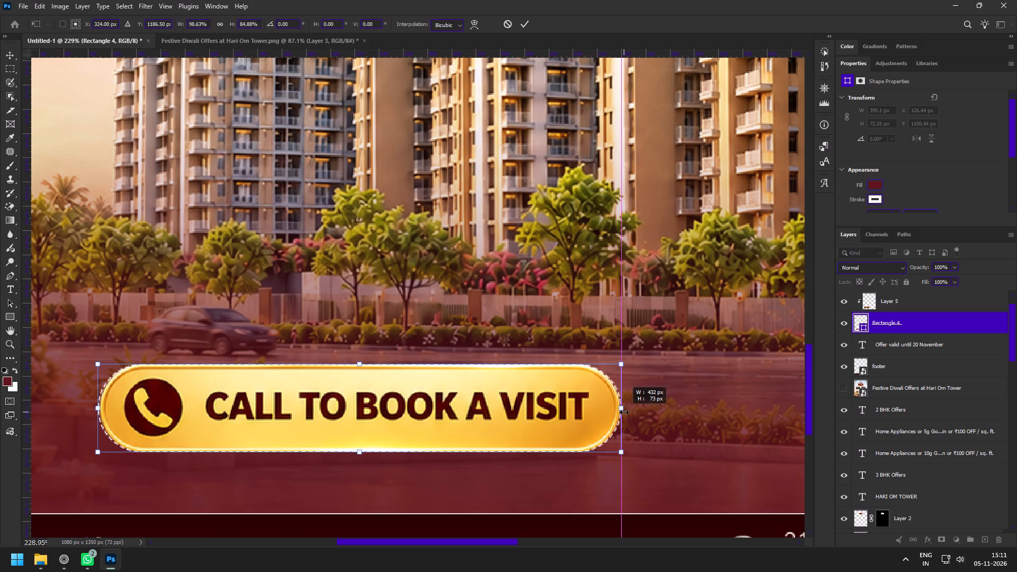
pyautogui.keyDown('alt'); pyautogui.keyDown('shift'); pyautogui.moveTo(624, 412); pyautogui.dragTo(621, 412); pyautogui.keyUp('shift'); pyautogui.keyUp('alt')
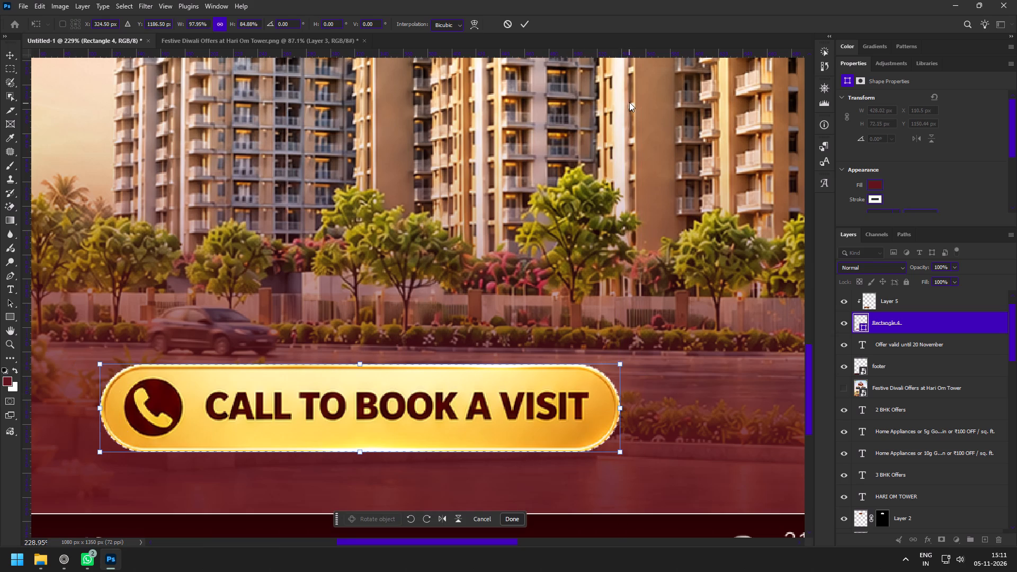
pyautogui.click(524, 21)
# Scale the button and its clipping rectangle together to about 86%, making the pill about 367 by 62 px, and shift them slightly down.
pyautogui.press('z')
pyautogui.moveTo(527, 290); pyautogui.dragTo(478, 273)
pyautogui.press('space')
pyautogui.press('space')
pyautogui.press('space')
pyautogui.press('space')
pyautogui.press('space')
pyautogui.press('space')
pyautogui.press('space')
pyautogui.moveTo(602, 314); pyautogui.dragTo(580, 319)
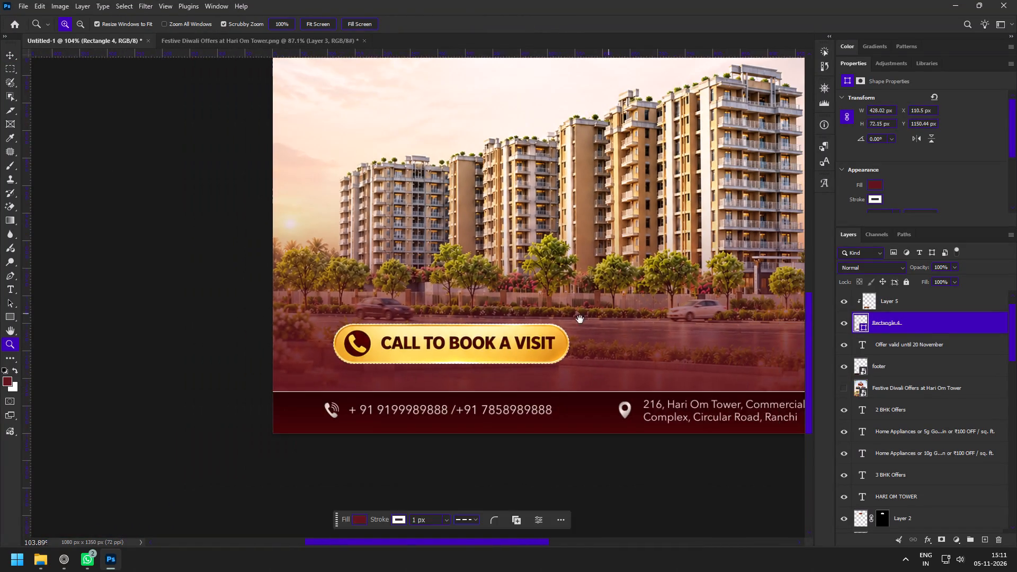
pyautogui.moveTo(580, 319); pyautogui.dragTo(471, 364)
pyautogui.moveTo(380, 400); pyautogui.dragTo(404, 426)
pyautogui.press('v')
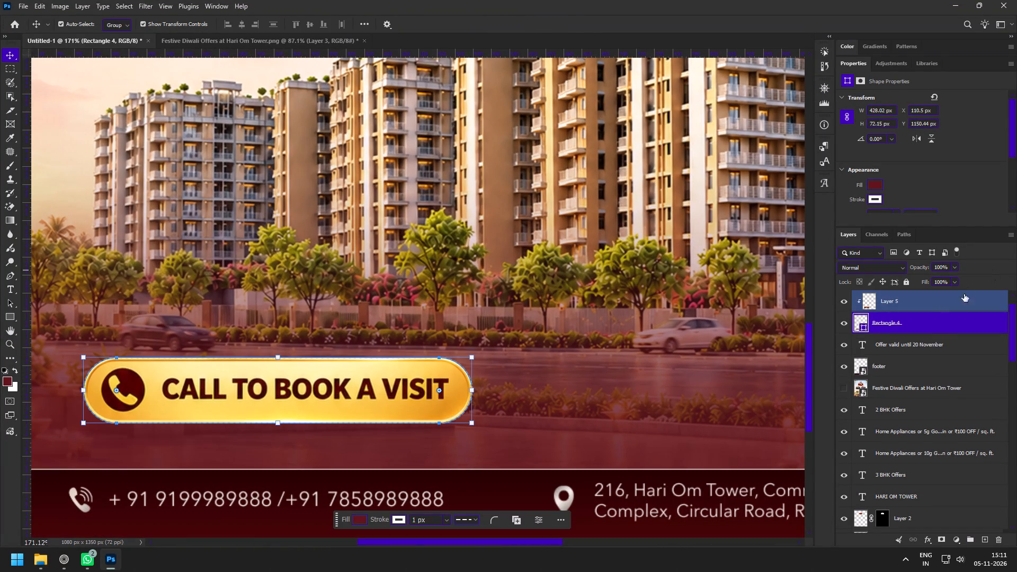
pyautogui.keyDown('shift'); pyautogui.click(909, 297); pyautogui.keyUp('shift')
pyautogui.moveTo(481, 391); pyautogui.dragTo(433, 389)
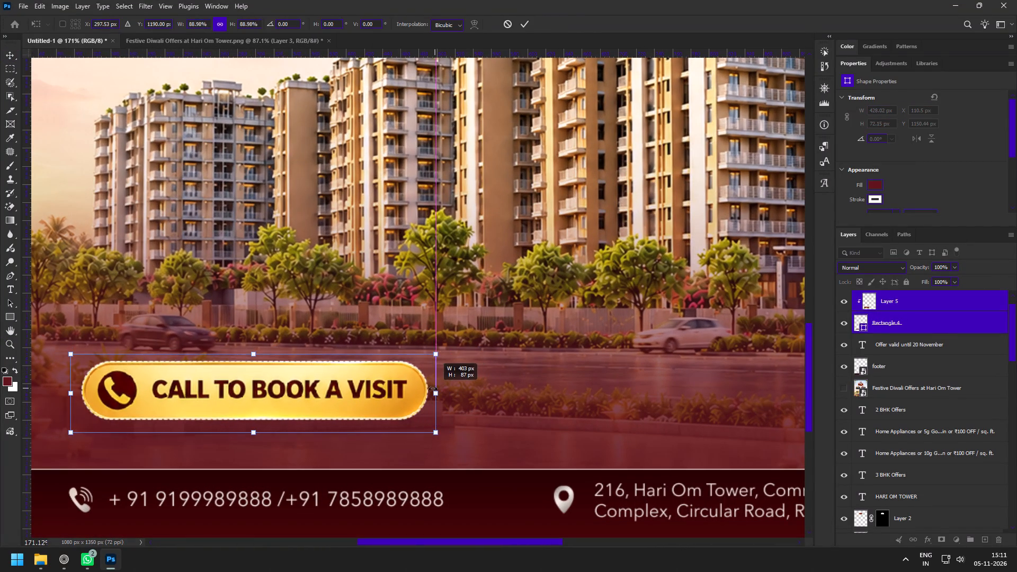
pyautogui.moveTo(433, 389); pyautogui.dragTo(420, 390)
pyautogui.moveTo(354, 394); pyautogui.dragTo(354, 400)
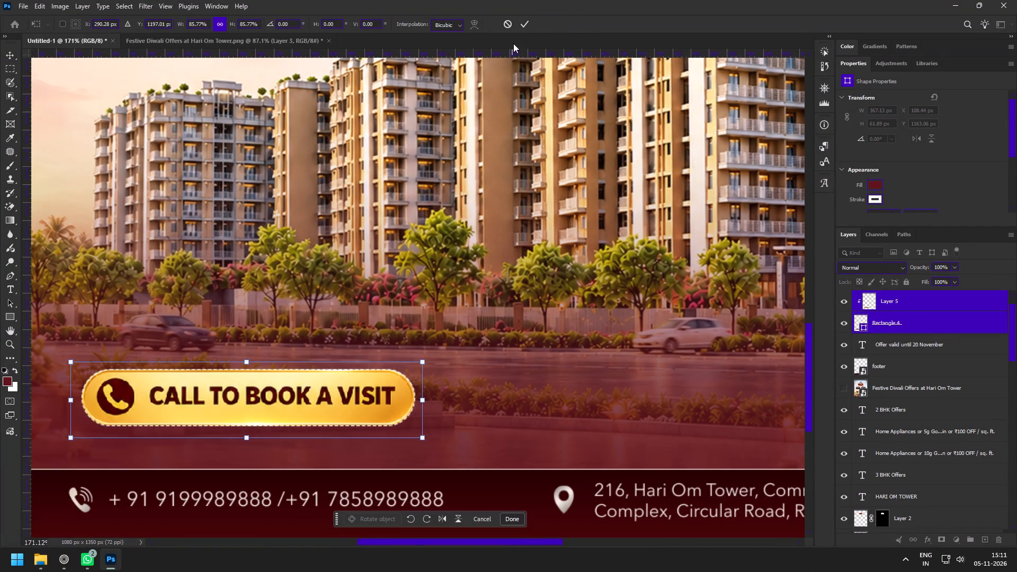
pyautogui.click(529, 24)
# Examine the scaled-down button's size and placement above the footer, within the overall poster and up close.
pyautogui.press('z')
pyautogui.moveTo(480, 291); pyautogui.dragTo(441, 283)
pyautogui.press('space')
pyautogui.press('space')
pyautogui.press('space')
pyautogui.press('space')
pyautogui.moveTo(400, 329); pyautogui.dragTo(407, 373)
pyautogui.moveTo(423, 344); pyautogui.dragTo(440, 365)
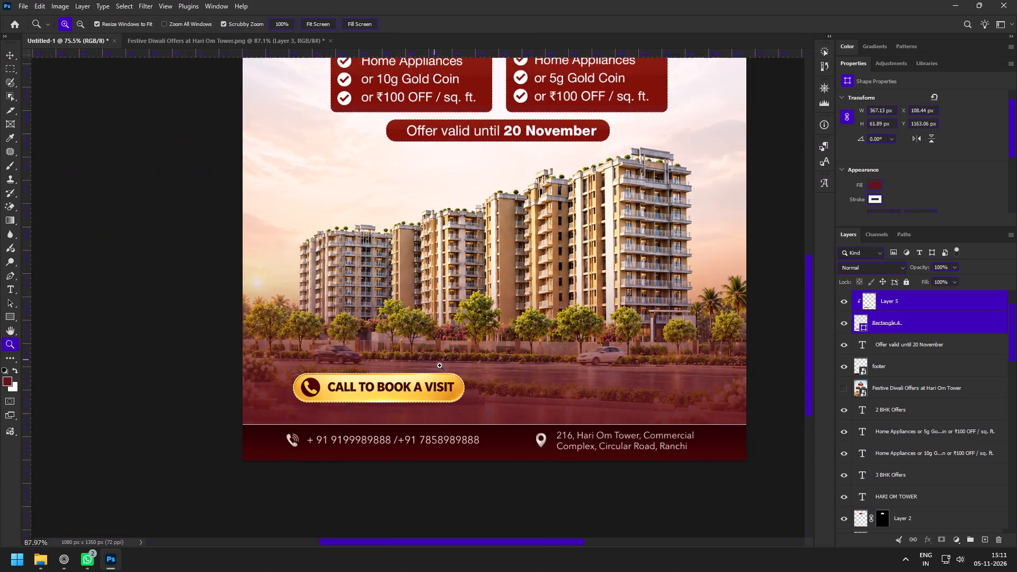
pyautogui.moveTo(440, 365); pyautogui.dragTo(440, 365)
pyautogui.moveTo(440, 360); pyautogui.dragTo(455, 376)
pyautogui.press('space')
pyautogui.press('space')
pyautogui.press('space')
pyautogui.press('space')
pyautogui.press('space')
pyautogui.press('space')
pyautogui.moveTo(501, 399); pyautogui.dragTo(407, 406)
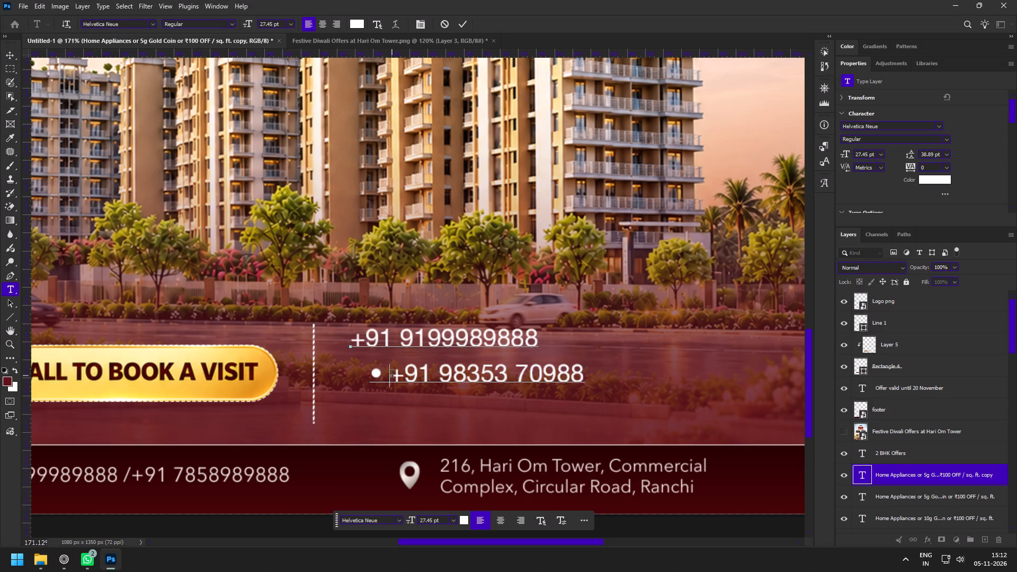
pyautogui.press('BackSpace')
pyautogui.press('BackSpace')
pyautogui.press('BackSpace')
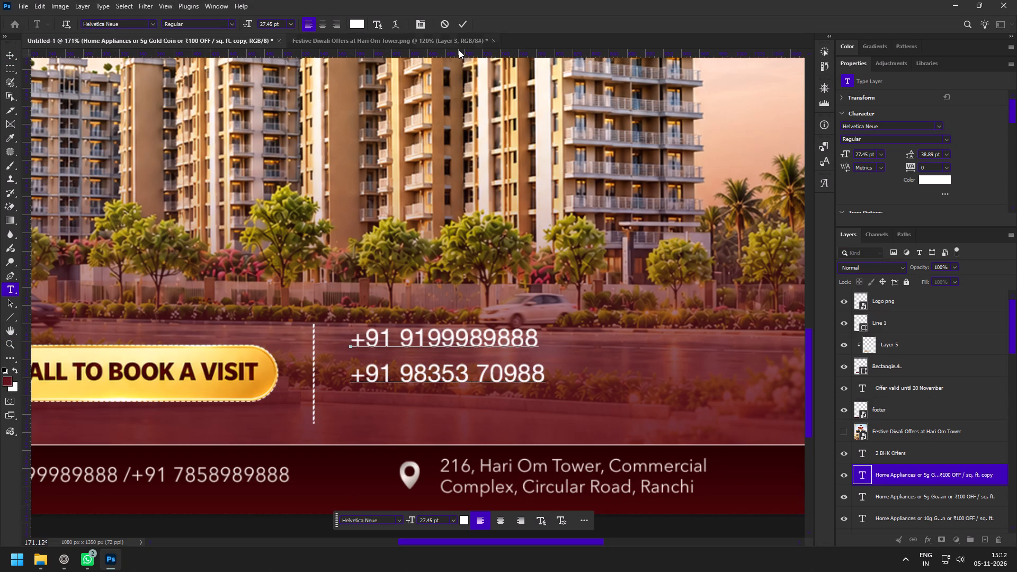
pyautogui.click(463, 33)
pyautogui.click(462, 26)
# Enlarge the contact-number text to about 120.6% (33.12 pt) and move it down beside the divider.
pyautogui.moveTo(546, 354); pyautogui.dragTo(580, 356)
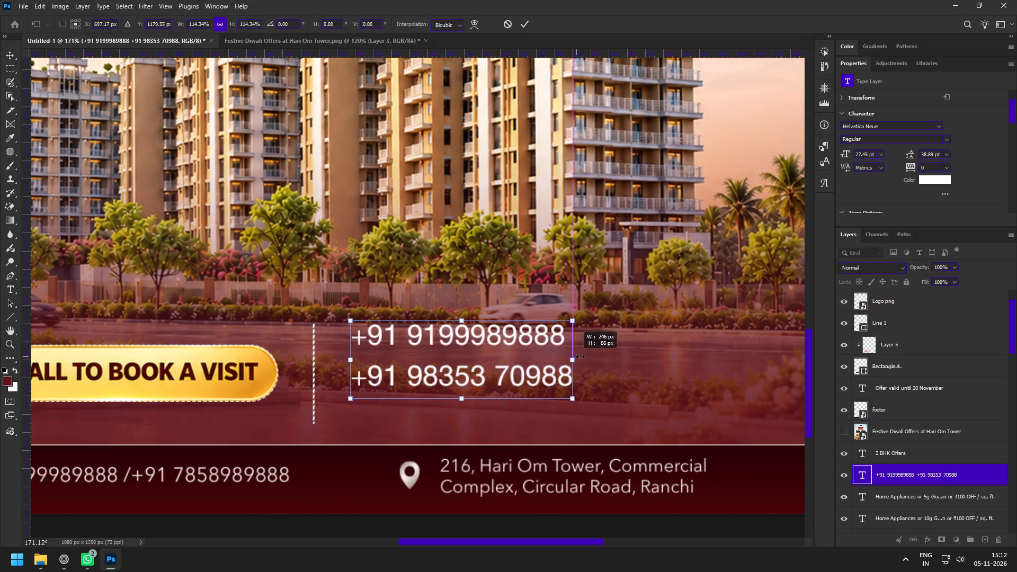
pyautogui.moveTo(580, 356); pyautogui.dragTo(589, 356)
pyautogui.moveTo(549, 356); pyautogui.dragTo(545, 373)
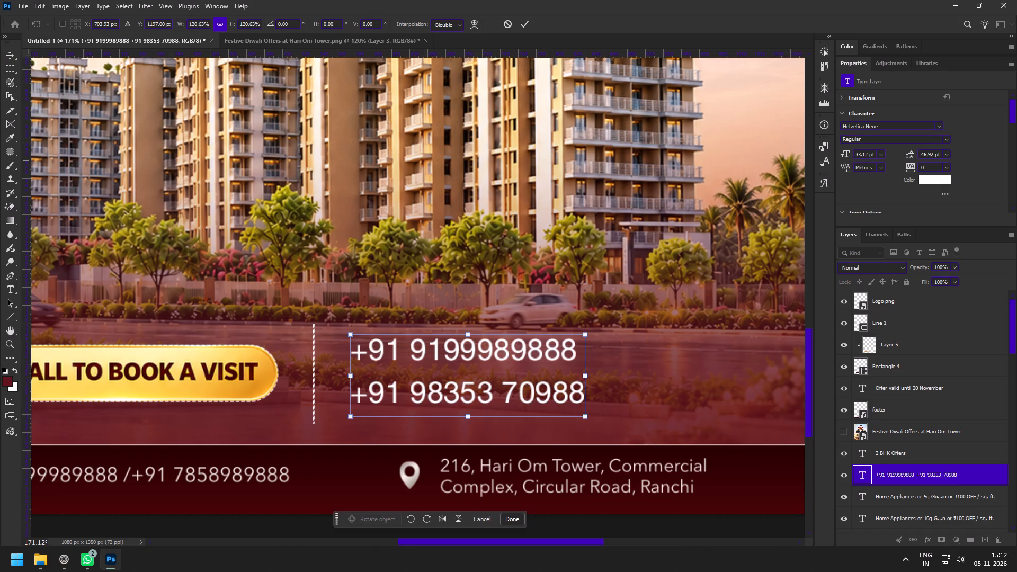
pyautogui.click(946, 138)
pyautogui.press('Return')
# Set the contact-number text's font style to Medium.
pyautogui.click(946, 138)
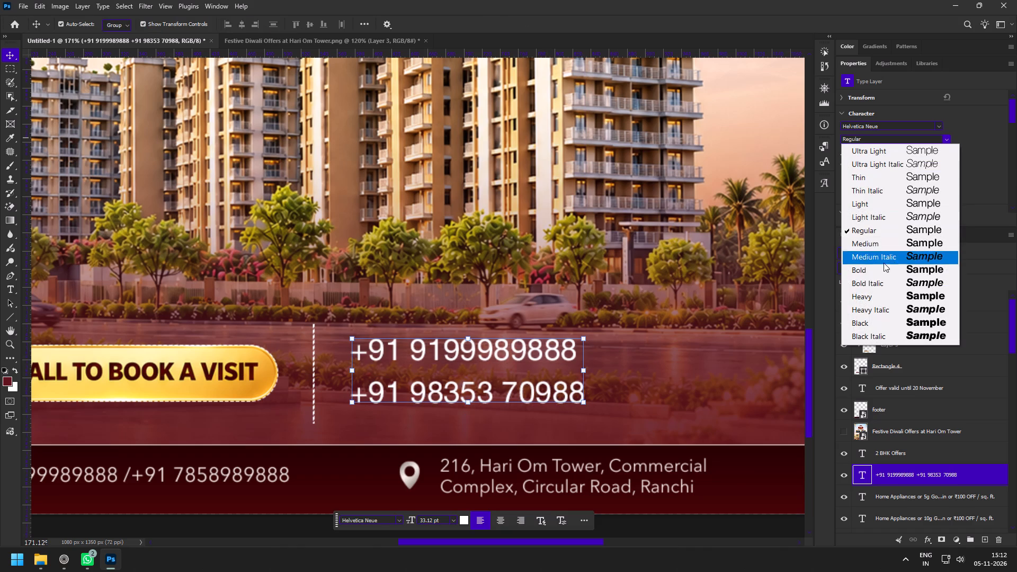
pyautogui.click(880, 249)
# Move the contact-number text slightly right to leave room for icons beside the divider line.
pyautogui.press('z')
pyautogui.moveTo(518, 395); pyautogui.dragTo(473, 373)
pyautogui.press('space')
pyautogui.moveTo(407, 400); pyautogui.dragTo(459, 403)
pyautogui.moveTo(529, 409); pyautogui.dragTo(550, 441)
pyautogui.moveTo(559, 361); pyautogui.dragTo(578, 386)
pyautogui.press('v')
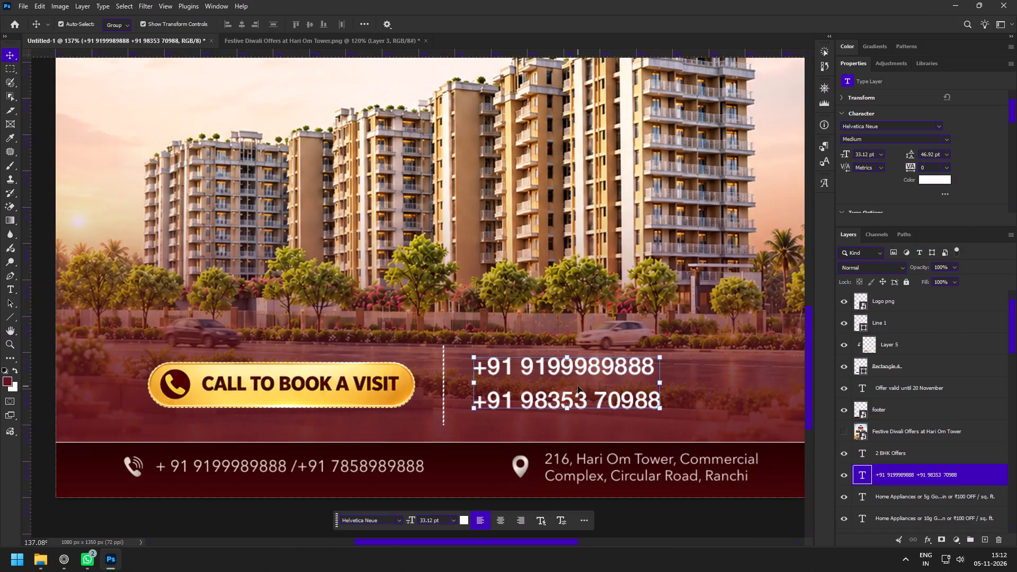
pyautogui.moveTo(575, 389); pyautogui.dragTo(600, 395)
# Search Pinterest in the browser for "call png" and copy the round black phone icon with signal waves.
pyautogui.click(55, 565)
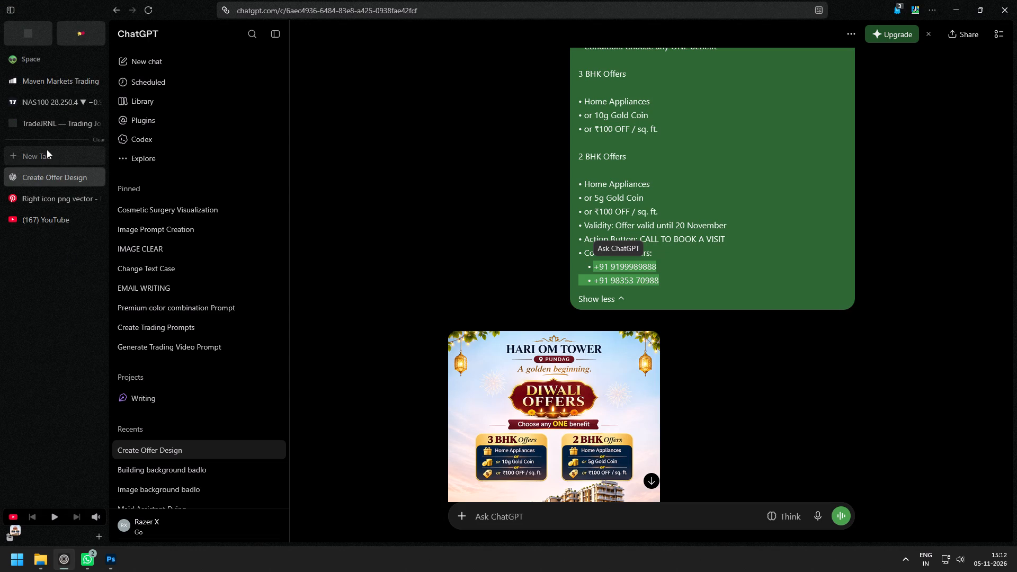
pyautogui.click(37, 202)
pyautogui.click(258, 41)
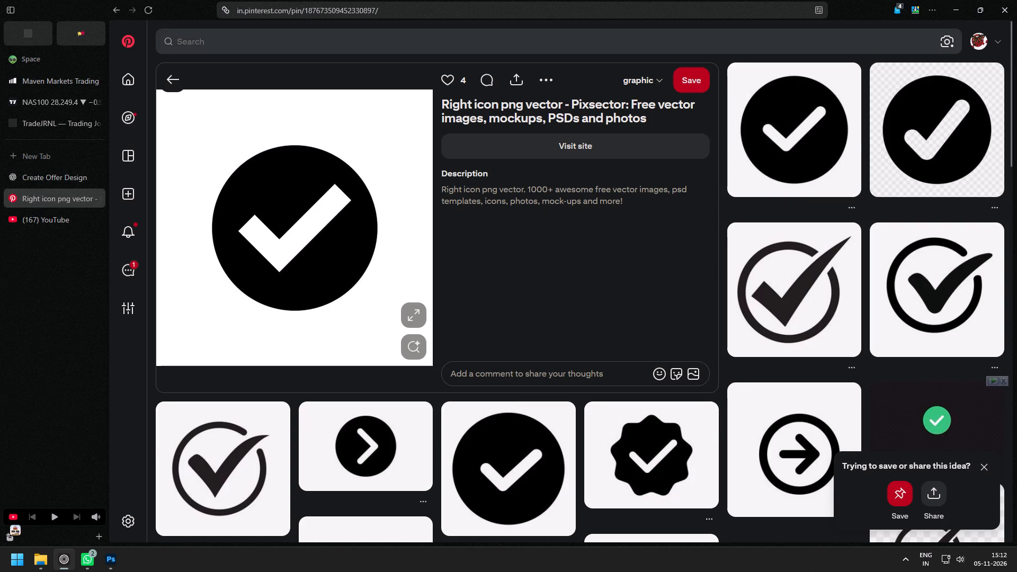
pyautogui.write('call png')
pyautogui.press('space')
pyautogui.press('Return')
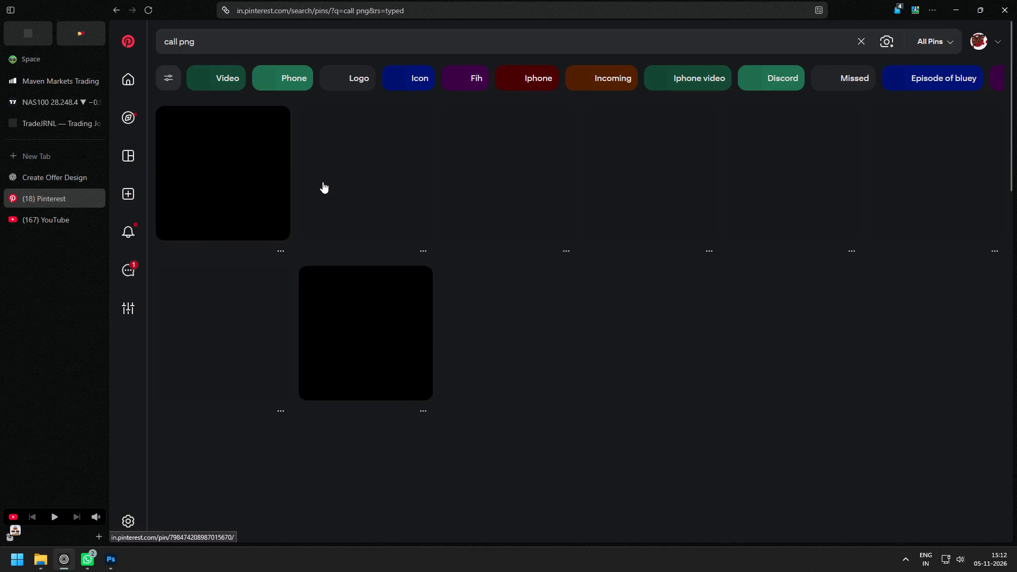
pyautogui.click(259, 178)
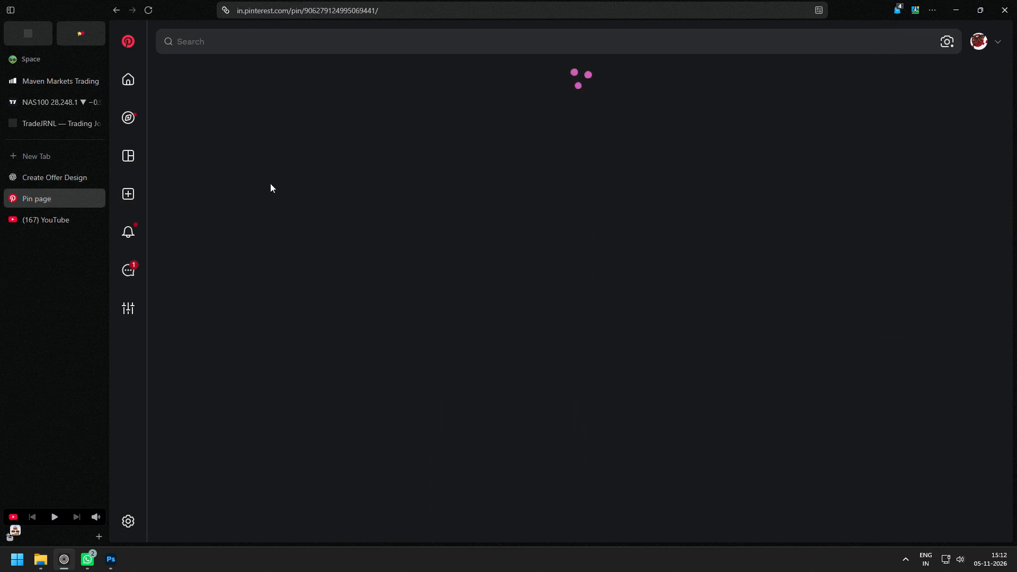
pyautogui.rightClick(291, 155)
pyautogui.click(343, 197)
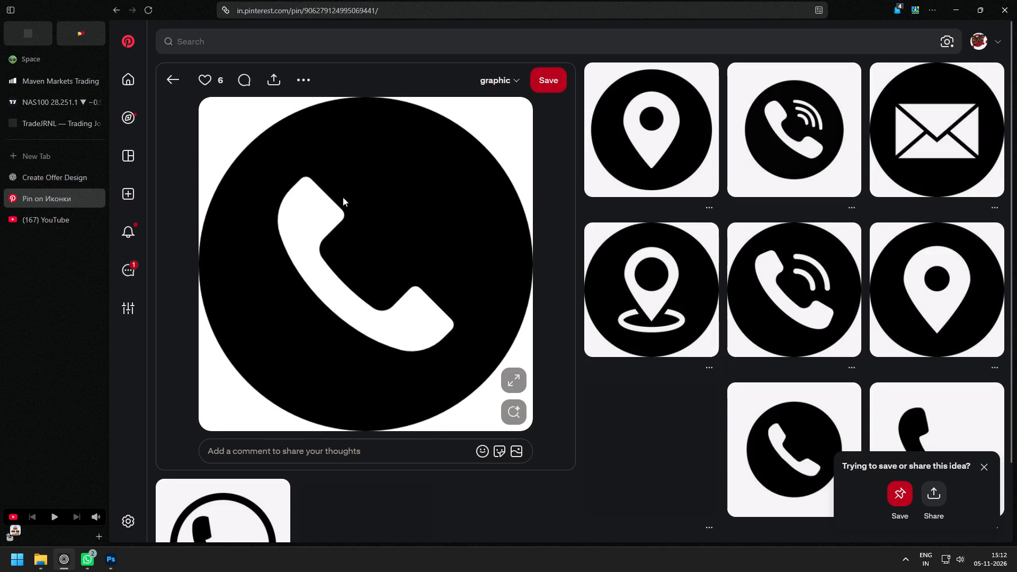
pyautogui.click(800, 119)
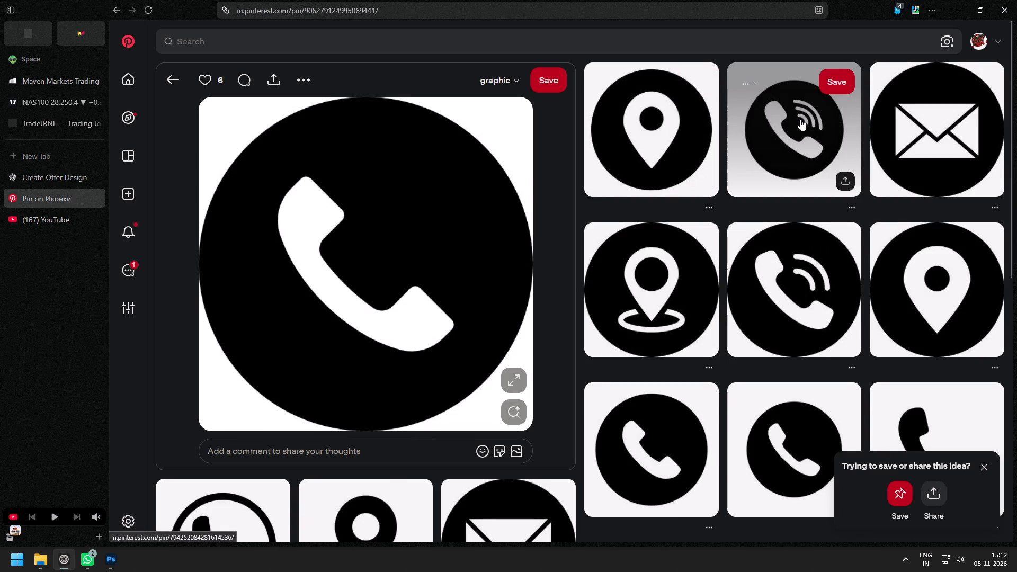
pyautogui.rightClick(309, 198)
pyautogui.click(350, 247)
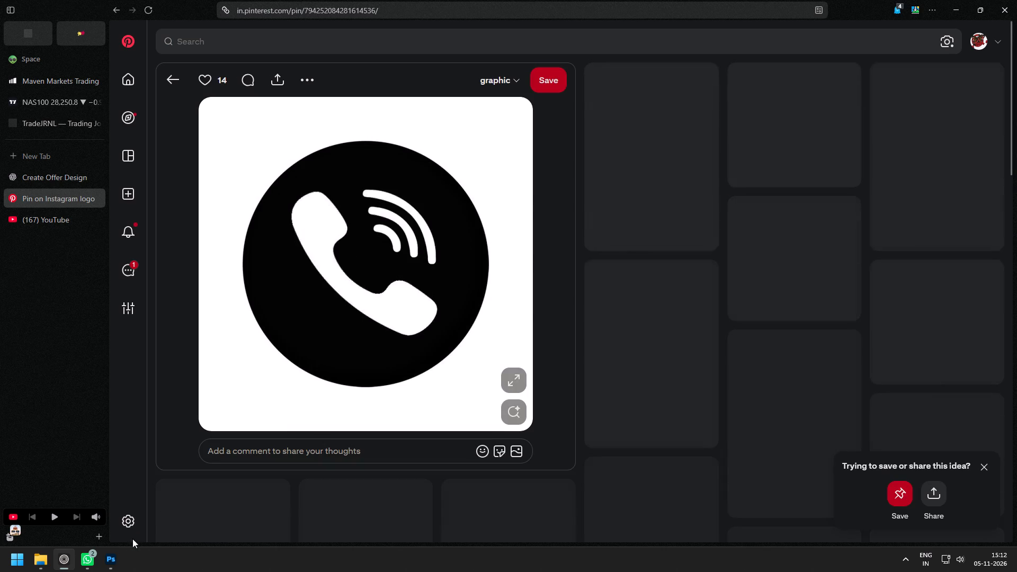
# Paste the phone icon into the Photoshop poster and erase its white background, handset and three signal waves.
pyautogui.click(113, 569)
pyautogui.hotkey('ctrl', 'v')
pyautogui.press('e')
pyautogui.click(611, 153)
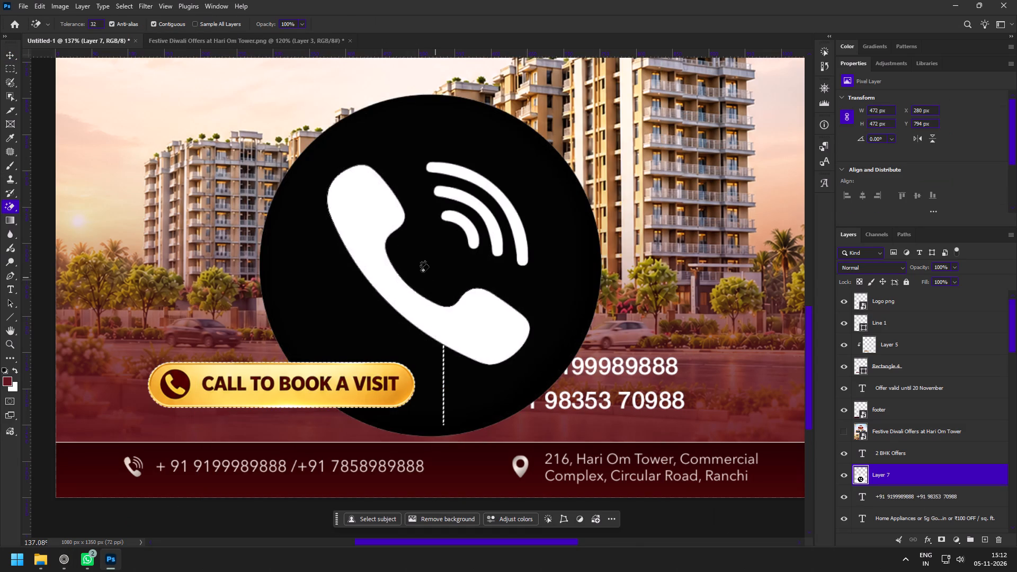
pyautogui.click(362, 228)
pyautogui.click(467, 226)
pyautogui.click(479, 207)
pyautogui.click(495, 190)
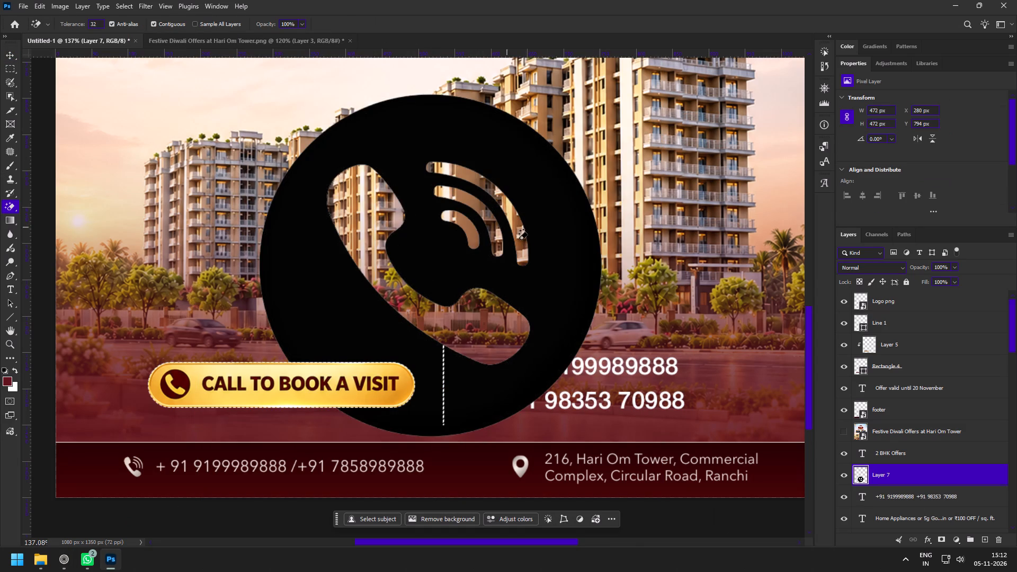
# Convert the phone icon layer to a smart object and scale it down to 31 px.
pyautogui.press('v')
pyautogui.press('F8')
pyautogui.moveTo(607, 264); pyautogui.dragTo(588, 266)
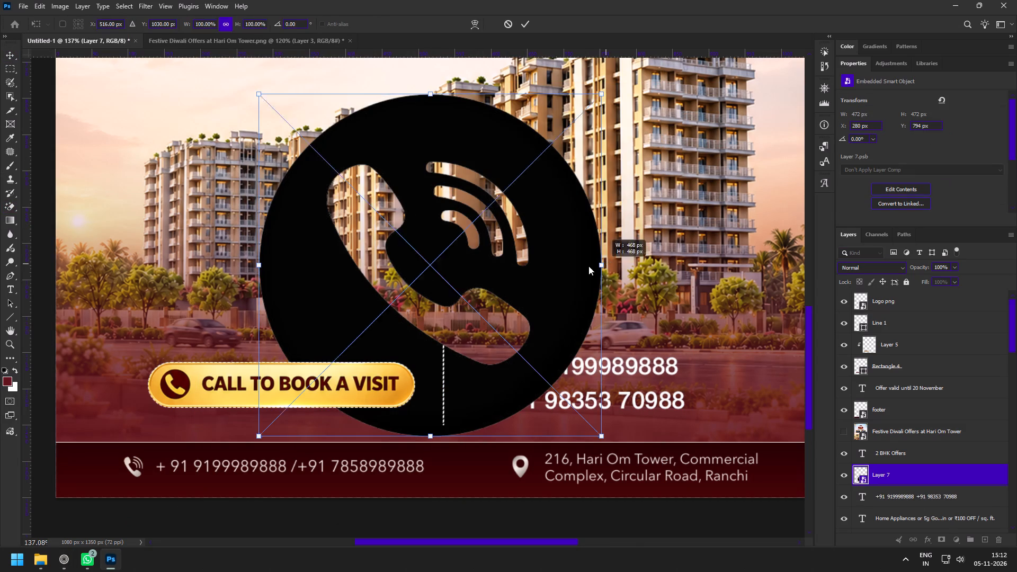
pyautogui.moveTo(588, 266); pyautogui.dragTo(289, 257)
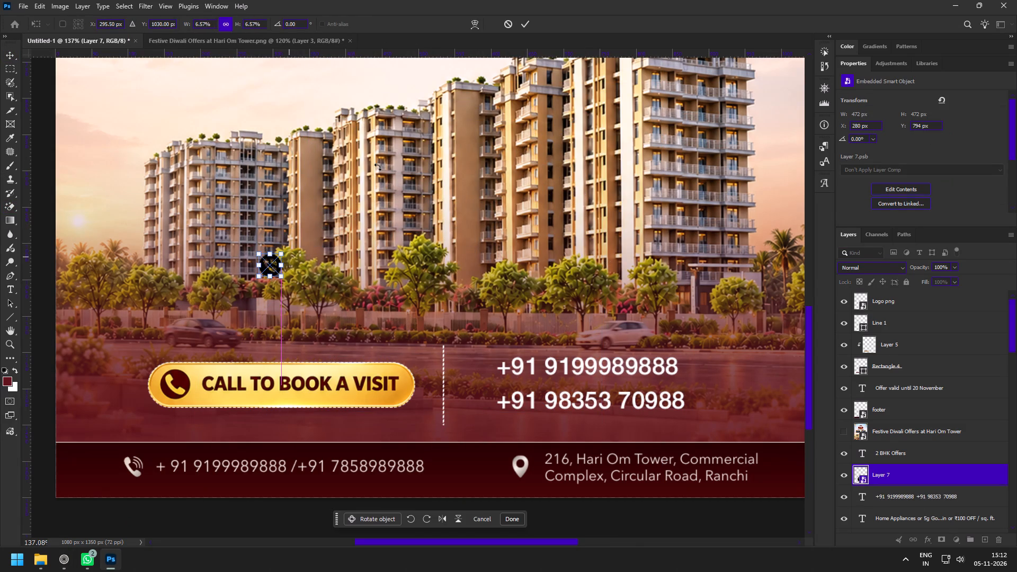
pyautogui.click(527, 16)
pyautogui.click(522, 25)
# Turn the phone icon white with a Hue/Saturation adjustment at Lightness 100.
pyautogui.hotkey('ctrl', 'u')
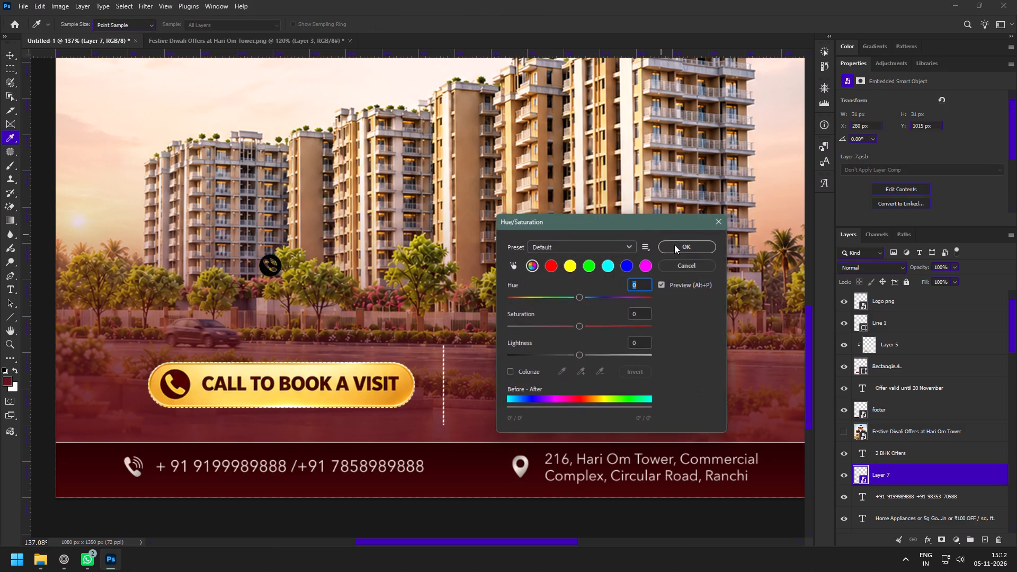
pyautogui.moveTo(625, 356); pyautogui.dragTo(674, 351)
pyautogui.click(688, 236)
pyautogui.click(690, 246)
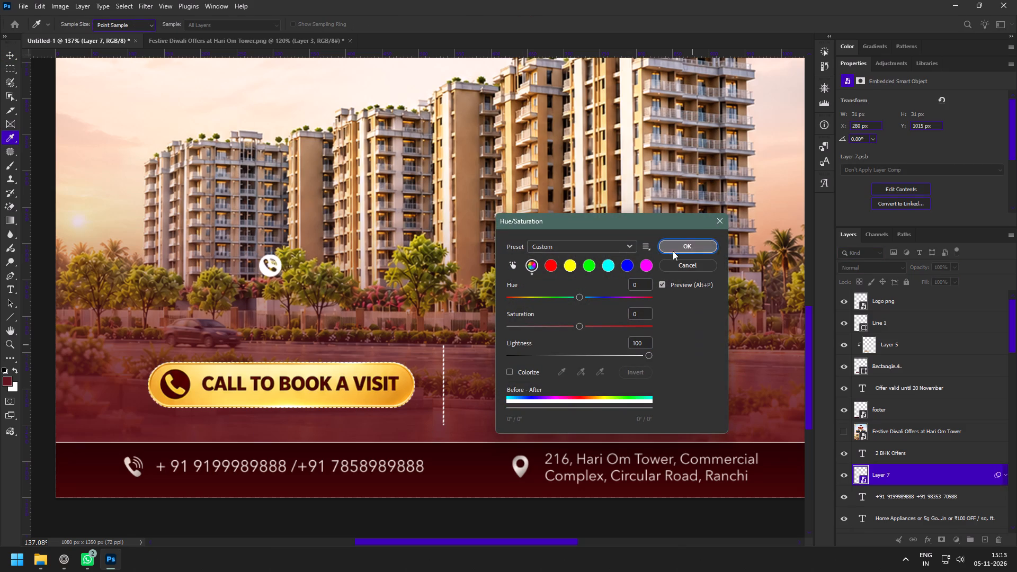
# Move the white phone icon in front of the first contact number, to X 560 px, Y 1155 px.
pyautogui.press('v')
pyautogui.moveTo(266, 270); pyautogui.dragTo(461, 358)
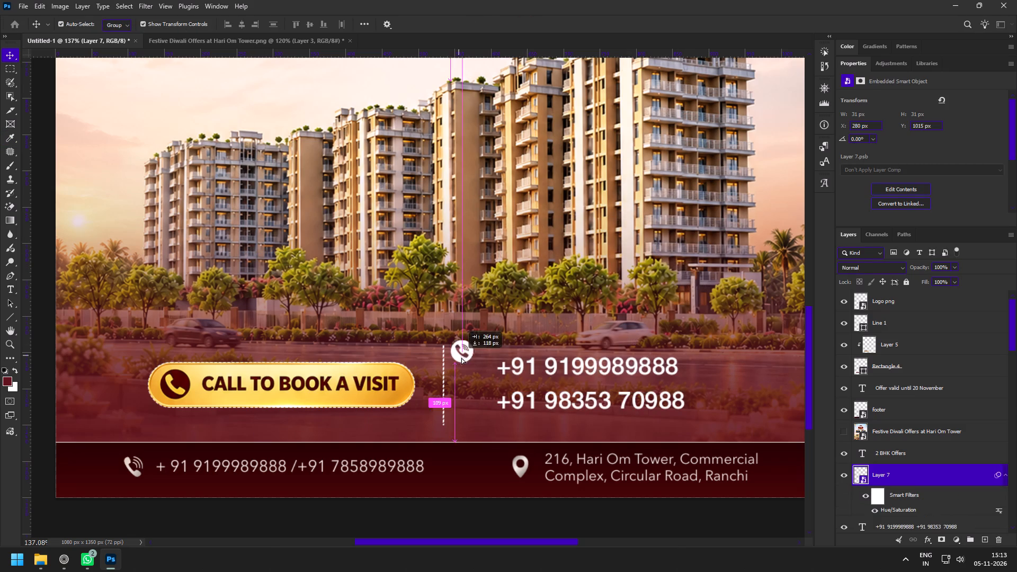
pyautogui.moveTo(461, 358); pyautogui.dragTo(469, 371)
# Enlarge the phone icon about its centre to 41 px.
pyautogui.press('z')
pyautogui.moveTo(500, 378); pyautogui.dragTo(534, 415)
pyautogui.press('v')
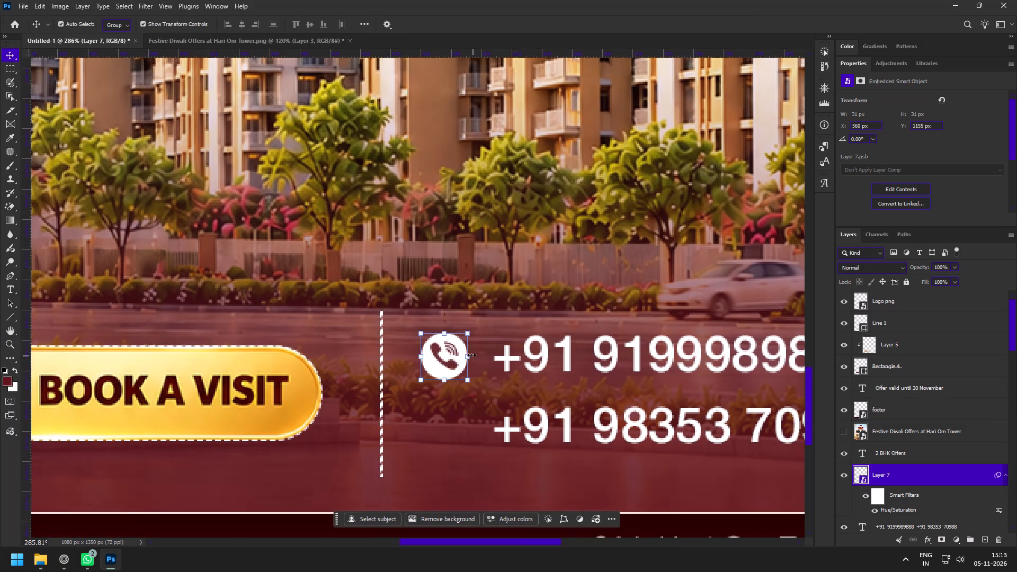
pyautogui.click(469, 355)
pyautogui.moveTo(472, 356); pyautogui.dragTo(478, 356)
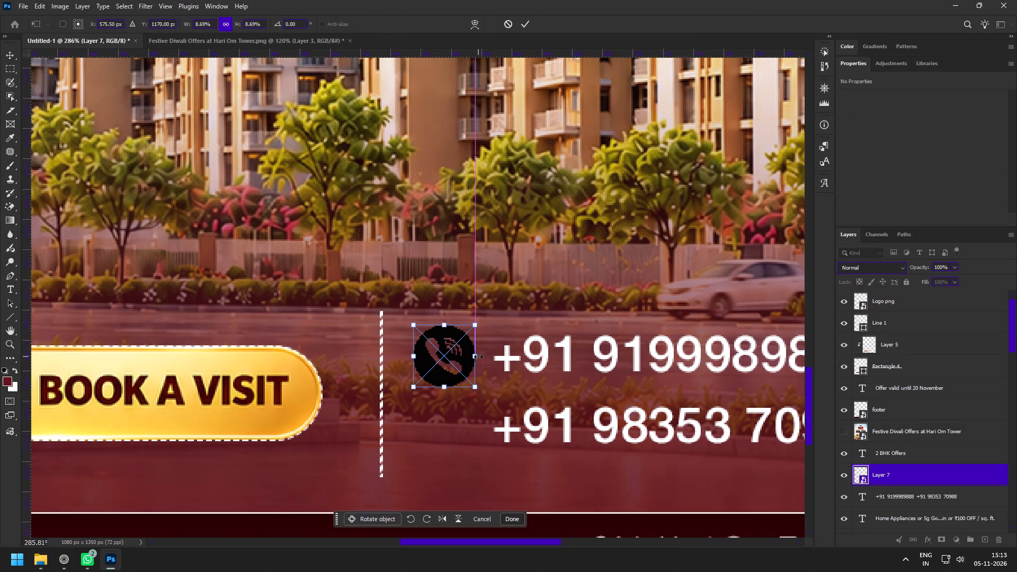
pyautogui.click(525, 19)
# Duplicate the phone icon straight down and place the copy in front of the second contact number.
pyautogui.press('z')
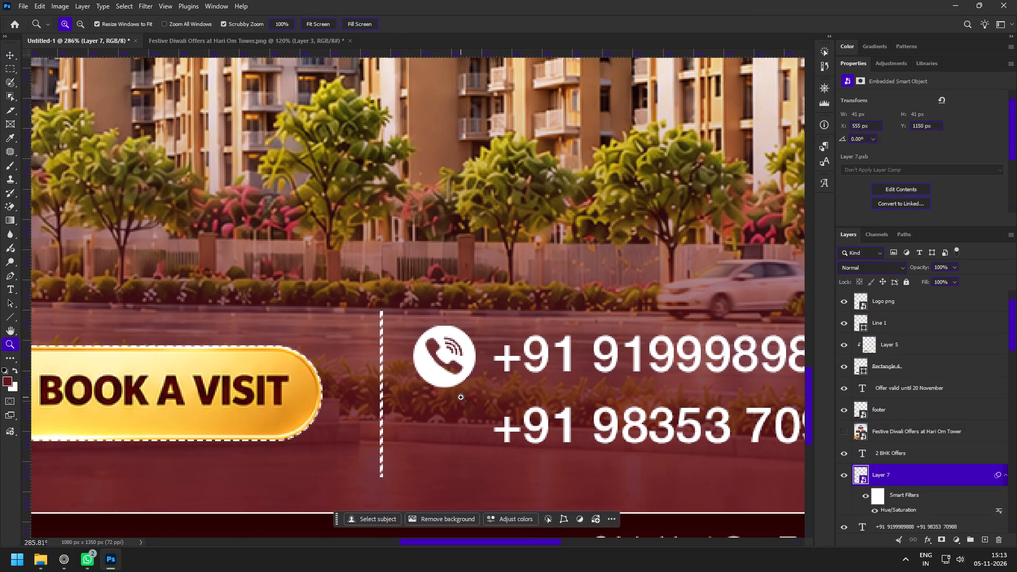
pyautogui.moveTo(462, 399); pyautogui.dragTo(476, 417)
pyautogui.press('v')
pyautogui.keyDown('alt'); pyautogui.moveTo(466, 345); pyautogui.dragTo(469, 438); pyautogui.keyUp('alt')
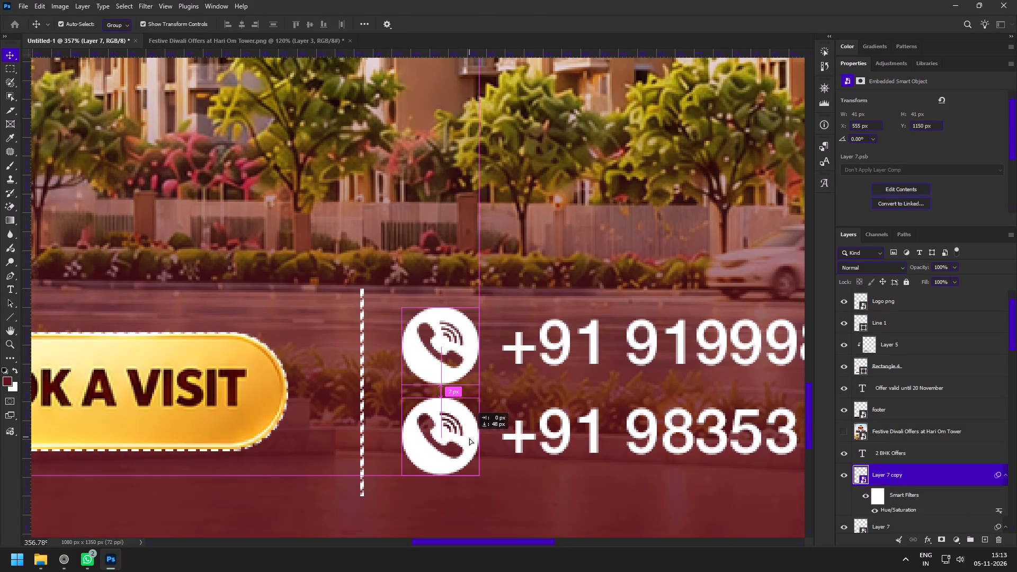
pyautogui.keyDown('alt'); pyautogui.moveTo(469, 438); pyautogui.dragTo(468, 445); pyautogui.keyUp('alt')
# Set the contact-number text's leading to 54 pt so its lines match the two phone icons.
pyautogui.click(575, 420)
pyautogui.click(912, 150)
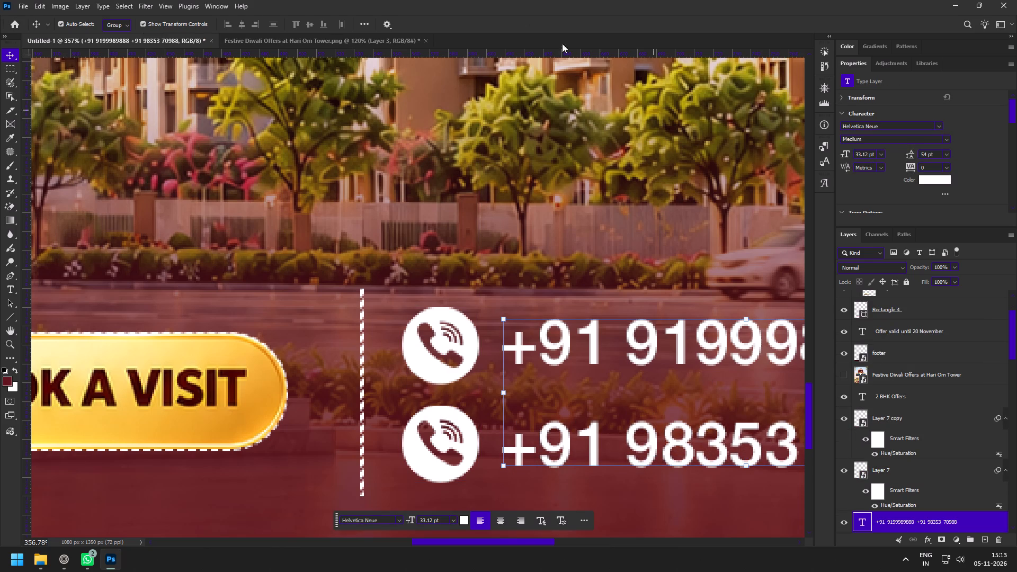
# Review the overall poster layout and examine the alignment of the button, divider, phone icons and contact numbers.
pyautogui.press('z')
pyautogui.moveTo(506, 267); pyautogui.dragTo(465, 247)
pyautogui.press('space')
pyautogui.press('space')
pyautogui.press('space')
pyautogui.press('space')
pyautogui.press('space')
pyautogui.moveTo(587, 290); pyautogui.dragTo(471, 301)
pyautogui.moveTo(501, 317); pyautogui.dragTo(462, 301)
pyautogui.press('space')
pyautogui.press('space')
pyautogui.press('space')
pyautogui.press('space')
pyautogui.press('space')
pyautogui.press('space')
pyautogui.press('space')
pyautogui.moveTo(364, 318); pyautogui.dragTo(466, 339)
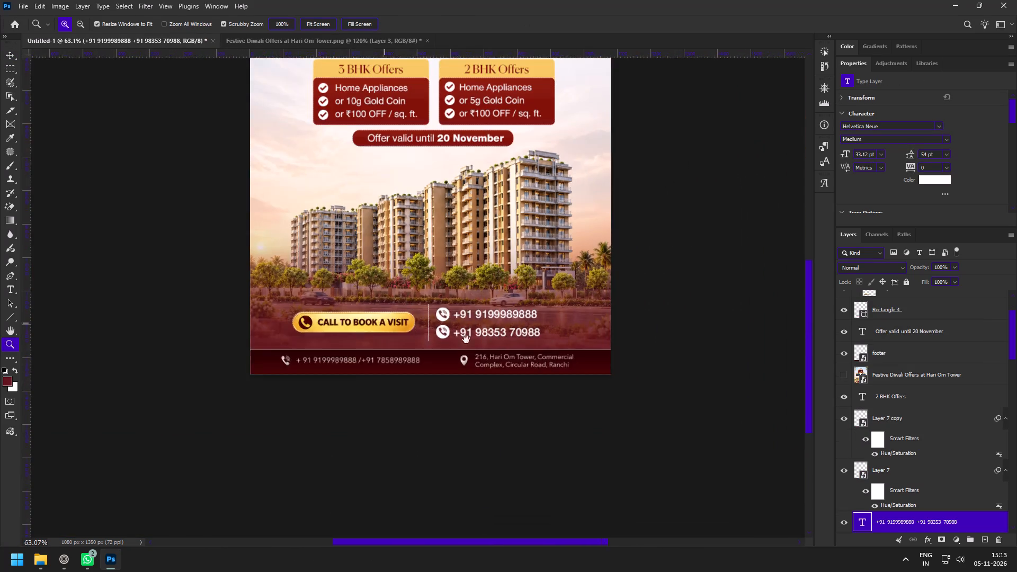
pyautogui.moveTo(466, 339); pyautogui.dragTo(538, 359)
pyautogui.press('space')
pyautogui.press('space')
pyautogui.press('space')
pyautogui.press('space')
pyautogui.press('space')
pyautogui.press('space')
pyautogui.press('space')
pyautogui.press('space')
pyautogui.moveTo(682, 401); pyautogui.dragTo(631, 459)
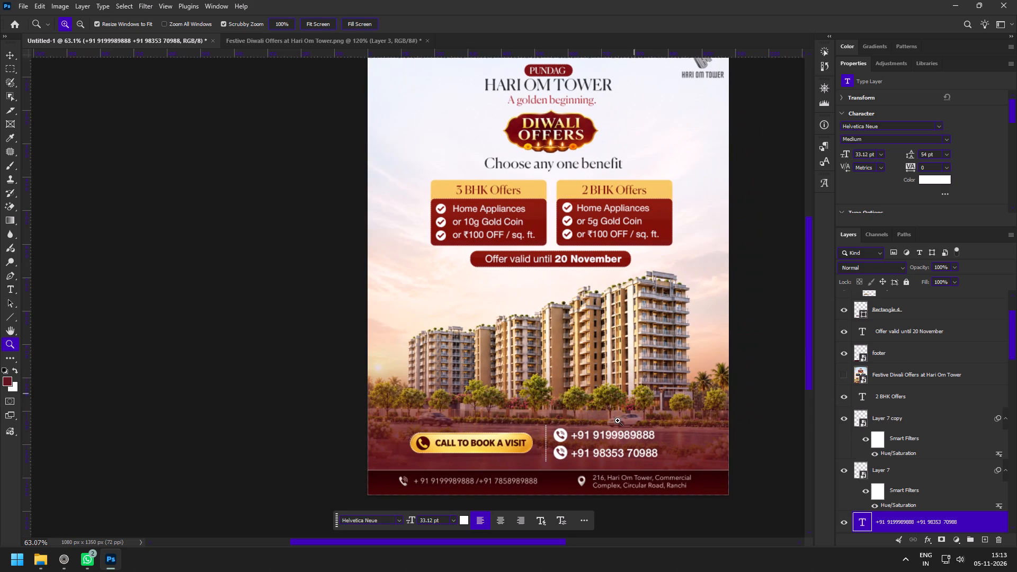
pyautogui.press('space')
pyautogui.press('space')
pyautogui.press('space')
pyautogui.press('space')
pyautogui.press('space')
pyautogui.press('space')
pyautogui.press('space')
pyautogui.press('space')
pyautogui.press('space')
pyautogui.press('space')
pyautogui.press('space')
pyautogui.press('space')
pyautogui.press('space')
pyautogui.press('space')
pyautogui.press('space')
pyautogui.press('space')
pyautogui.press('space')
pyautogui.press('space')
pyautogui.press('space')
pyautogui.press('space')
pyautogui.moveTo(612, 445); pyautogui.dragTo(584, 390)
pyautogui.moveTo(599, 315); pyautogui.dragTo(587, 380)
pyautogui.moveTo(543, 443); pyautogui.dragTo(570, 467)
pyautogui.moveTo(534, 442); pyautogui.dragTo(545, 455)
pyautogui.press('v')
pyautogui.press('space')
pyautogui.press('space')
pyautogui.moveTo(495, 462); pyautogui.dragTo(490, 370)
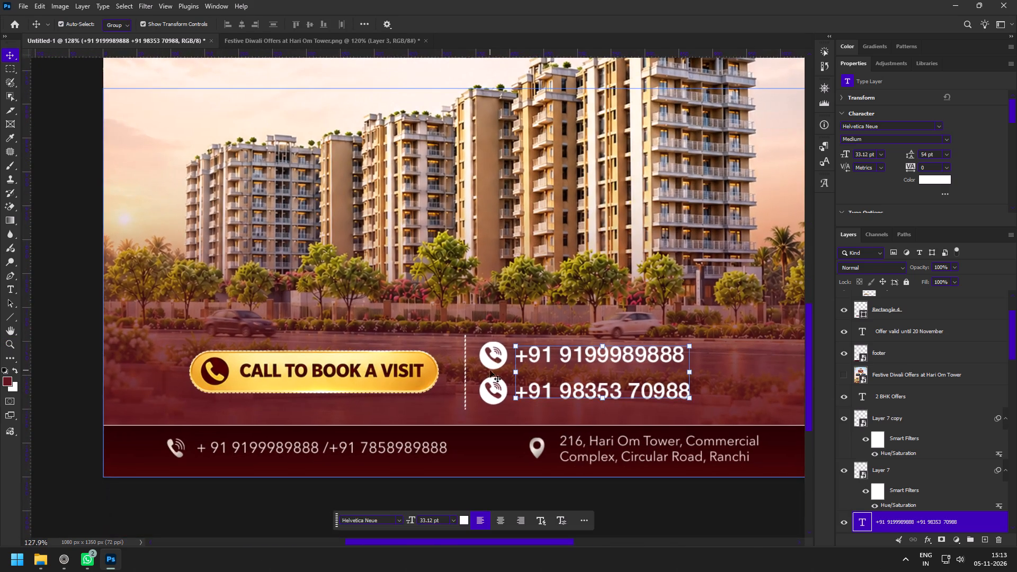
# Move the call-to-book button, dashed divider, both phone icons and the contact numbers together 22 px to the right.
pyautogui.press('z')
pyautogui.moveTo(482, 386); pyautogui.dragTo(527, 441)
pyautogui.press('v')
pyautogui.keyDown('shift'); pyautogui.click(540, 396); pyautogui.keyUp('shift')
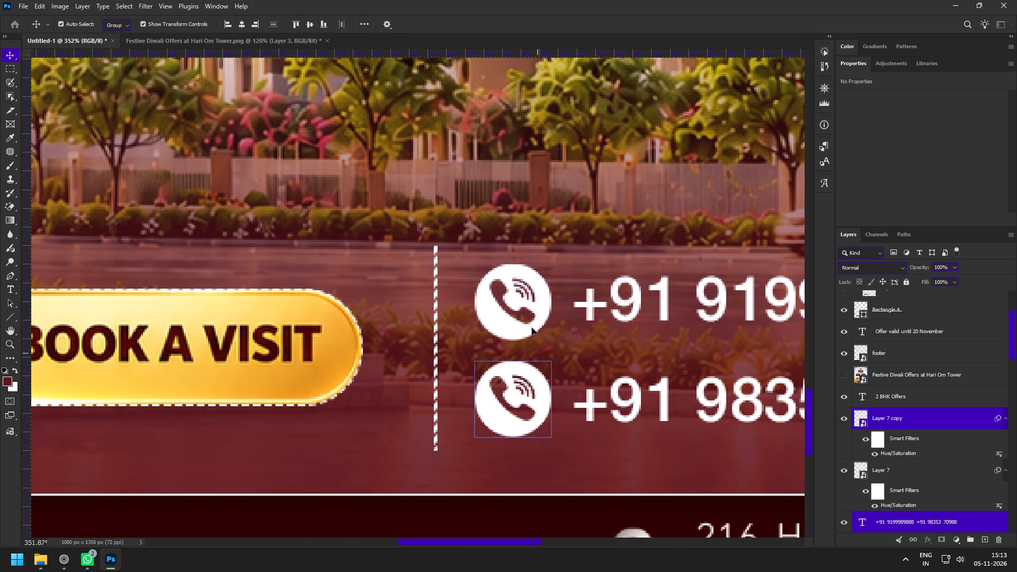
pyautogui.keyDown('shift'); pyautogui.click(541, 303); pyautogui.keyUp('shift')
pyautogui.keyDown('shift'); pyautogui.click(437, 339); pyautogui.keyUp('shift')
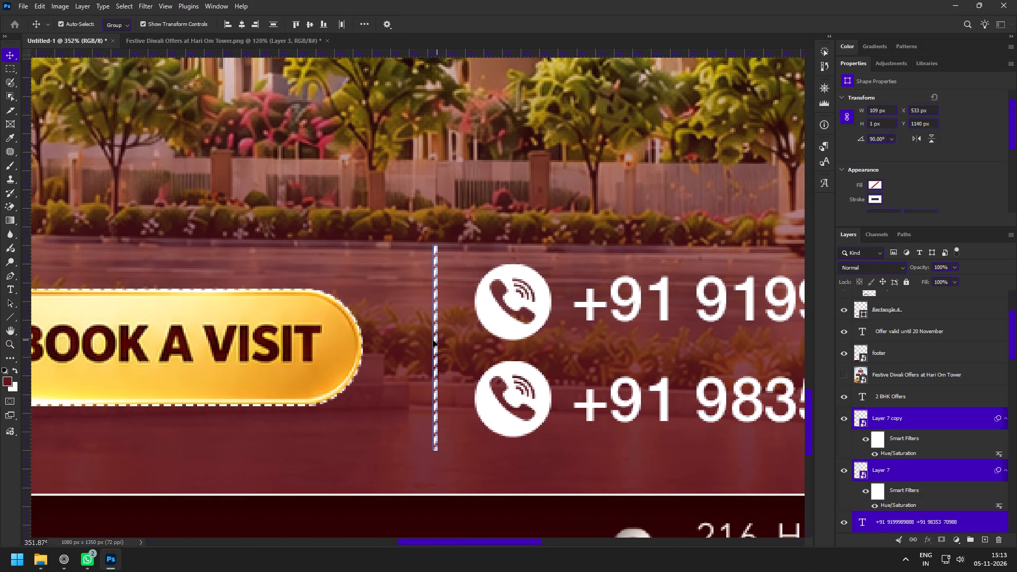
pyautogui.keyDown('shift'); pyautogui.click(317, 364); pyautogui.keyUp('shift')
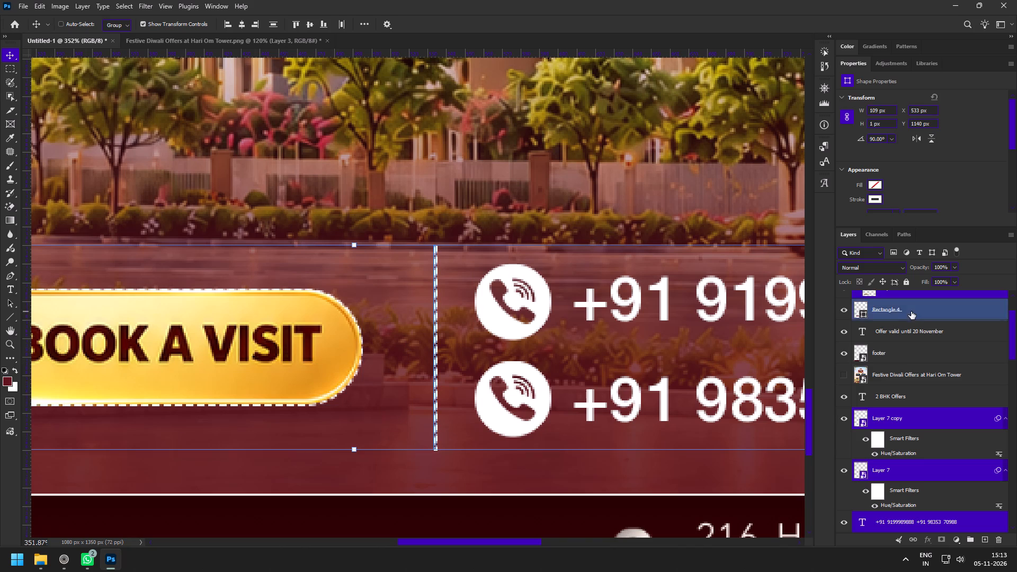
pyautogui.keyDown('ctrl'); pyautogui.click(911, 311); pyautogui.keyUp('ctrl')
pyautogui.moveTo(324, 355); pyautogui.dragTo(339, 358)
pyautogui.press('z')
pyautogui.moveTo(453, 401); pyautogui.dragTo(384, 374)
pyautogui.press('space')
pyautogui.press('space')
pyautogui.press('space')
pyautogui.press('space')
pyautogui.moveTo(425, 395); pyautogui.dragTo(434, 427)
pyautogui.press('v')
pyautogui.moveTo(434, 424); pyautogui.dragTo(433, 424)
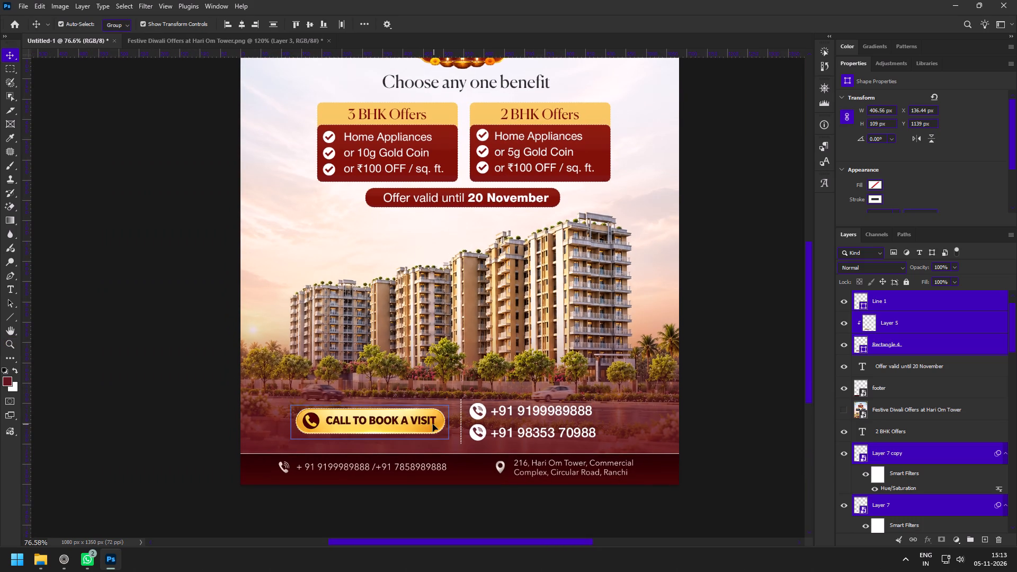
pyautogui.moveTo(433, 424); pyautogui.dragTo(437, 425)
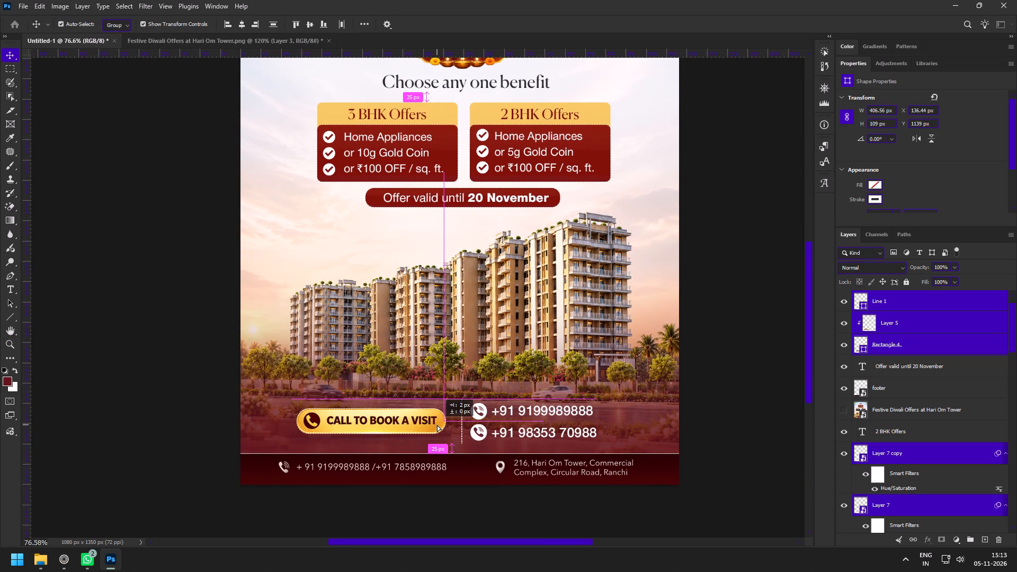
pyautogui.moveTo(437, 425); pyautogui.dragTo(447, 426)
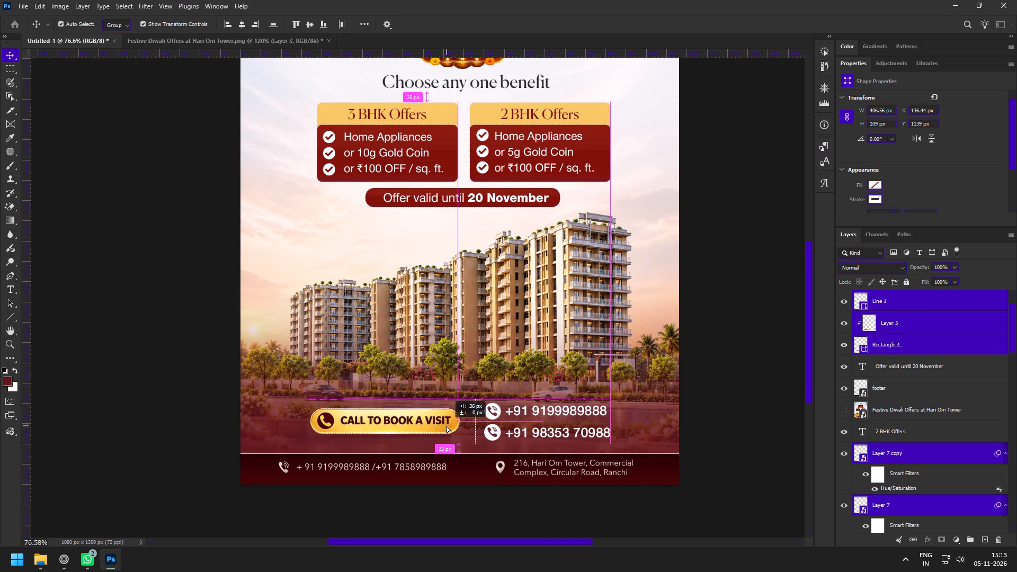
pyautogui.moveTo(447, 426); pyautogui.dragTo(444, 426)
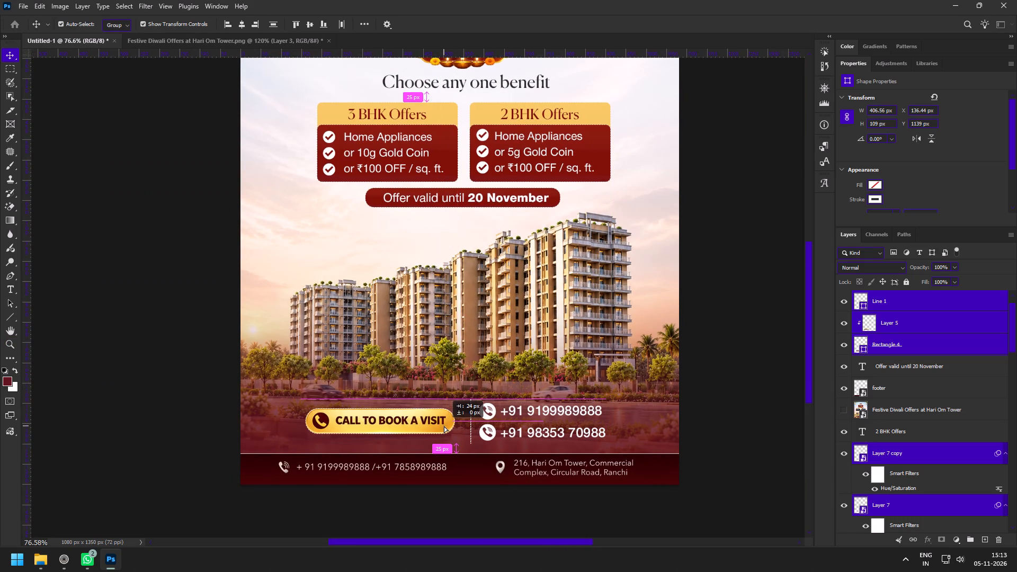
pyautogui.moveTo(444, 426); pyautogui.dragTo(443, 426)
# Shift both BHK offer cards with their contents about 9 px left to centre them horizontally on the poster.
pyautogui.press('z')
pyautogui.press('space')
pyautogui.press('space')
pyautogui.press('space')
pyautogui.moveTo(575, 284); pyautogui.dragTo(568, 361)
pyautogui.moveTo(564, 360); pyautogui.dragTo(547, 356)
pyautogui.press('space')
pyautogui.press('space')
pyautogui.press('space')
pyautogui.press('space')
pyautogui.moveTo(550, 336); pyautogui.dragTo(550, 378)
pyautogui.moveTo(487, 230); pyautogui.dragTo(514, 268)
pyautogui.moveTo(513, 185); pyautogui.dragTo(521, 199)
pyautogui.press('v')
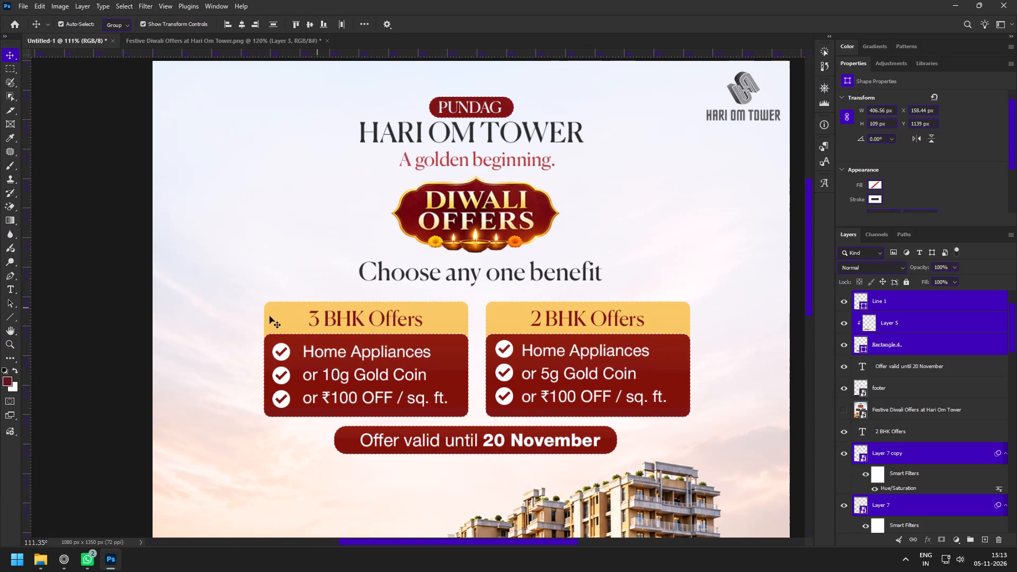
pyautogui.click(201, 317)
pyautogui.moveTo(215, 318); pyautogui.dragTo(720, 416)
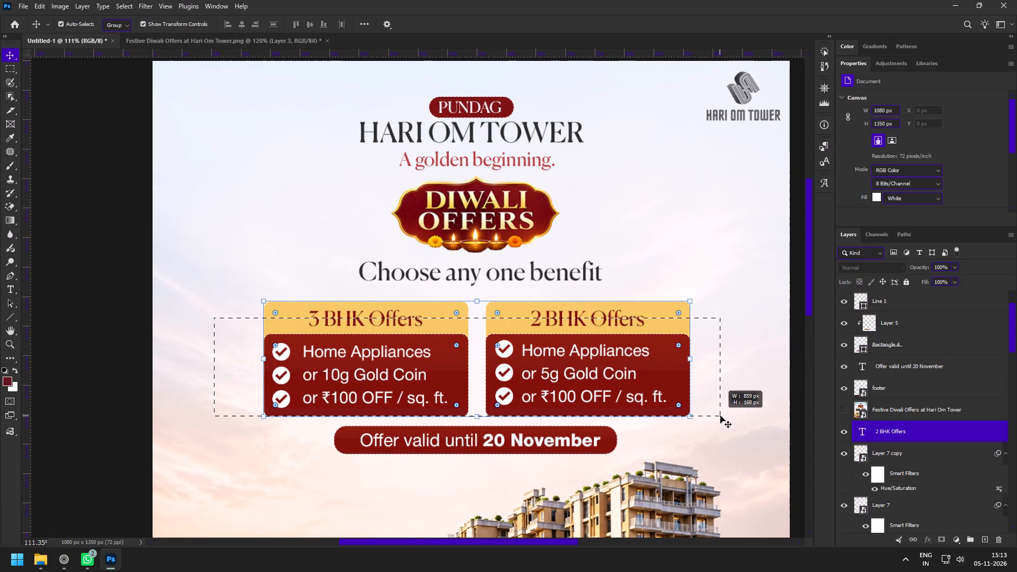
pyautogui.moveTo(720, 416); pyautogui.dragTo(721, 416)
pyautogui.click(617, 377)
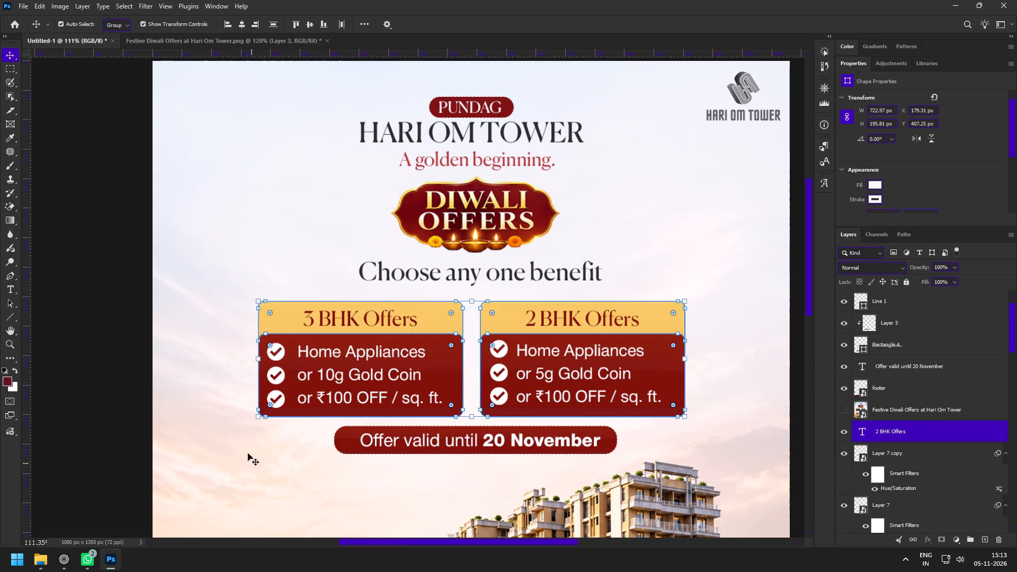
# Shift the "Offer valid until 20 November" bar and its text about 8 px left to centre it under the cards.
pyautogui.moveTo(265, 445); pyautogui.dragTo(565, 444)
pyautogui.moveTo(563, 447); pyautogui.dragTo(558, 449)
pyautogui.press('z')
pyautogui.press('space')
pyautogui.moveTo(542, 466); pyautogui.dragTo(520, 446)
pyautogui.moveTo(533, 447); pyautogui.dragTo(509, 438)
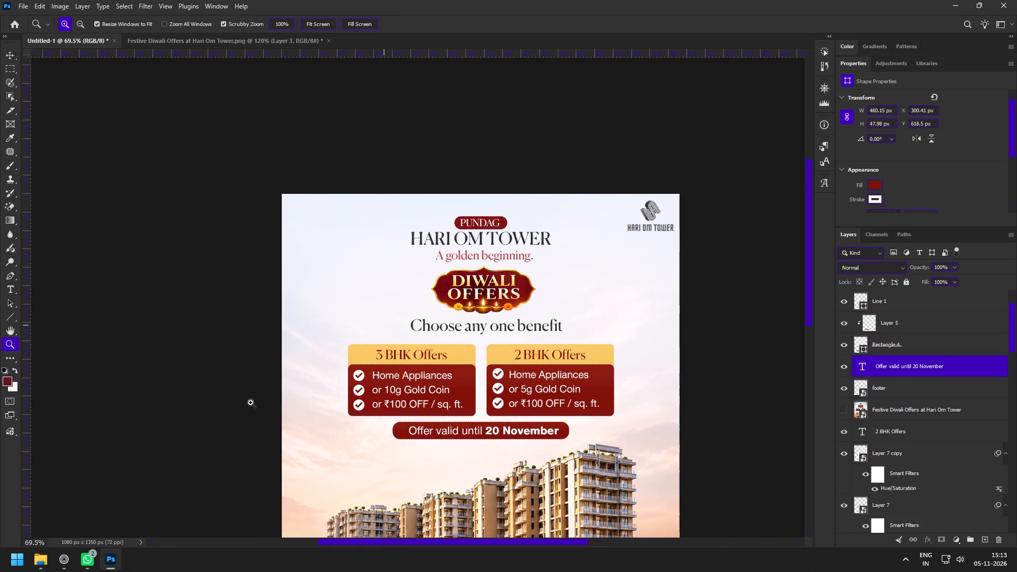
# Switch to the Zen browser and search Pinterest for "diwali background patternd esign".
pyautogui.click(66, 555)
pyautogui.click(293, 52)
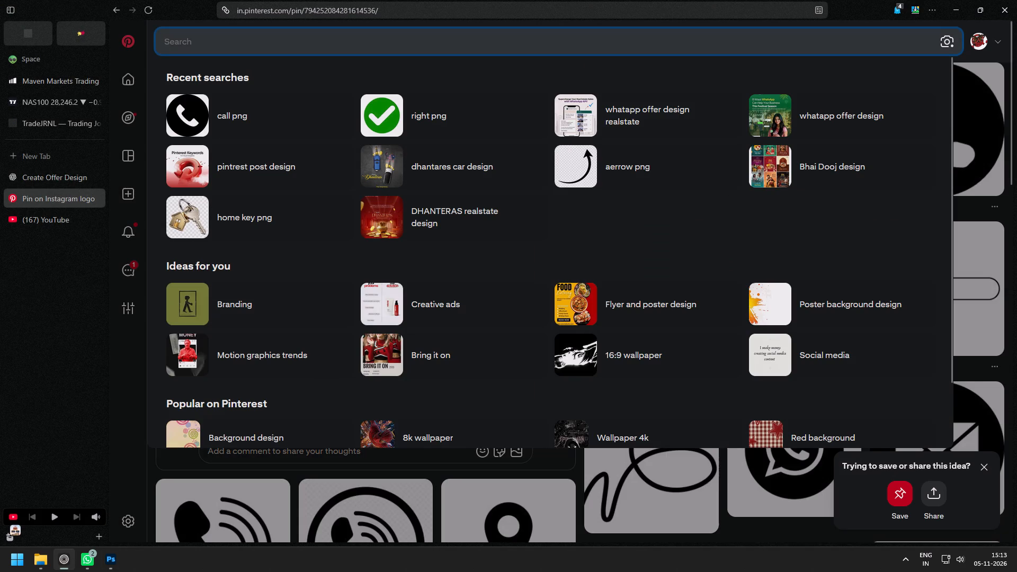
pyautogui.write('diwali background patternd esign')
pyautogui.press('space')
pyautogui.press('Return')
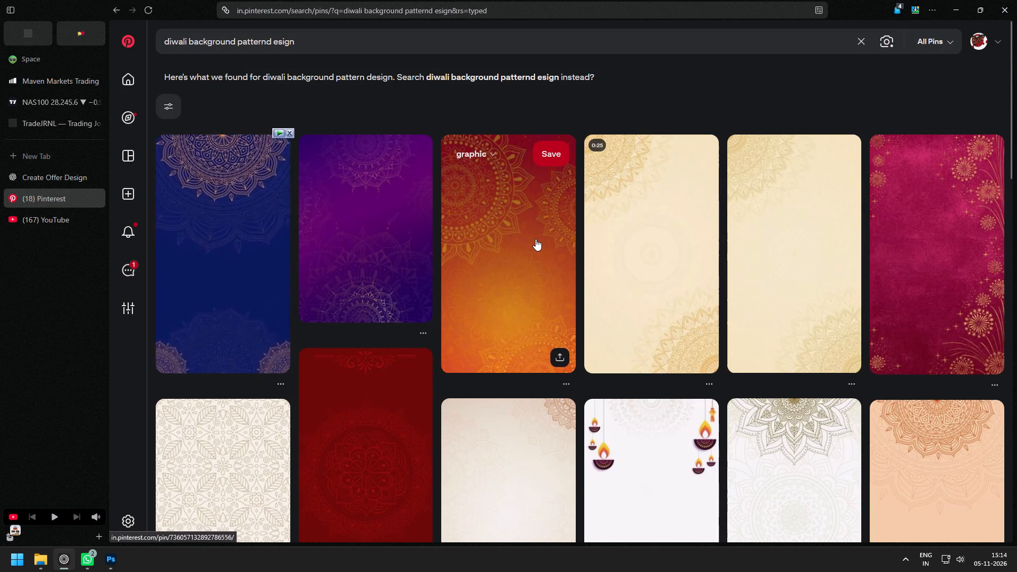
# Open the white vertical background pin with gold lattice mandalas and copy its image.
pyautogui.scroll(-1, 763, 240)
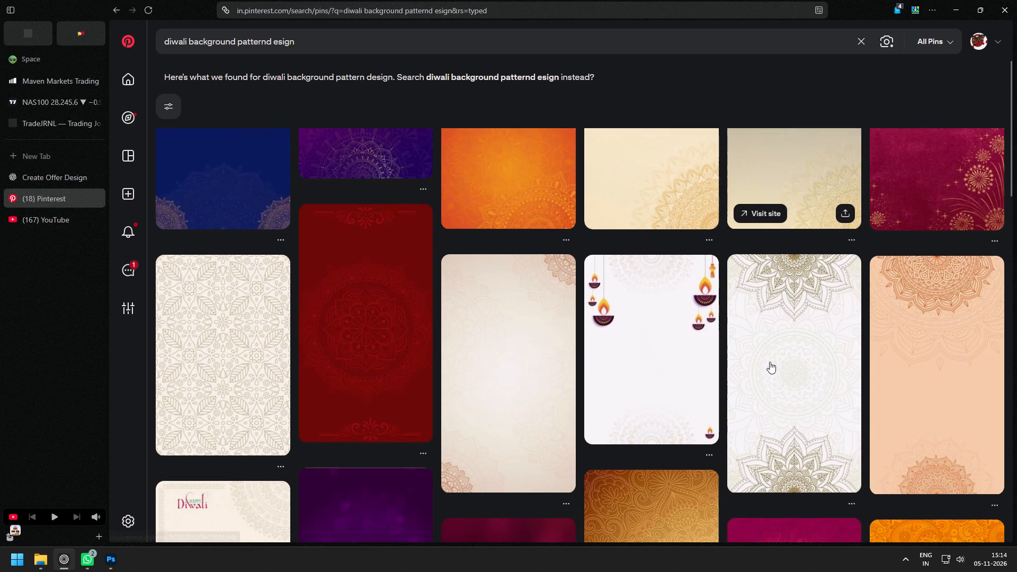
pyautogui.click(773, 367)
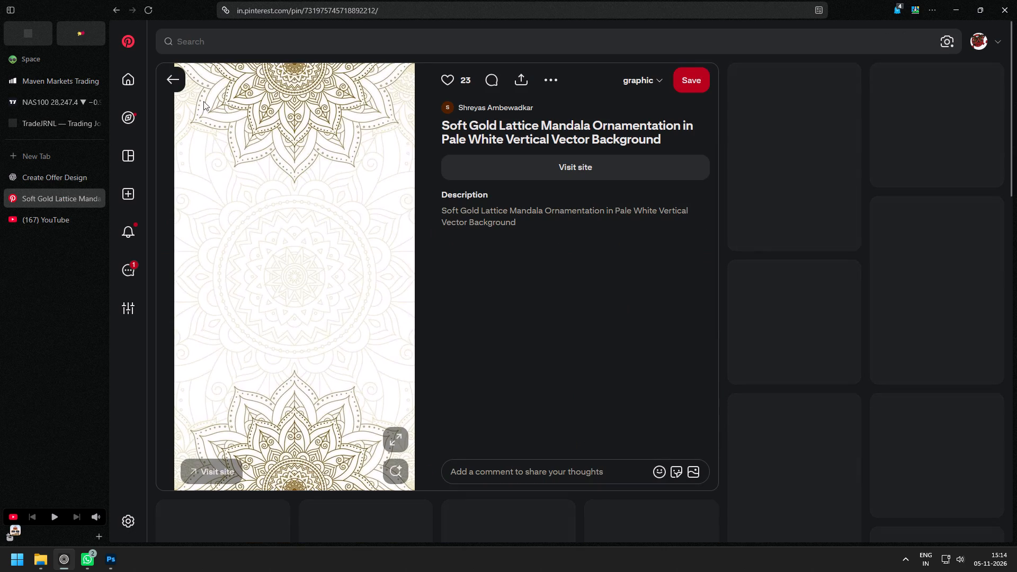
pyautogui.rightClick(286, 135)
pyautogui.click(336, 180)
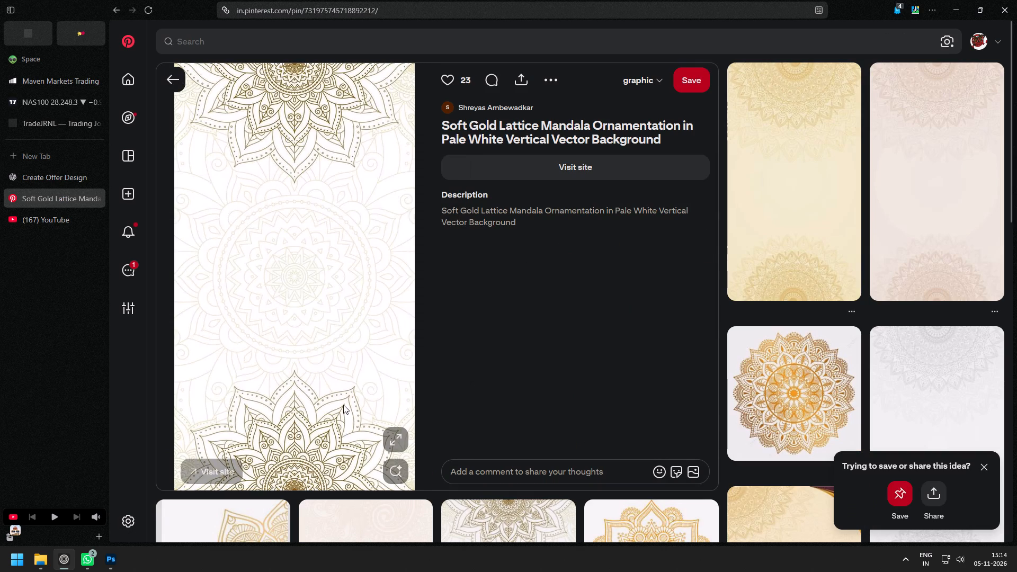
# Switch back to Photoshop and select Layer 1 near the bottom of the layer stack.
pyautogui.click(110, 565)
pyautogui.press('v')
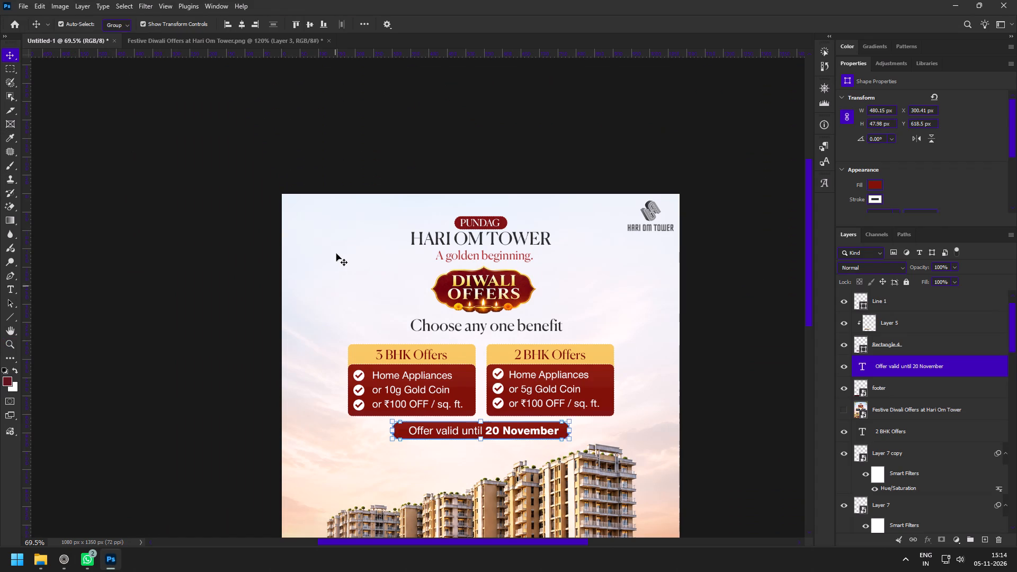
pyautogui.click(336, 245)
pyautogui.scroll(-14, 988, 486)
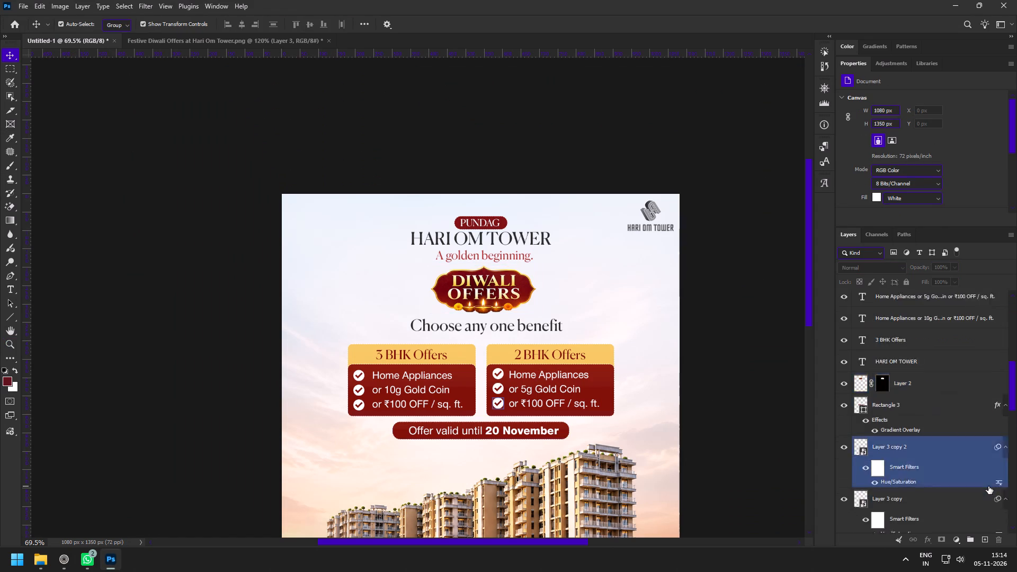
pyautogui.scroll(-20, 988, 486)
pyautogui.scroll(-7, 988, 486)
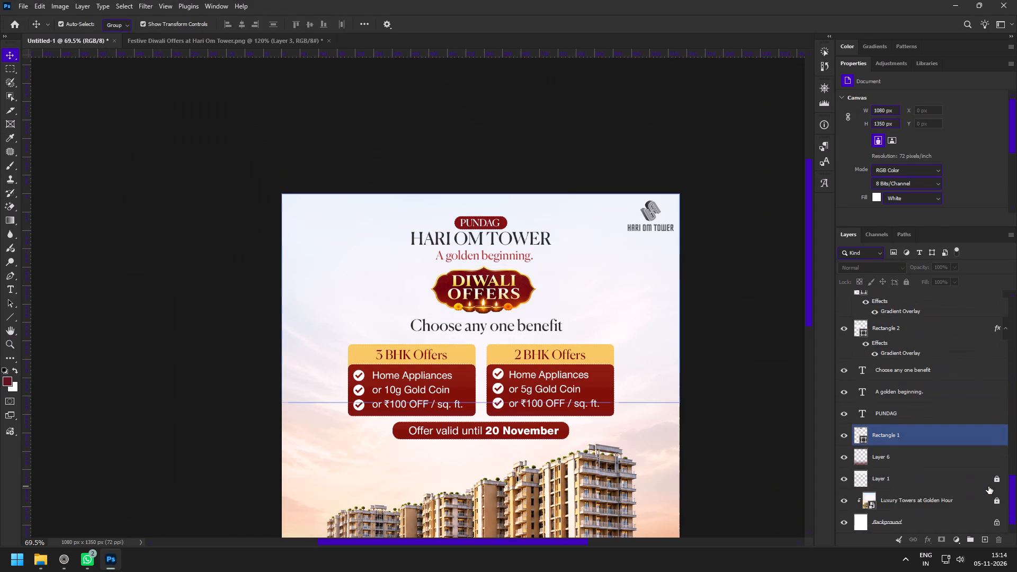
pyautogui.scroll(-4, 988, 486)
pyautogui.click(914, 480)
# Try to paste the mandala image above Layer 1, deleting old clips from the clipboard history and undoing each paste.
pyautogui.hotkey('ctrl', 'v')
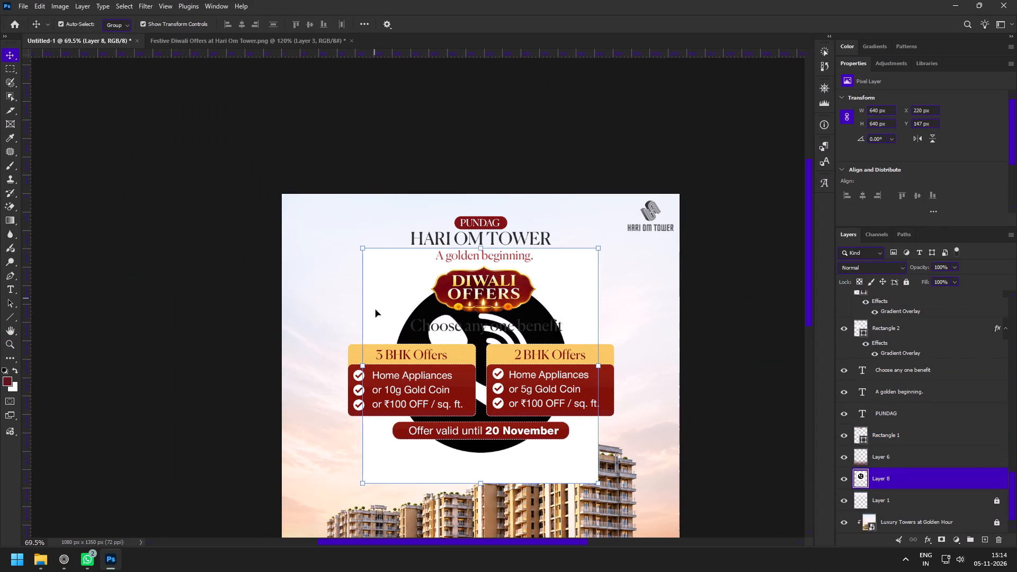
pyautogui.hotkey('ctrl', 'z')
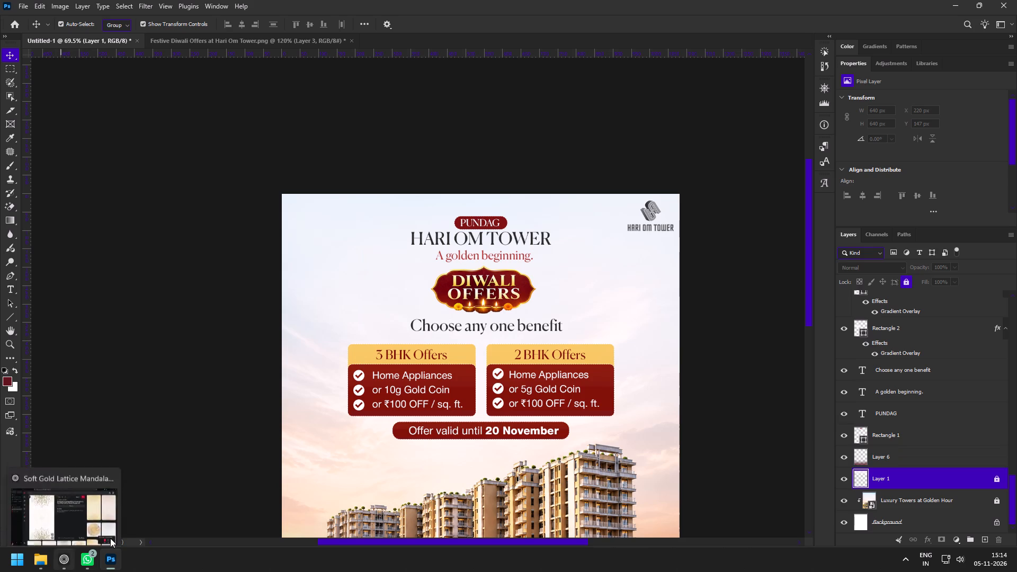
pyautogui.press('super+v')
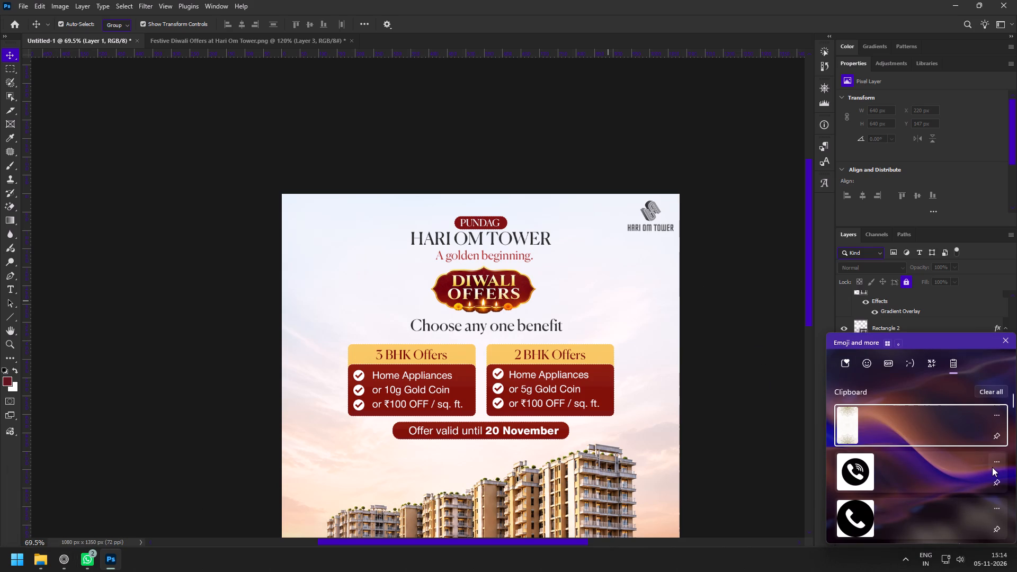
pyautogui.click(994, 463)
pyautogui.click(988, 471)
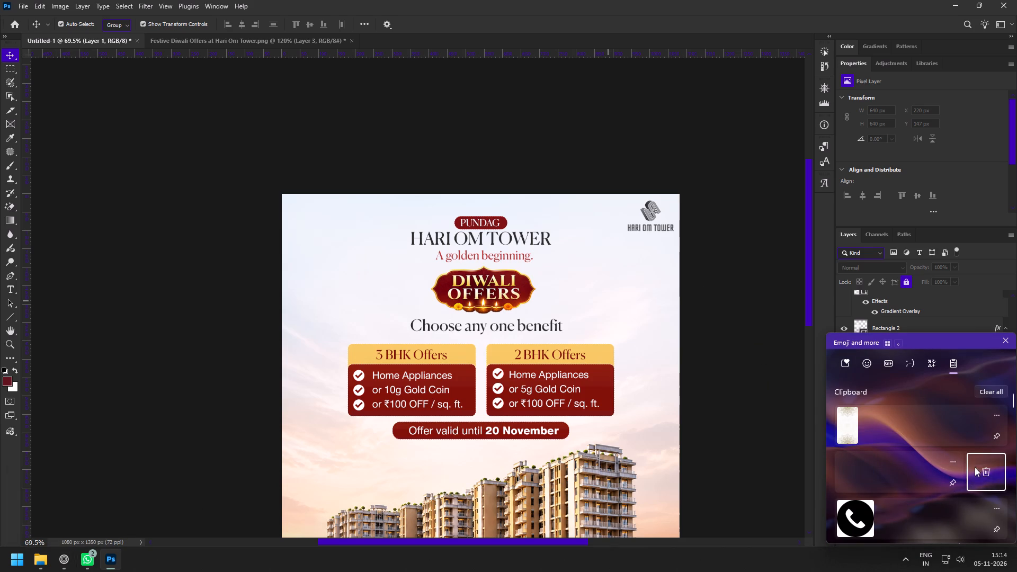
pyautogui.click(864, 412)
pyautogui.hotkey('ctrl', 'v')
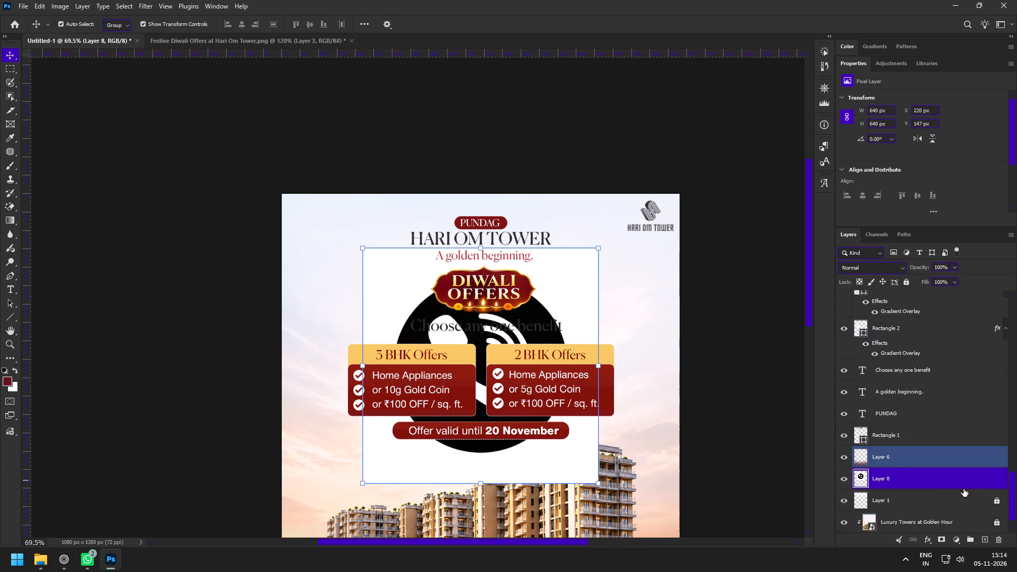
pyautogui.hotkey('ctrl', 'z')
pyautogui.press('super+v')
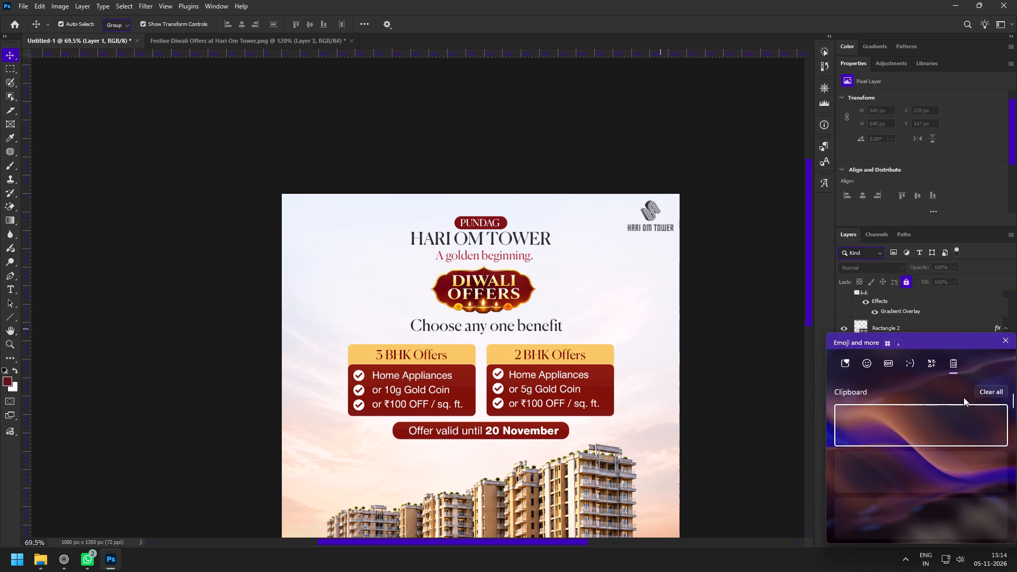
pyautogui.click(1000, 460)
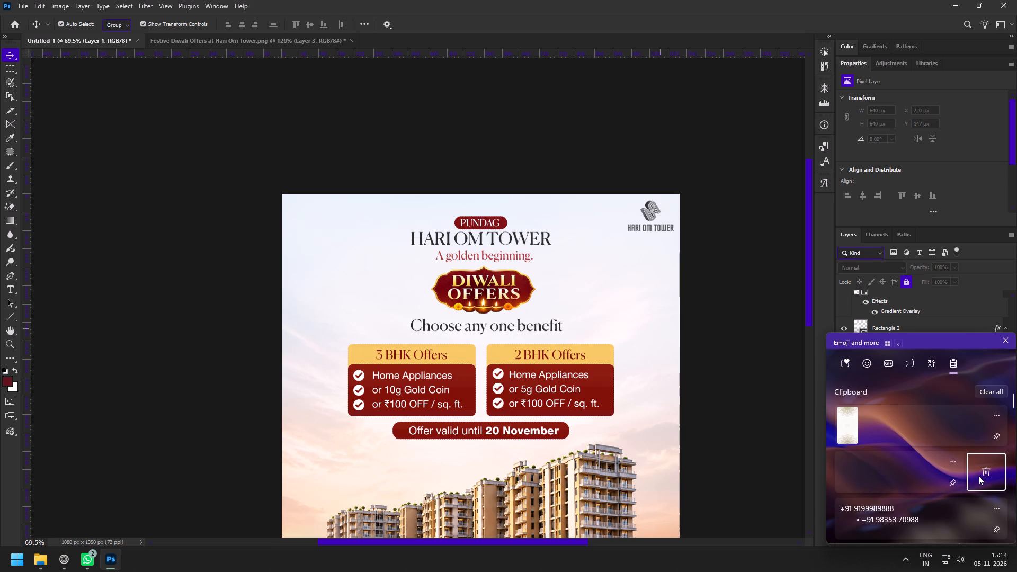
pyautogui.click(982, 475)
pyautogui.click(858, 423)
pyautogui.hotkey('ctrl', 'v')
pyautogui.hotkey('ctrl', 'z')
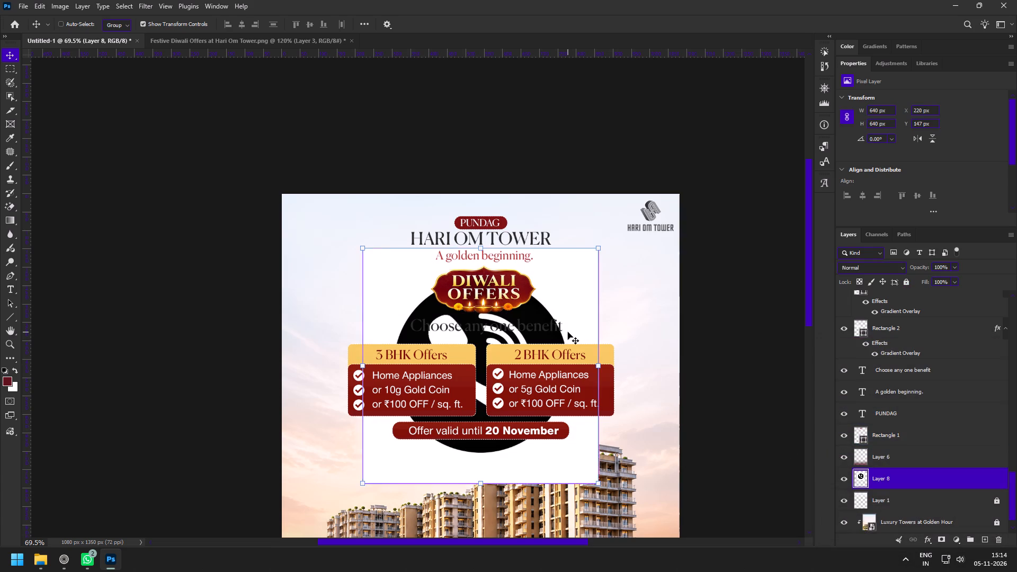
# Copy the gold mandala image again from Pinterest in Zen and paste it above Layer 1 in the Photoshop poster.
pyautogui.click(63, 556)
pyautogui.rightClick(275, 155)
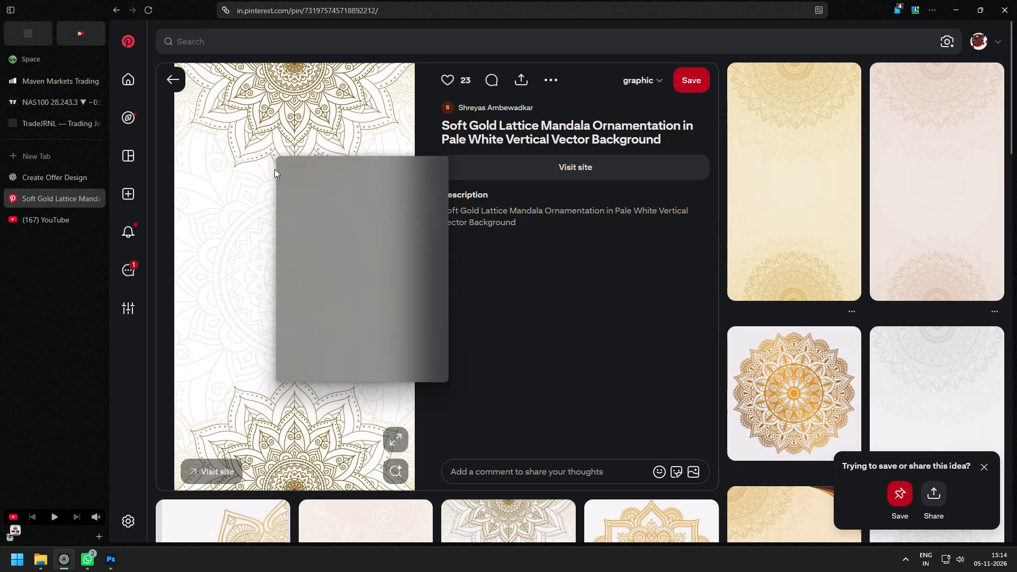
pyautogui.click(323, 202)
pyautogui.click(115, 569)
pyautogui.hotkey('ctrl', 'v')
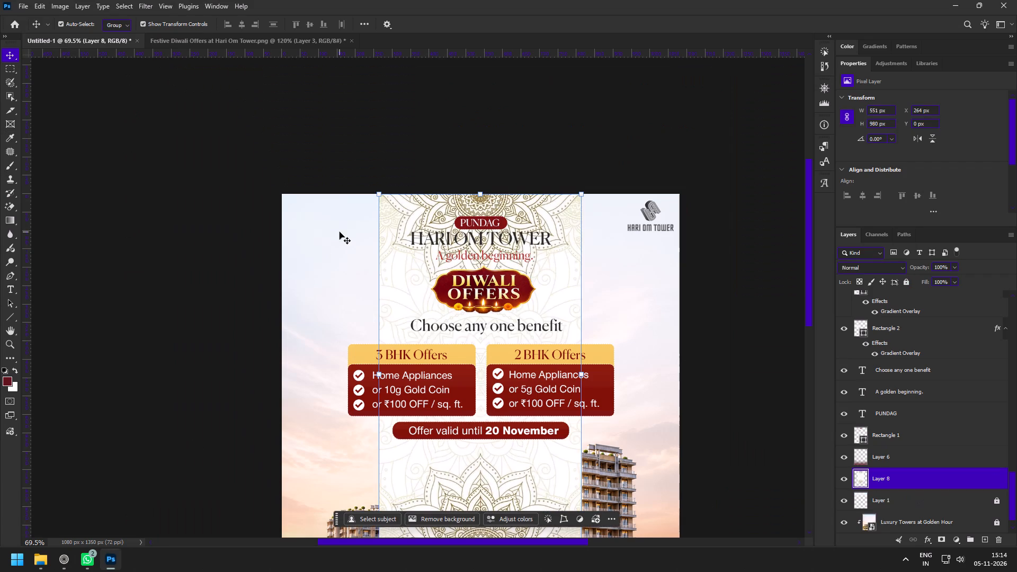
# Move the mandala layer about 118 px up and 18 px right, and set its blend mode to Lighten.
pyautogui.moveTo(389, 281); pyautogui.dragTo(398, 227)
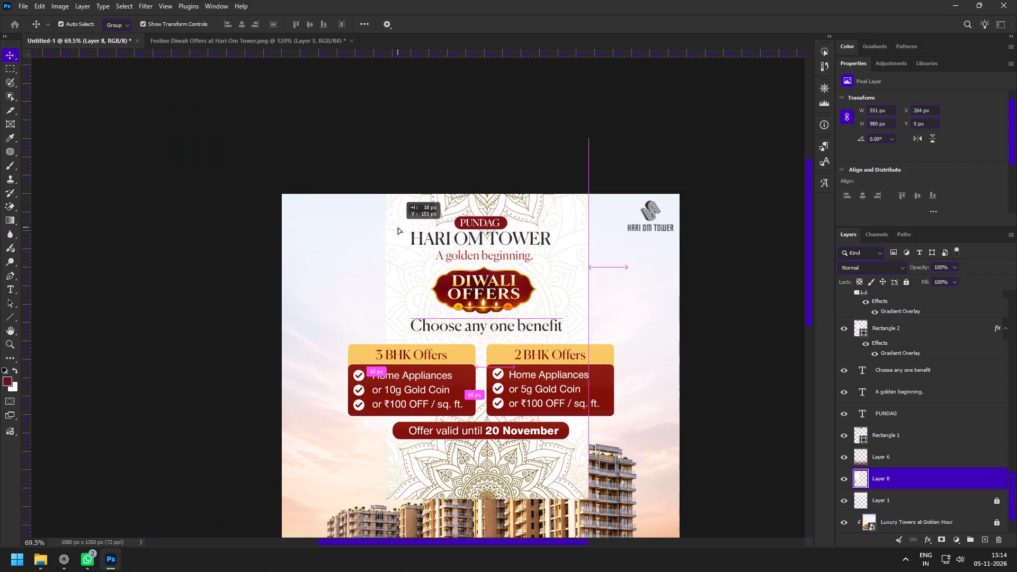
pyautogui.moveTo(398, 227); pyautogui.dragTo(397, 235)
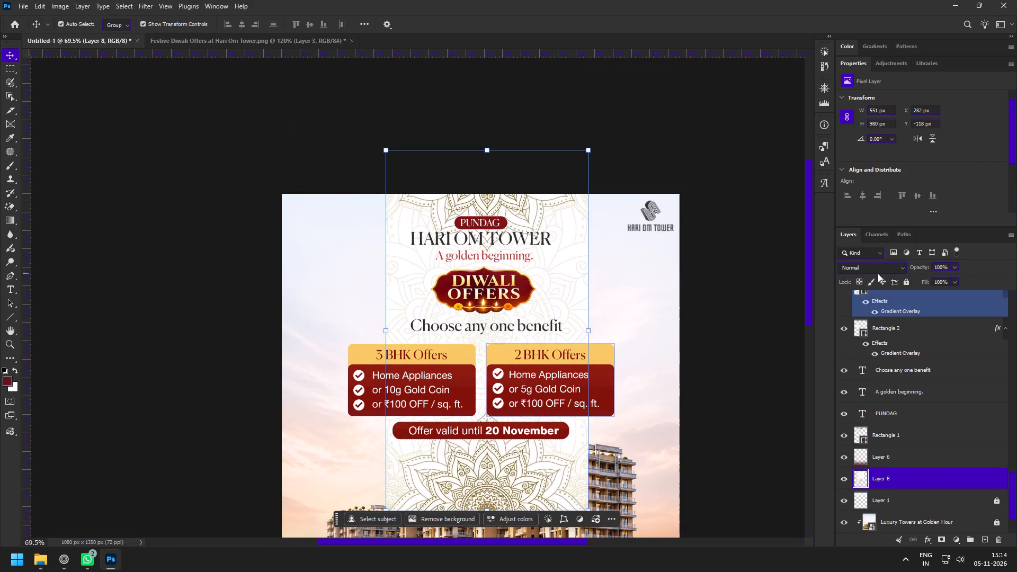
pyautogui.click(878, 273)
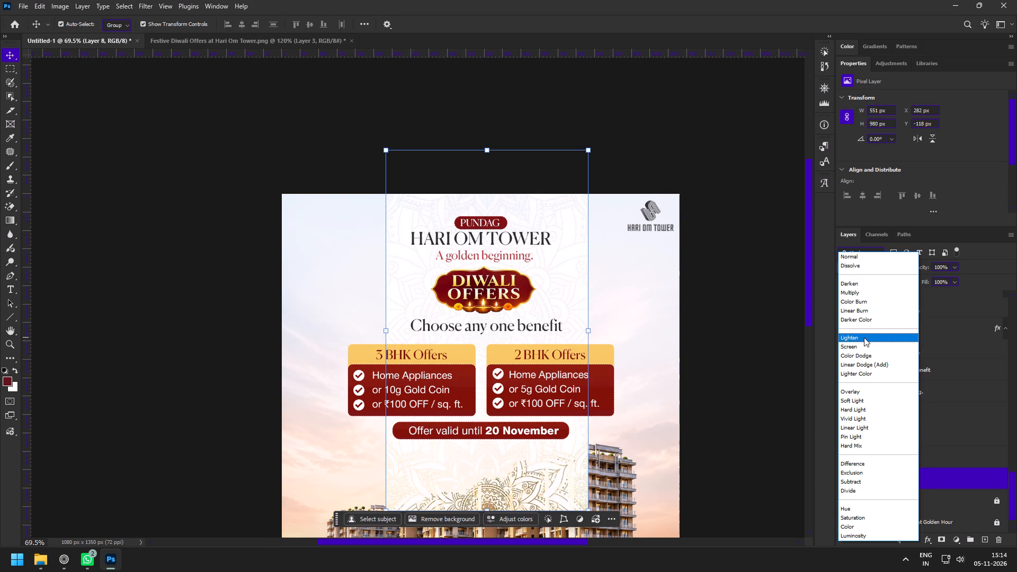
pyautogui.click(864, 338)
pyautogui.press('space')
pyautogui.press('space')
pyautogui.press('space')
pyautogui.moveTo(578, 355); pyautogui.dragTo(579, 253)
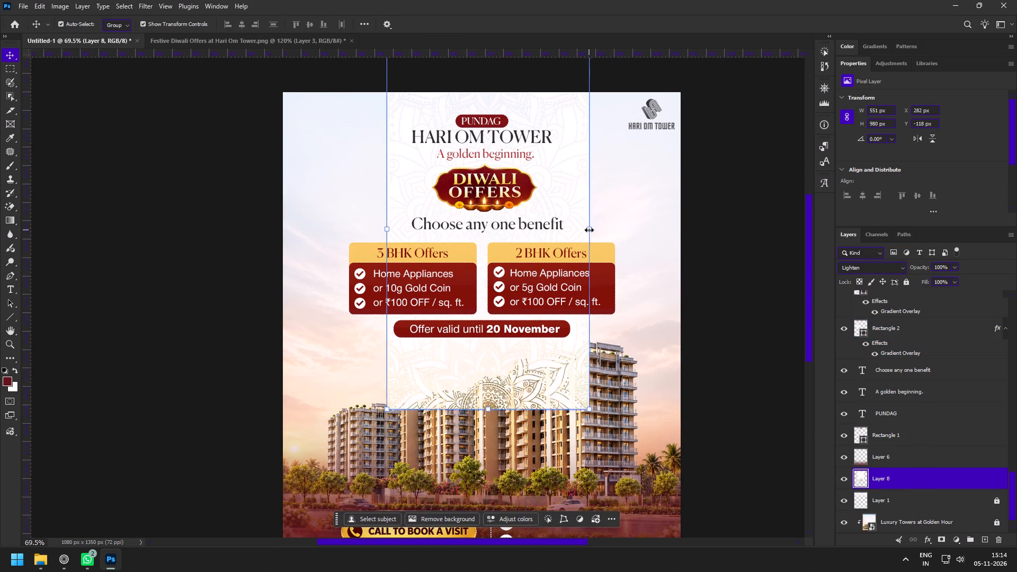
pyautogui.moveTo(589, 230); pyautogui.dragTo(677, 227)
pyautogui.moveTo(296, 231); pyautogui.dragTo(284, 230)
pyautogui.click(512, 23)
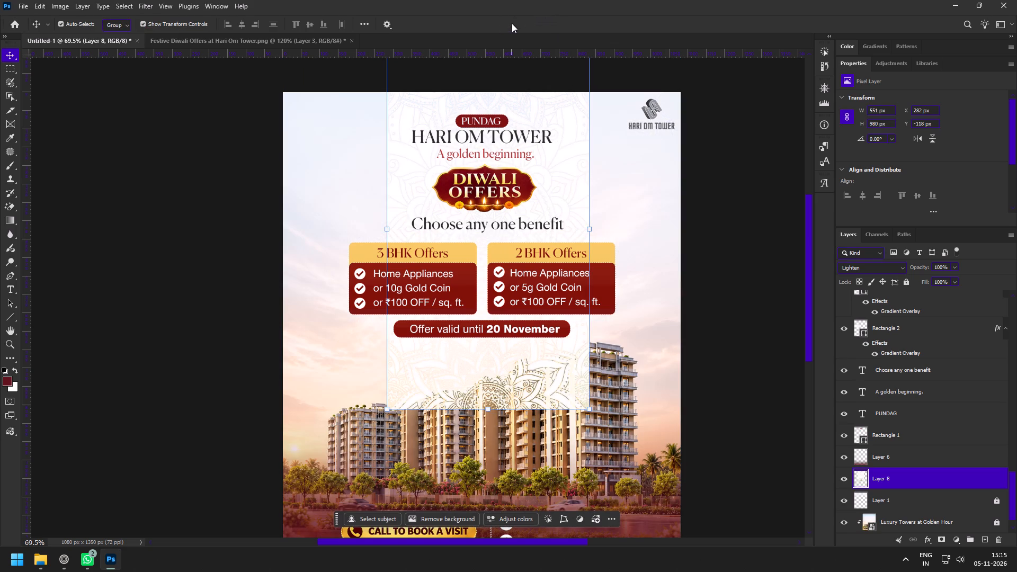
# Move the mandala layer slightly down and left, and scale it proportionally about its centre to 141.74%.
pyautogui.moveTo(570, 198); pyautogui.dragTo(566, 208)
pyautogui.keyDown('alt'); pyautogui.moveTo(591, 243); pyautogui.dragTo(630, 243); pyautogui.keyUp('alt')
pyautogui.click(522, 25)
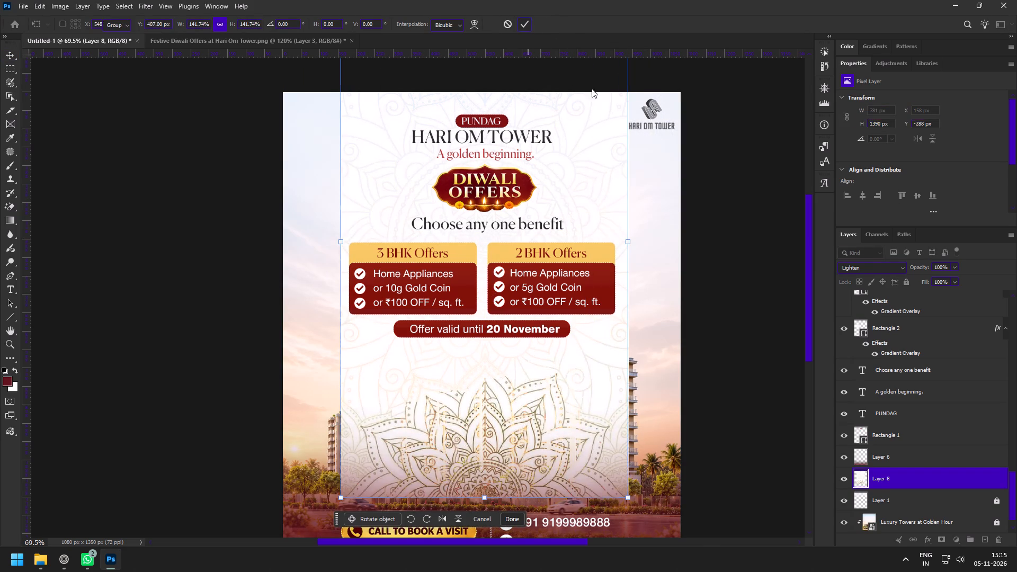
# Add a layer mask to mandala Layer 8 and paint black with the 31% opacity brush to hide the pattern over the towers.
pyautogui.click(944, 540)
pyautogui.press('b')
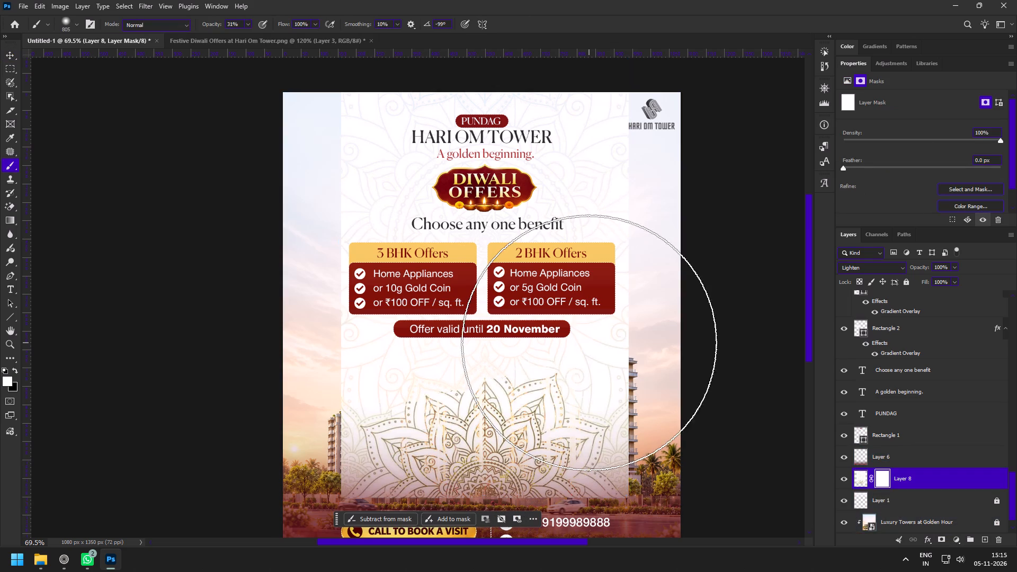
pyautogui.moveTo(665, 451); pyautogui.dragTo(255, 416)
pyautogui.moveTo(342, 418); pyautogui.dragTo(743, 422)
pyautogui.press('x')
pyautogui.moveTo(655, 452); pyautogui.dragTo(216, 442)
pyautogui.moveTo(401, 438); pyautogui.dragTo(738, 440)
pyautogui.moveTo(545, 427); pyautogui.dragTo(283, 417)
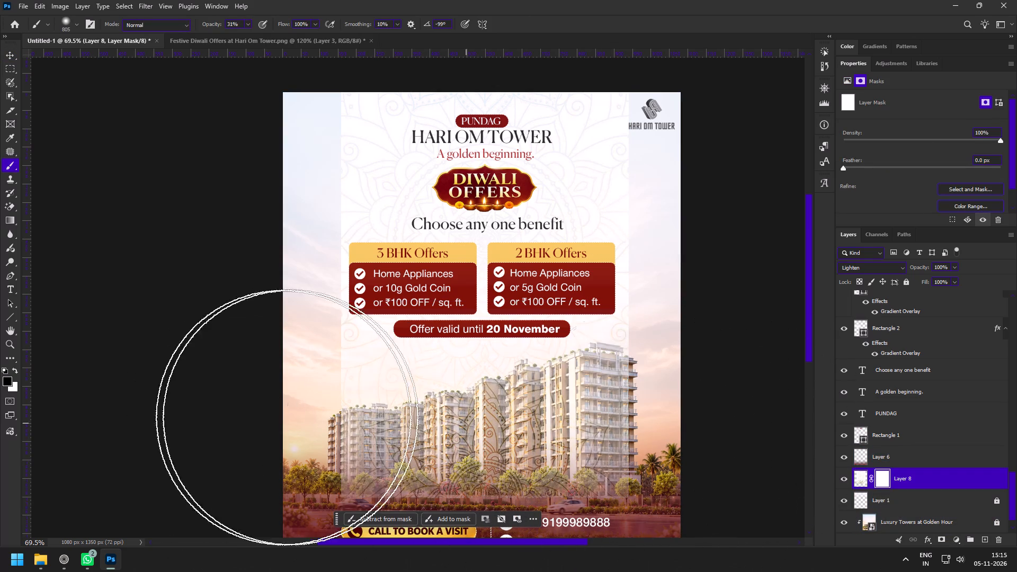
pyautogui.moveTo(283, 417); pyautogui.dragTo(172, 413)
pyautogui.moveTo(370, 404); pyautogui.dragTo(715, 418)
pyautogui.moveTo(559, 405); pyautogui.dragTo(245, 374)
pyautogui.moveTo(371, 359); pyautogui.dragTo(791, 376)
pyautogui.moveTo(681, 367); pyautogui.dragTo(343, 374)
pyautogui.moveTo(501, 362); pyautogui.dragTo(760, 336)
# Paint black on the Layer 8 mask to fade out the mandala's hard right edge beside the logo and offers.
pyautogui.moveTo(710, 123); pyautogui.dragTo(697, 196)
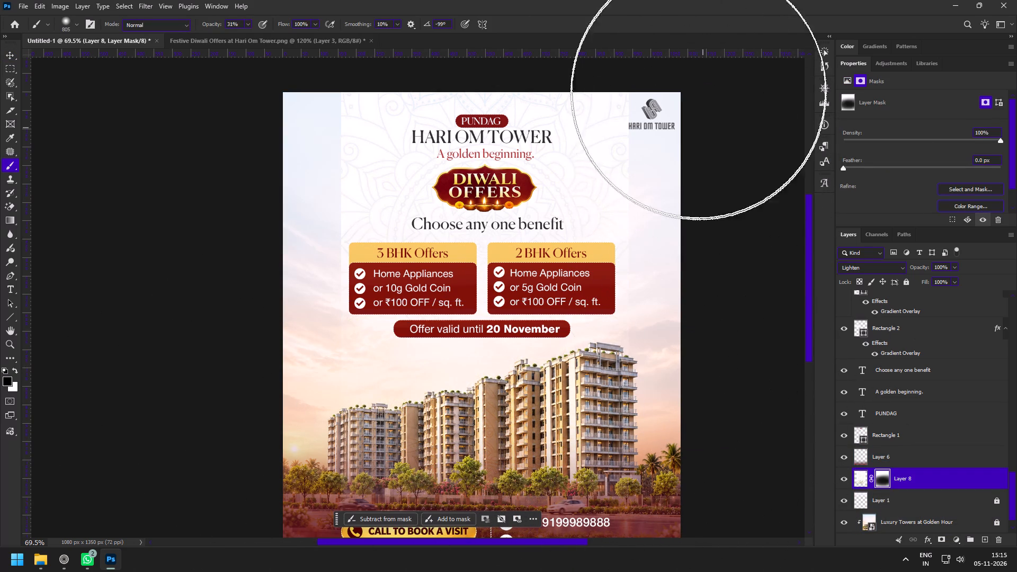
pyautogui.moveTo(696, 80); pyautogui.dragTo(698, 195)
pyautogui.moveTo(694, 96); pyautogui.dragTo(700, 248)
pyautogui.moveTo(693, 106); pyautogui.dragTo(711, 255)
pyautogui.moveTo(702, 103); pyautogui.dragTo(713, 244)
pyautogui.moveTo(701, 94); pyautogui.dragTo(716, 204)
pyautogui.moveTo(699, 110); pyautogui.dragTo(714, 199)
pyautogui.moveTo(705, 100); pyautogui.dragTo(680, 333)
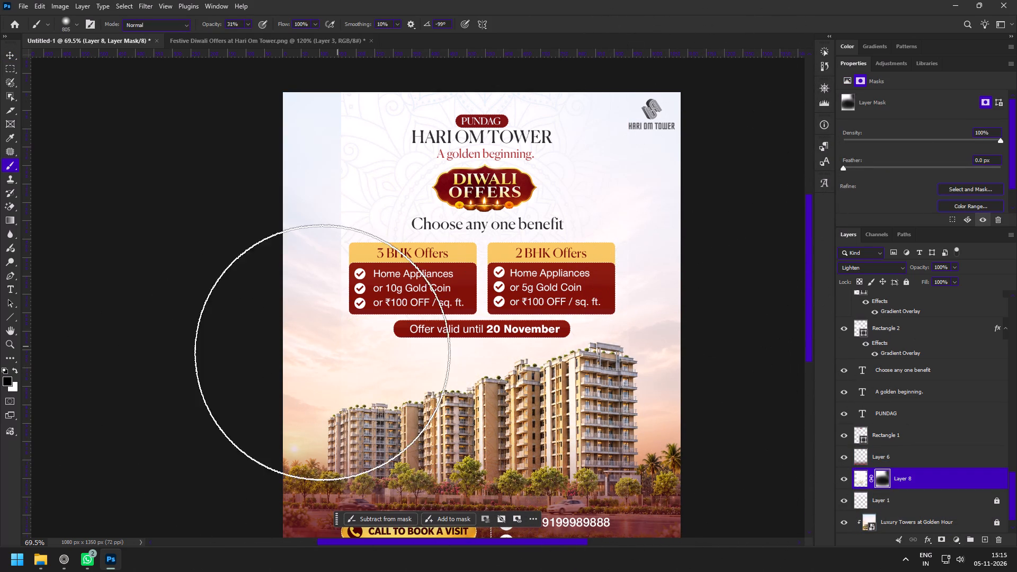
# Paint black on the Layer 8 mask to fade out the mandala's hard left edge, from the poster top to the offers.
pyautogui.moveTo(296, 271); pyautogui.dragTo(276, 227)
pyautogui.moveTo(257, 100); pyautogui.dragTo(241, 221)
pyautogui.moveTo(229, 91); pyautogui.dragTo(239, 264)
pyautogui.moveTo(234, 113); pyautogui.dragTo(251, 276)
pyautogui.moveTo(240, 108); pyautogui.dragTo(264, 281)
pyautogui.moveTo(237, 124); pyautogui.dragTo(261, 326)
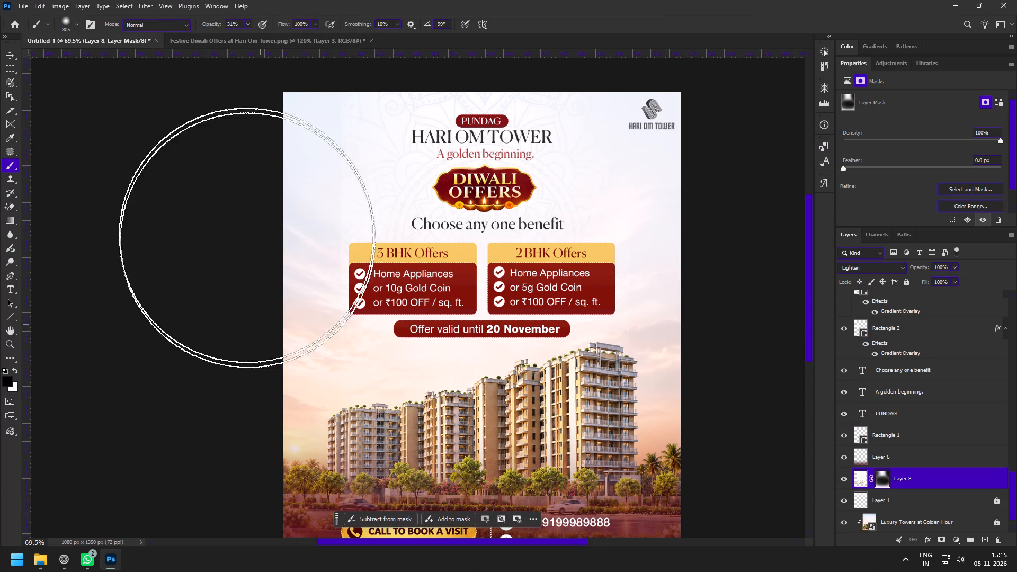
pyautogui.moveTo(243, 210); pyautogui.dragTo(253, 330)
pyautogui.moveTo(237, 240); pyautogui.dragTo(255, 365)
pyautogui.moveTo(267, 308); pyautogui.dragTo(282, 369)
pyautogui.moveTo(282, 247); pyautogui.dragTo(279, 353)
pyautogui.moveTo(235, 224); pyautogui.dragTo(233, 146)
pyautogui.click(231, 140)
pyautogui.click(231, 135)
pyautogui.click(231, 130)
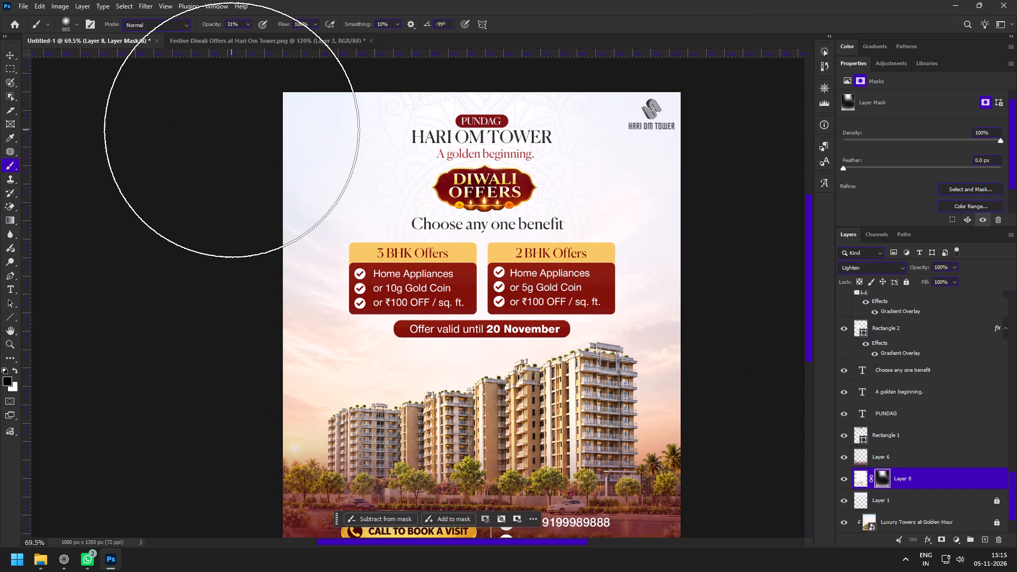
pyautogui.tripleClick(232, 124)
pyautogui.moveTo(232, 124); pyautogui.dragTo(237, 133)
pyautogui.moveTo(238, 150); pyautogui.dragTo(244, 219)
# Reduce the opacity of mandala Layer 8 to about 60%.
pyautogui.press('z')
pyautogui.moveTo(510, 254); pyautogui.dragTo(527, 267)
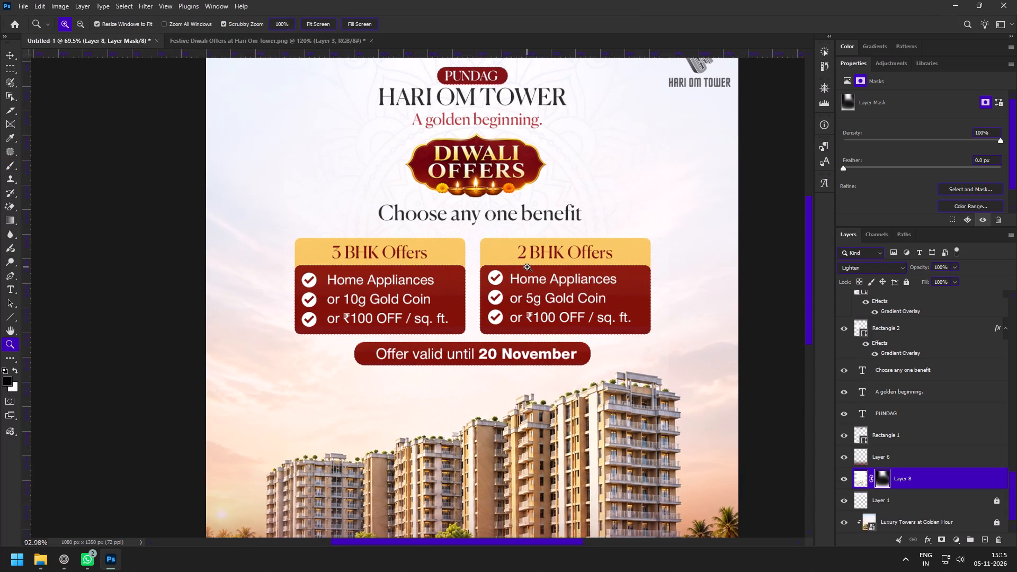
pyautogui.press('space')
pyautogui.moveTo(586, 233); pyautogui.dragTo(585, 279)
pyautogui.moveTo(618, 298); pyautogui.dragTo(594, 292)
pyautogui.press('v')
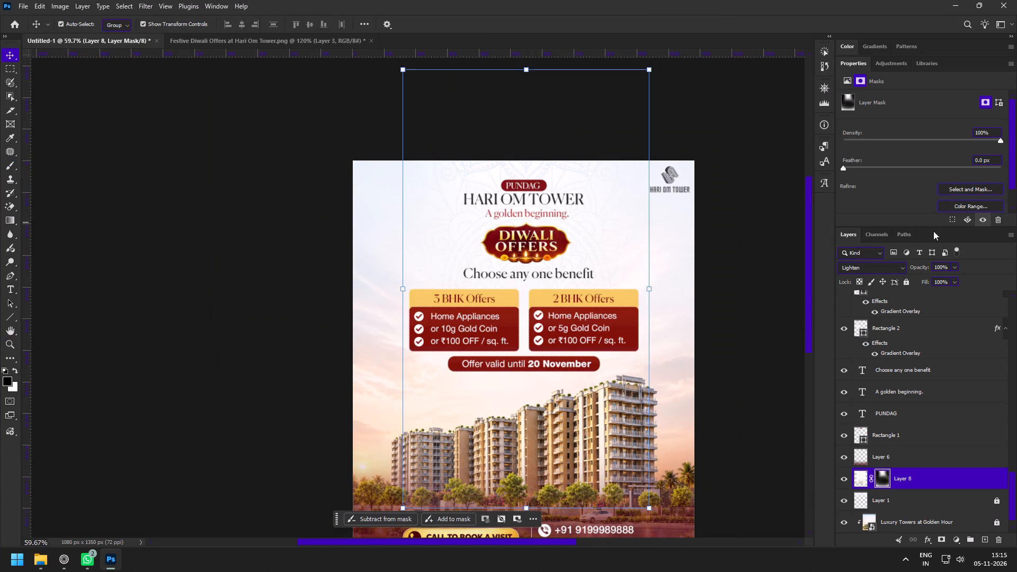
pyautogui.moveTo(925, 266); pyautogui.dragTo(918, 266)
pyautogui.moveTo(922, 267); pyautogui.dragTo(913, 266)
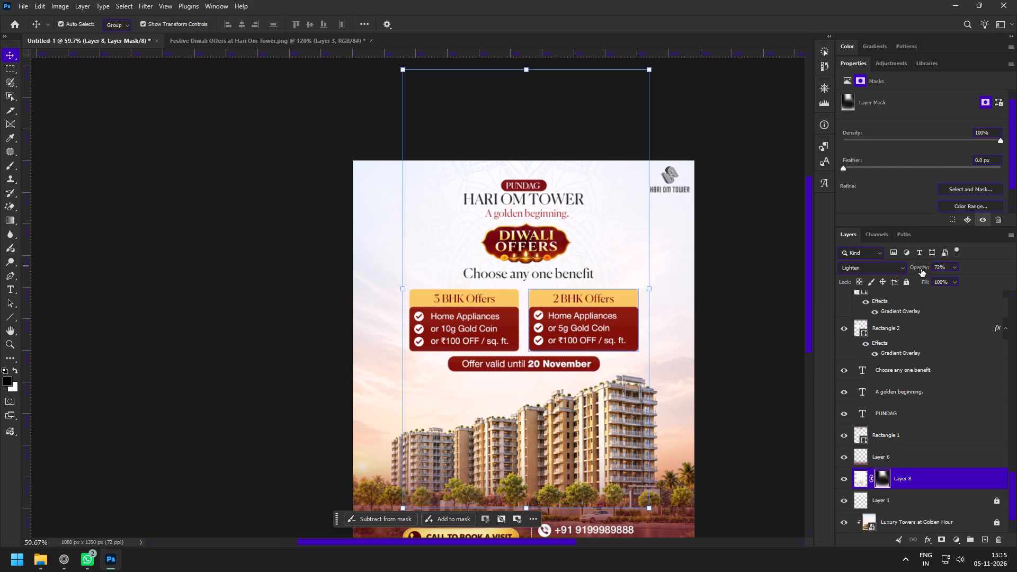
pyautogui.moveTo(924, 270); pyautogui.dragTo(916, 270)
pyautogui.click(921, 269)
pyautogui.click(919, 269)
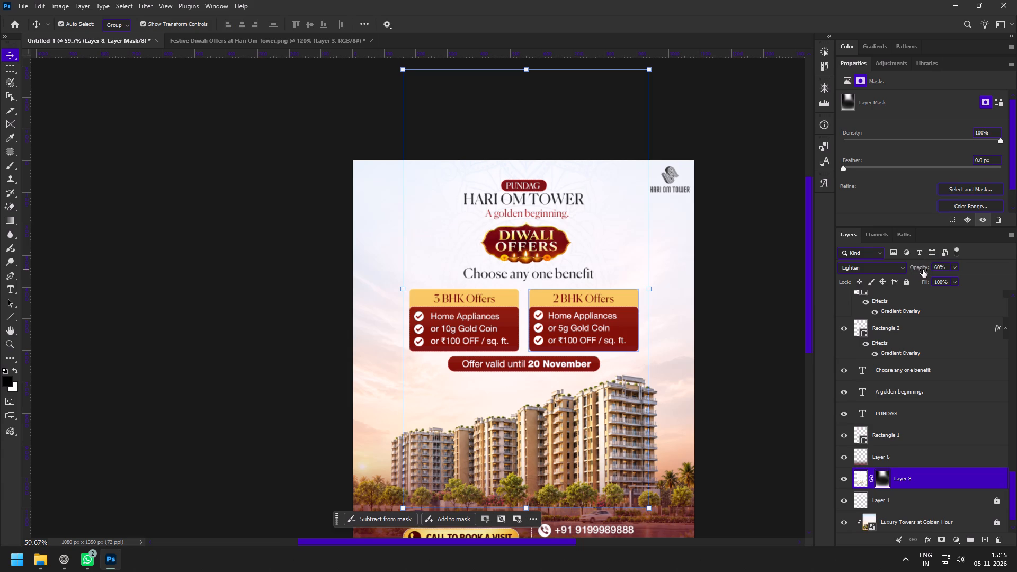
pyautogui.click(922, 270)
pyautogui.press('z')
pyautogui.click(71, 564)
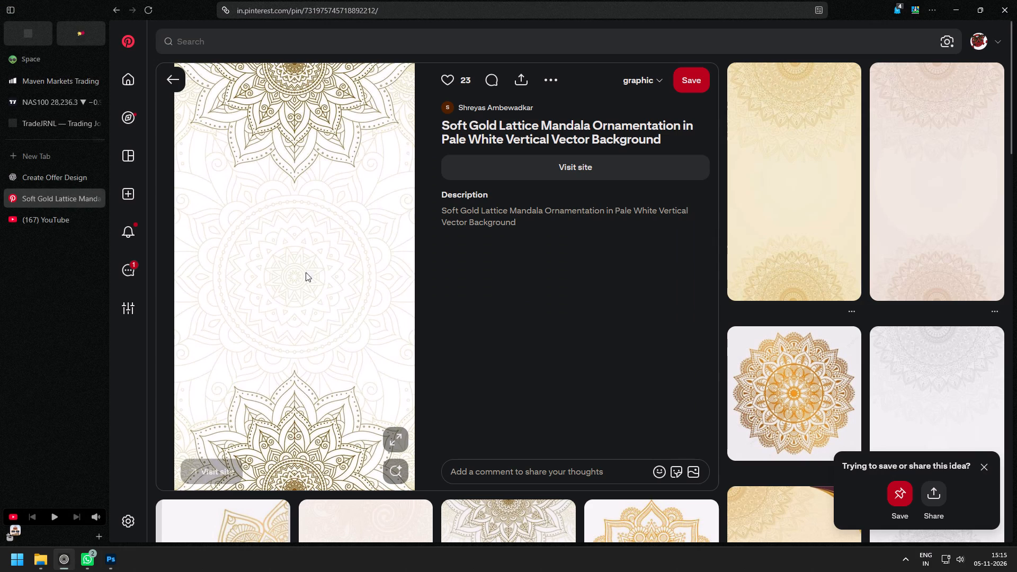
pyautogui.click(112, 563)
# Examine the hanging lantern and leaves in the upper-left corner of Festive Diwali Offers at Hari Om Tower.png.
pyautogui.click(233, 41)
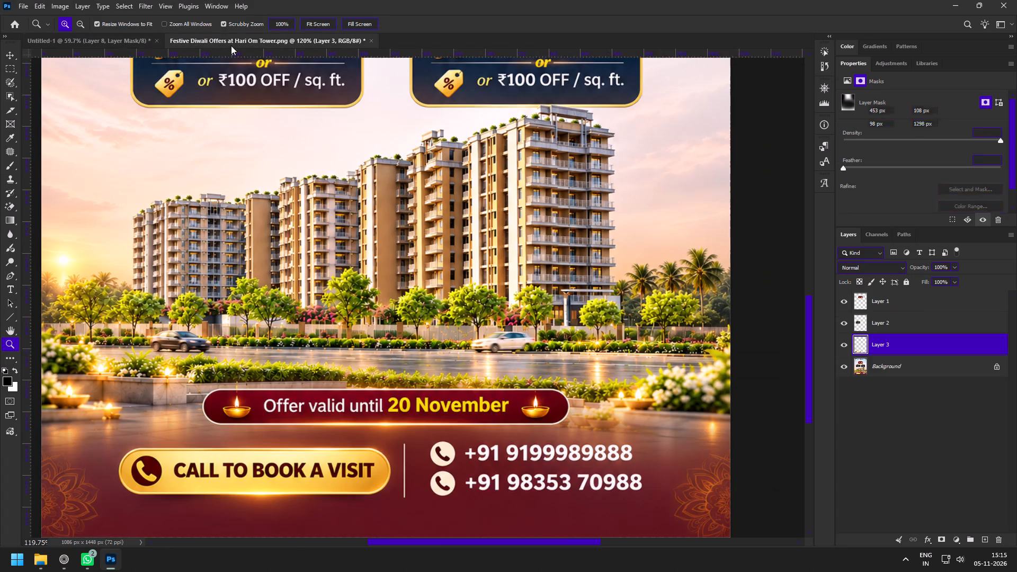
pyautogui.write('z')
pyautogui.press('space')
pyautogui.moveTo(215, 127); pyautogui.dragTo(275, 352)
pyautogui.moveTo(287, 248); pyautogui.dragTo(287, 270)
pyautogui.moveTo(322, 301); pyautogui.dragTo(333, 327)
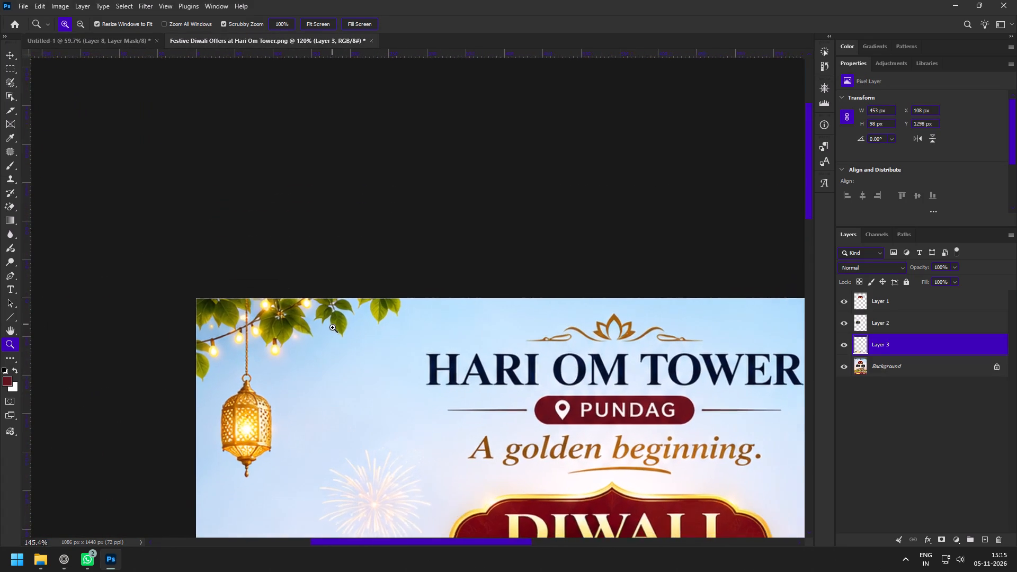
pyautogui.moveTo(333, 327); pyautogui.dragTo(333, 325)
pyautogui.press('space')
pyautogui.press('space')
pyautogui.press('space')
pyautogui.press('space')
pyautogui.moveTo(327, 336); pyautogui.dragTo(259, 305)
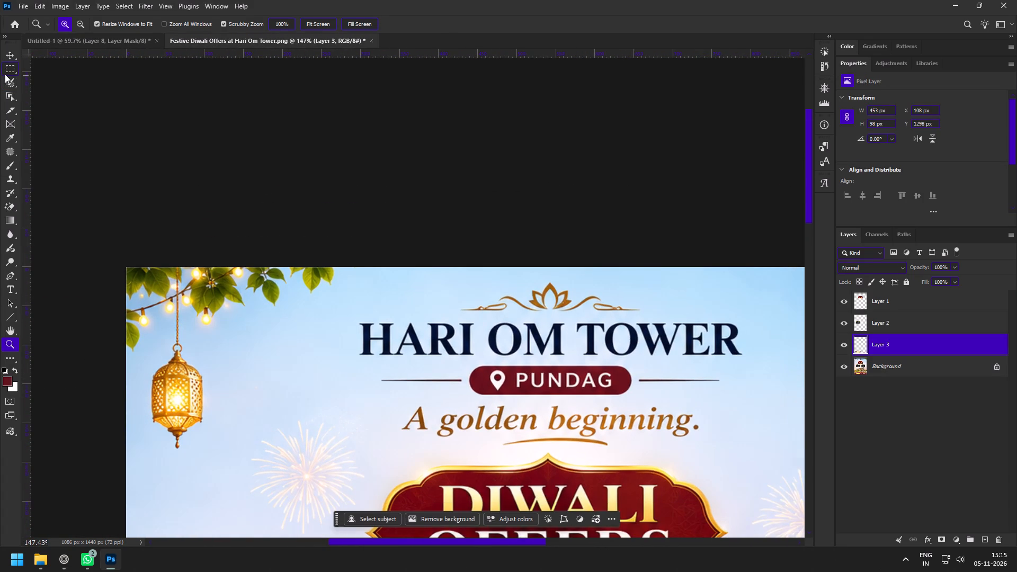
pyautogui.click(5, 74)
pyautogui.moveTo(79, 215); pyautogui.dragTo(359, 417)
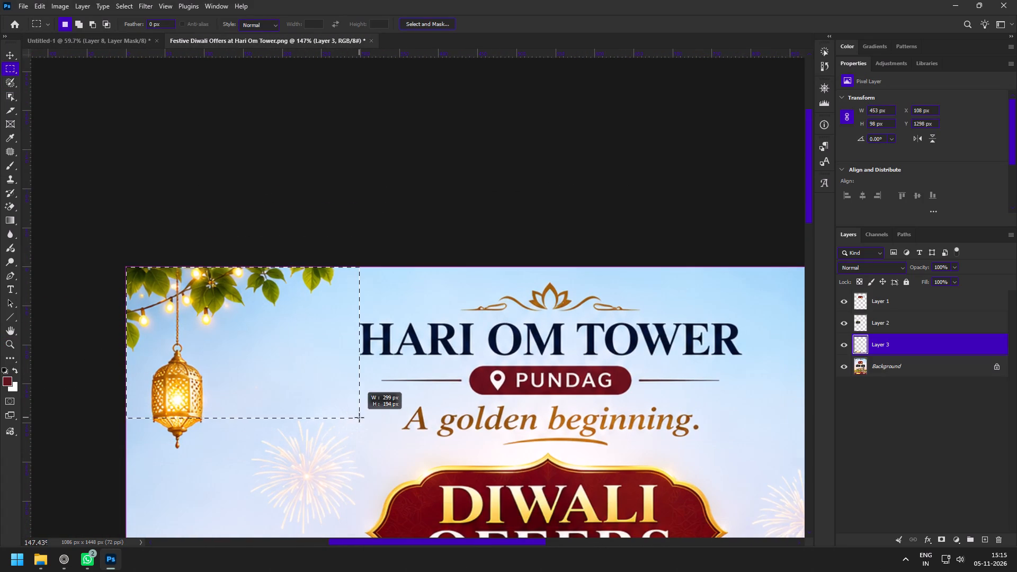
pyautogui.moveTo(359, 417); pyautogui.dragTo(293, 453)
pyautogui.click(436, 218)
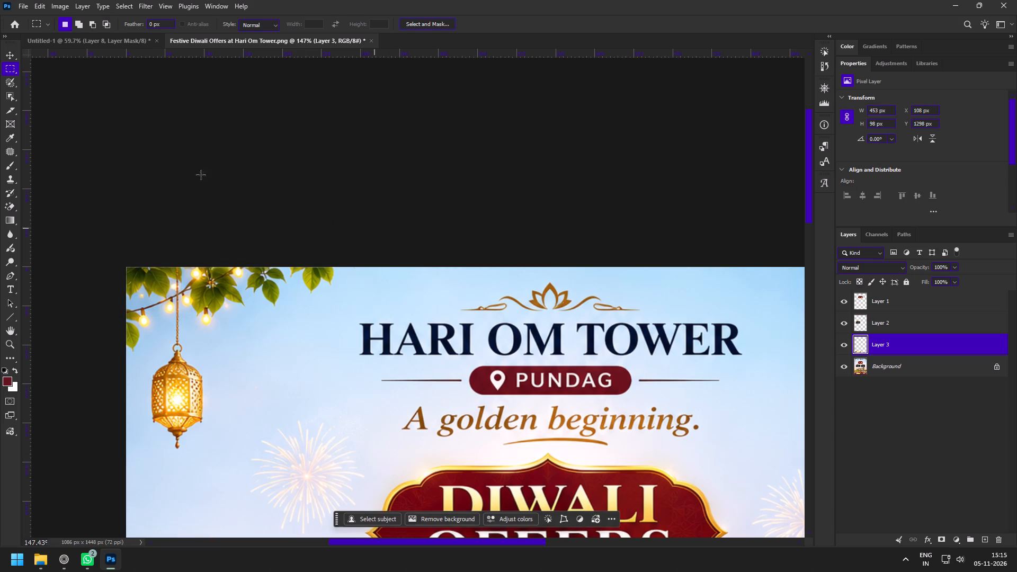
# Outline the lantern, string lights and leaves freehand with the Patch tool and copy that area from the Background layer.
pyautogui.click(9, 154)
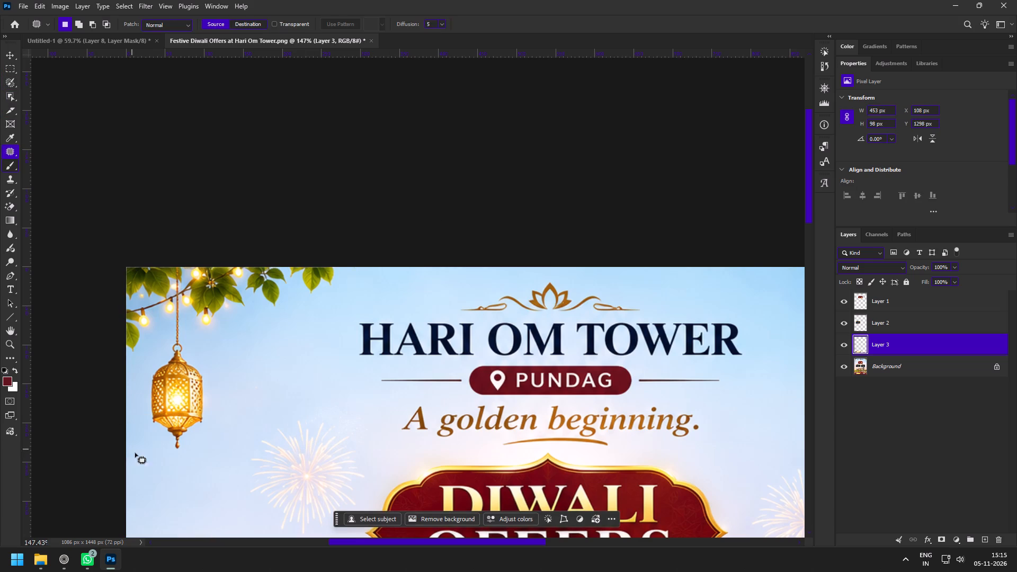
pyautogui.moveTo(138, 460); pyautogui.dragTo(1, 422)
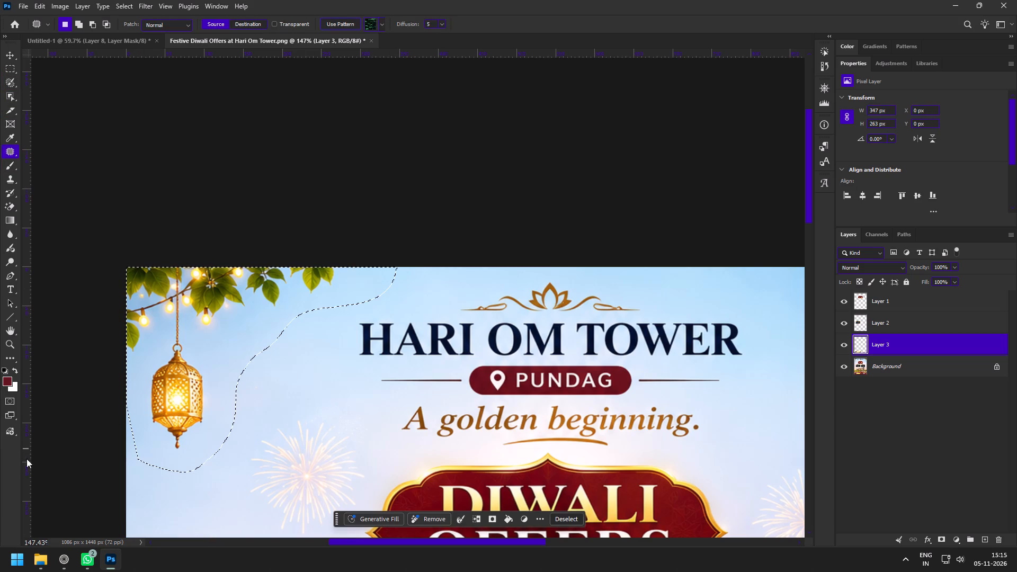
pyautogui.hotkey('ctrl', 'c')
pyautogui.click(110, 39)
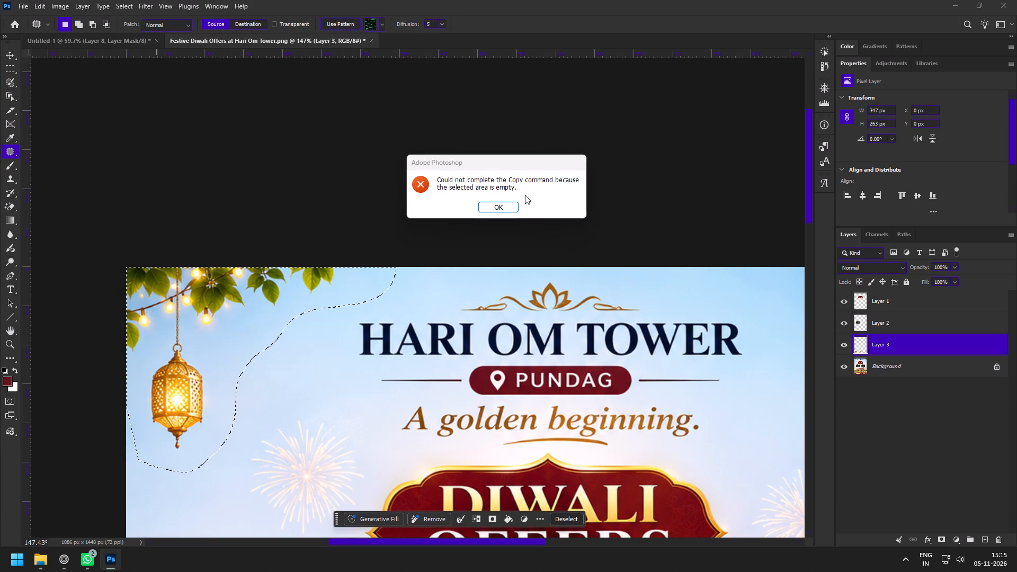
pyautogui.click(484, 205)
pyautogui.click(930, 369)
pyautogui.hotkey('ctrl', 'c')
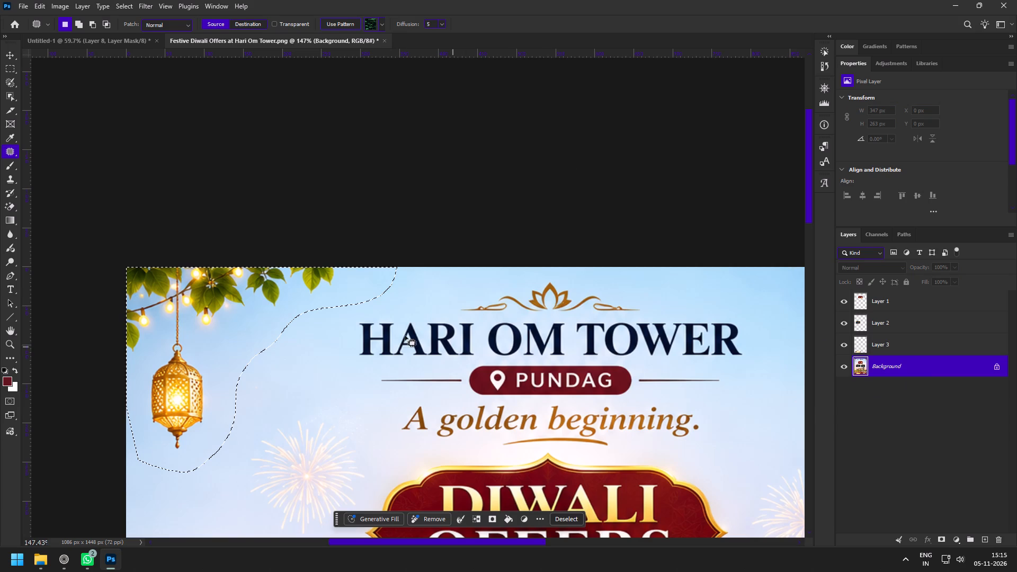
# Paste the lantern artwork into the Untitled-1 poster and move it to the poster's top-left corner, at about X -6 px, Y -5 px.
pyautogui.click(115, 37)
pyautogui.hotkey('ctrl', 'v')
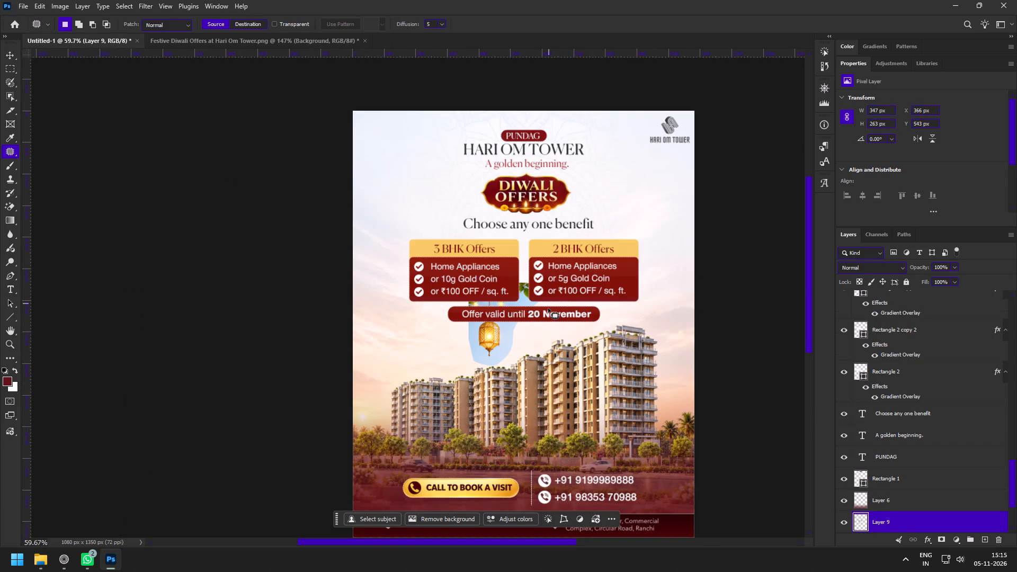
pyautogui.press('v')
pyautogui.moveTo(492, 350); pyautogui.dragTo(373, 177)
pyautogui.press('z')
pyautogui.moveTo(436, 112); pyautogui.dragTo(457, 151)
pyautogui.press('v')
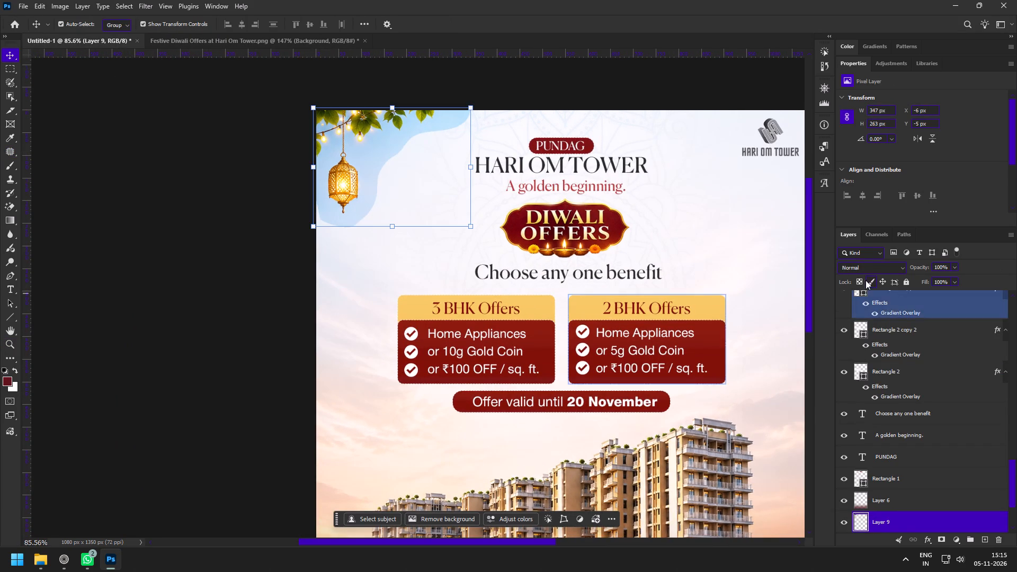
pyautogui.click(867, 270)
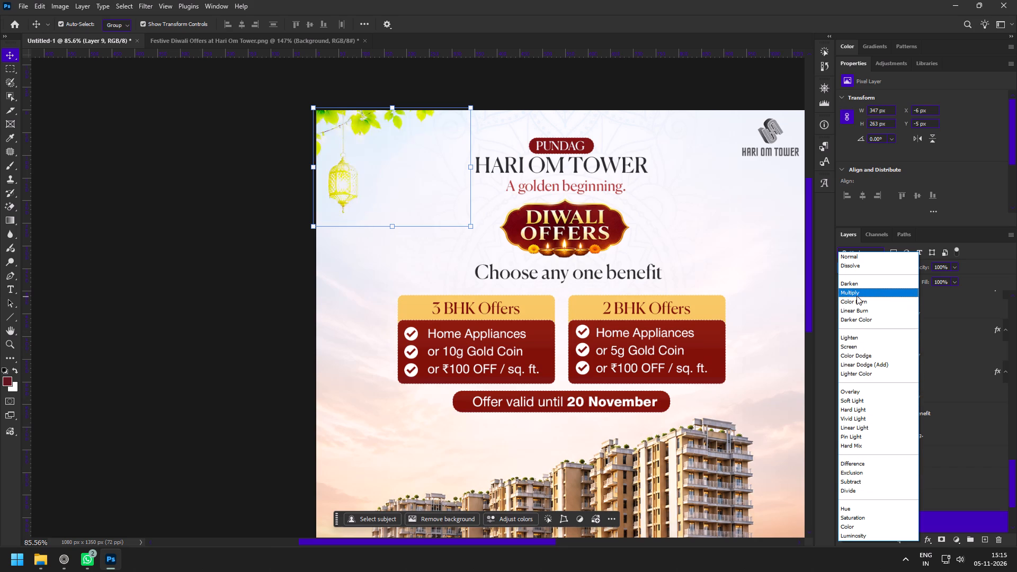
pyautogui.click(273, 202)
# Erase the blue sky around the lantern and leaves on Layer 9 with the Magic Eraser.
pyautogui.press('z')
pyautogui.moveTo(388, 115); pyautogui.dragTo(408, 167)
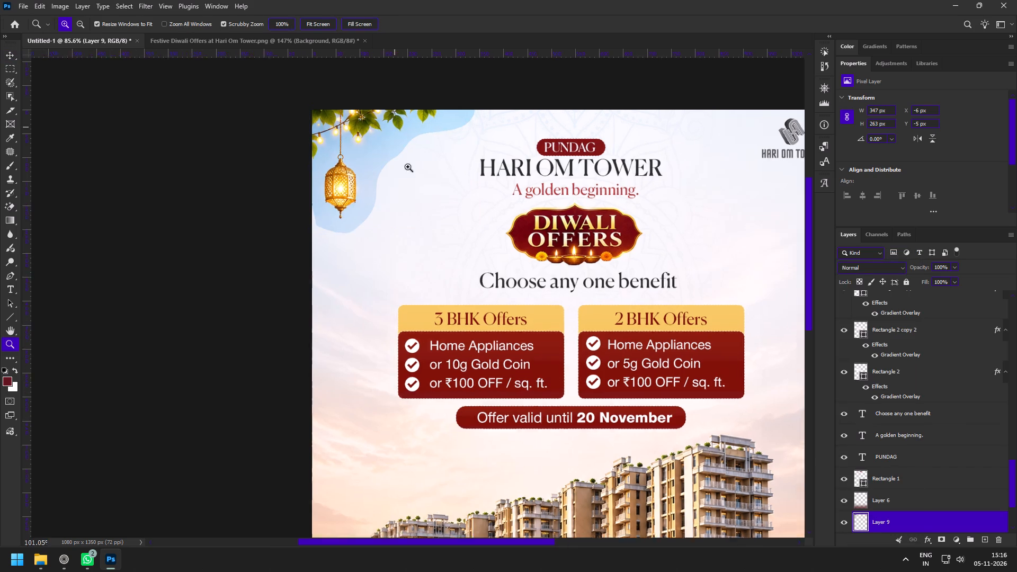
pyautogui.moveTo(408, 167); pyautogui.dragTo(413, 190)
pyautogui.press('e')
pyautogui.click(355, 177)
pyautogui.press('z')
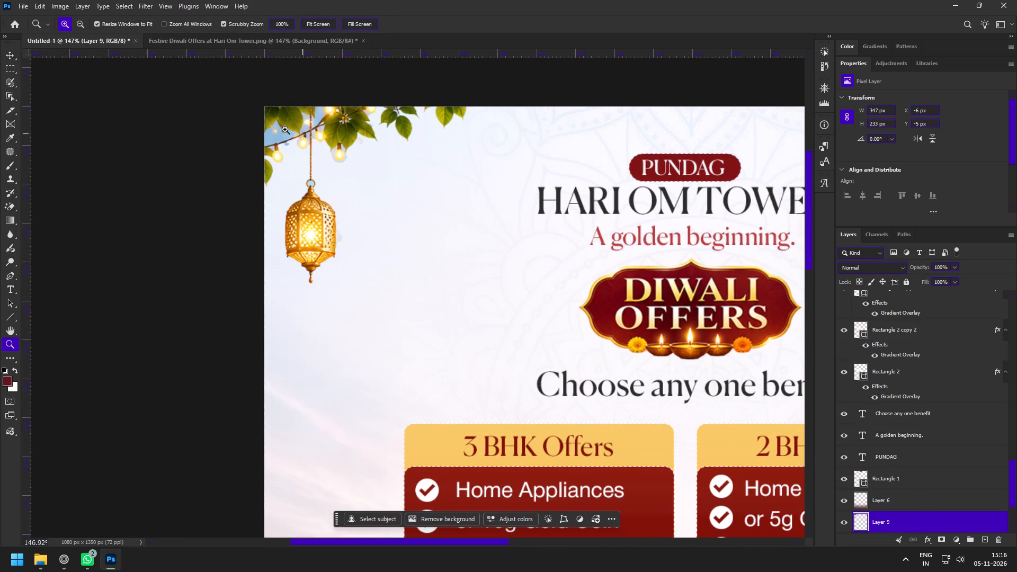
pyautogui.moveTo(321, 163); pyautogui.dragTo(344, 218)
pyautogui.moveTo(353, 270); pyautogui.dragTo(367, 301)
pyautogui.press('e')
pyautogui.click(349, 279)
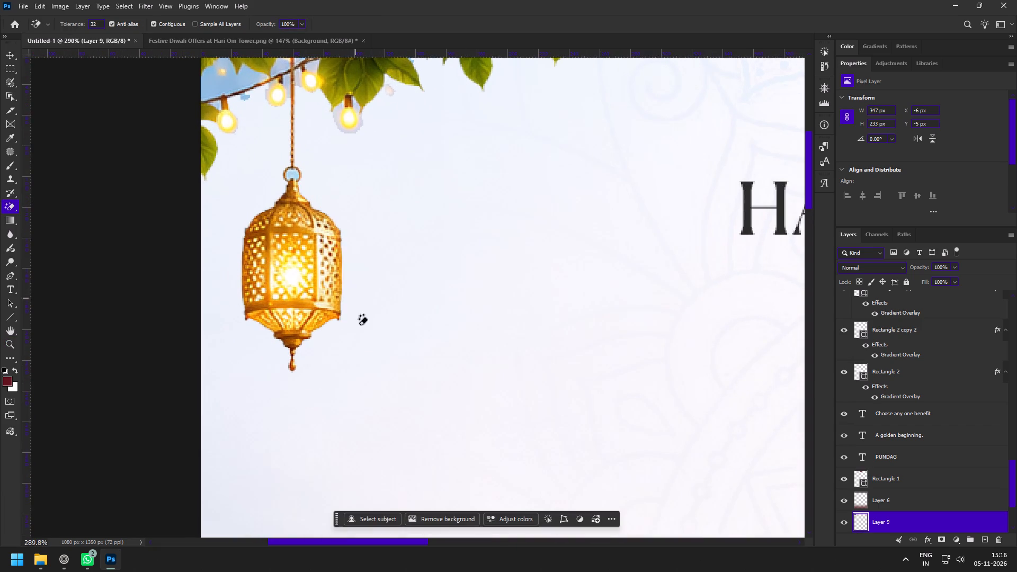
# Erase the remaining blue sky patches between the leaves, the lantern's rope and the string-light cord on Layer 9.
pyautogui.press('space')
pyautogui.press('space')
pyautogui.press('space')
pyautogui.press('space')
pyautogui.press('space')
pyautogui.press('space')
pyautogui.press('space')
pyautogui.press('space')
pyautogui.press('space')
pyautogui.press('space')
pyautogui.press('space')
pyautogui.press('space')
pyautogui.moveTo(329, 195); pyautogui.dragTo(339, 346)
pyautogui.click(340, 325)
pyautogui.press('e')
pyautogui.click(326, 325)
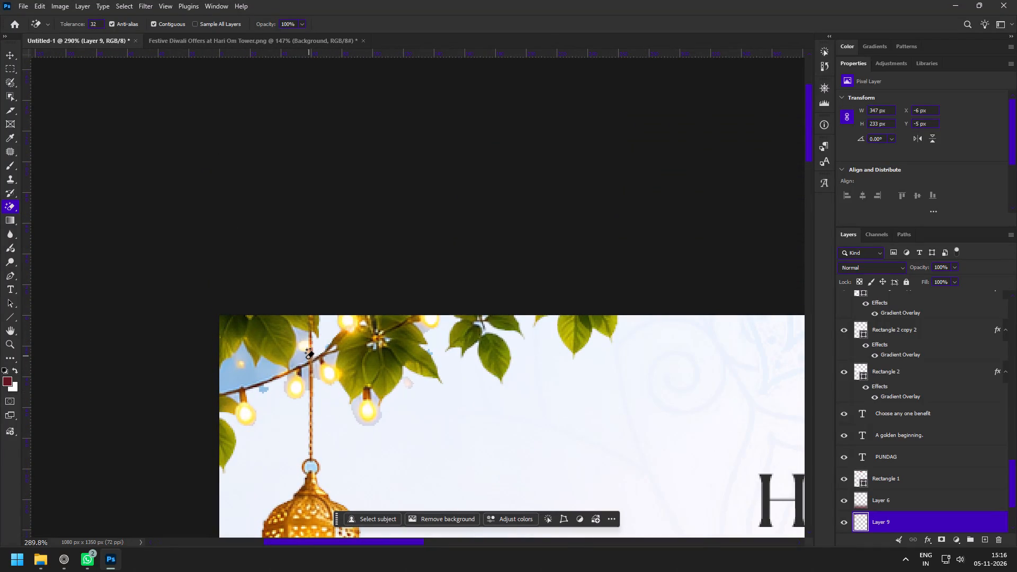
pyautogui.click(300, 359)
pyautogui.click(299, 334)
pyautogui.click(256, 376)
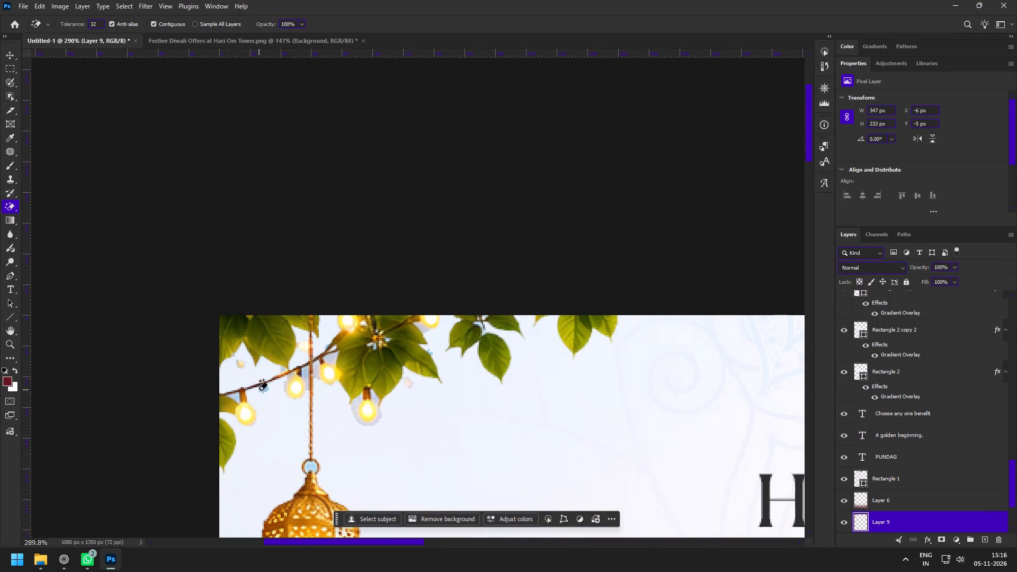
pyautogui.click(261, 390)
pyautogui.click(235, 396)
# Erase the pale halos around the hanging light bulbs and beside the lantern's rope on Layer 9.
pyautogui.click(303, 374)
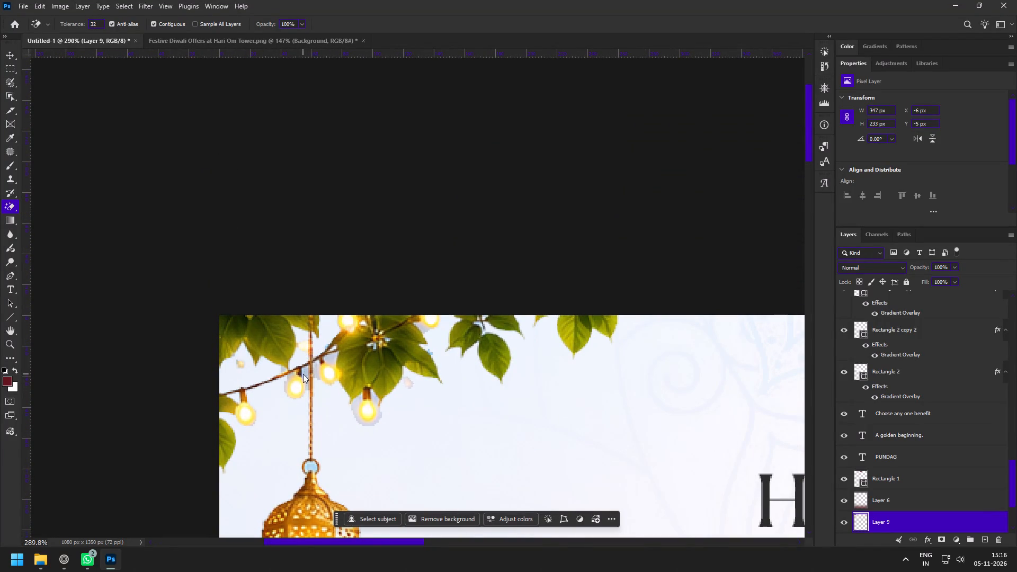
pyautogui.click(316, 370)
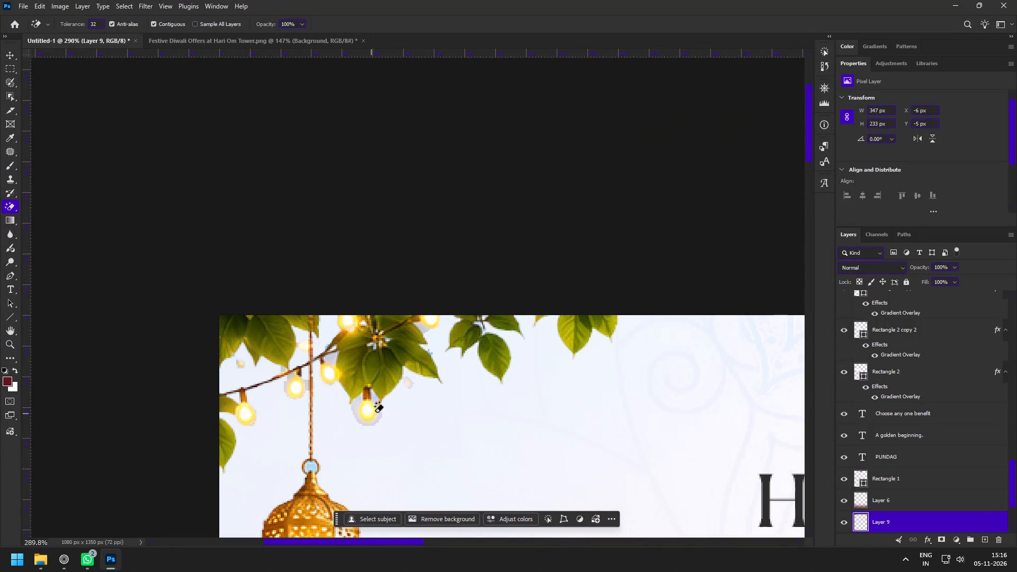
pyautogui.click(378, 412)
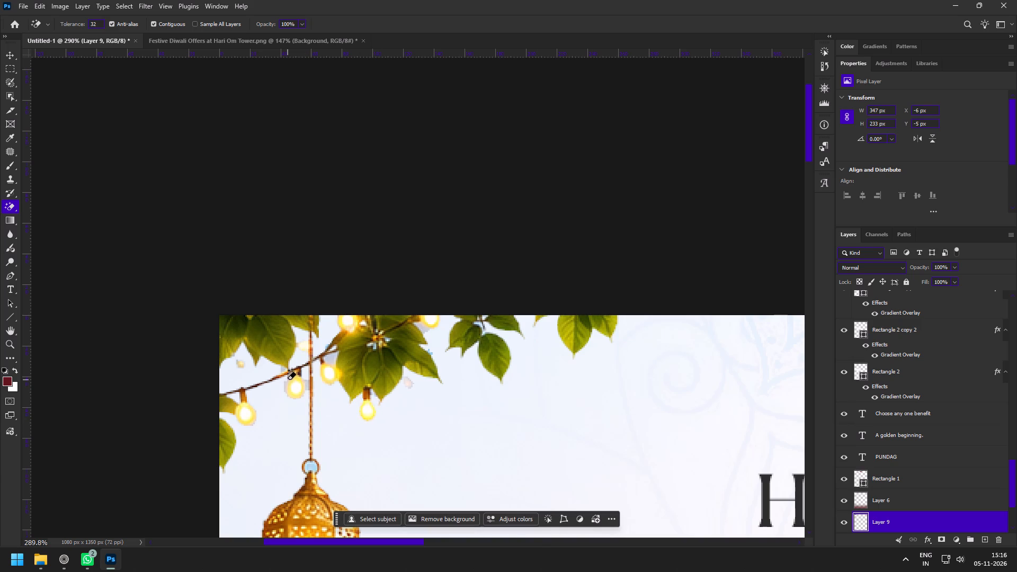
pyautogui.click(289, 374)
pyautogui.click(284, 382)
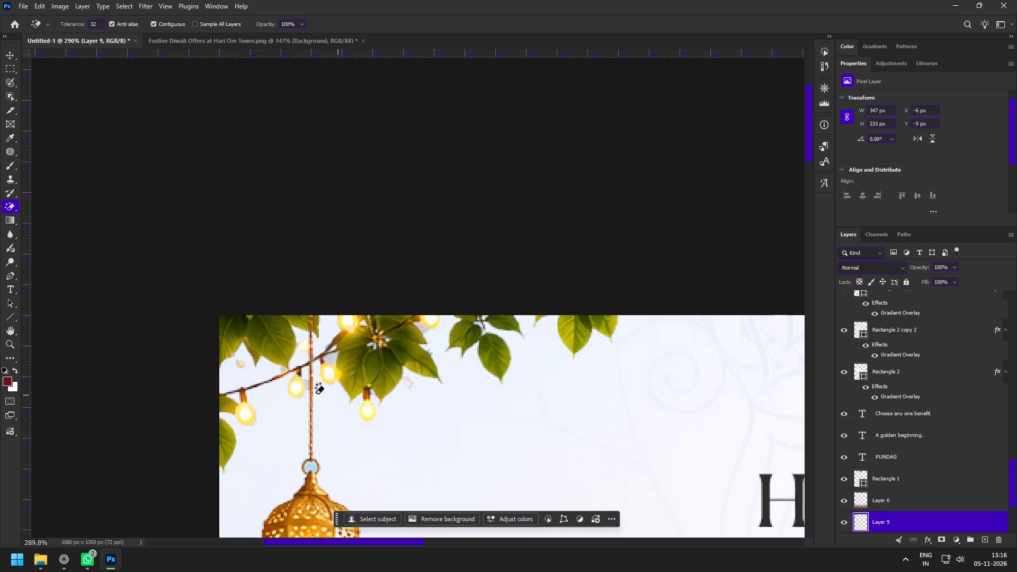
pyautogui.click(307, 386)
pyautogui.click(283, 368)
# Erase the leftover sky specks beside the string-light bulb and central leaf cluster near the poster's top edge on Layer 9.
pyautogui.press('z')
pyautogui.moveTo(433, 334); pyautogui.dragTo(451, 372)
pyautogui.press('e')
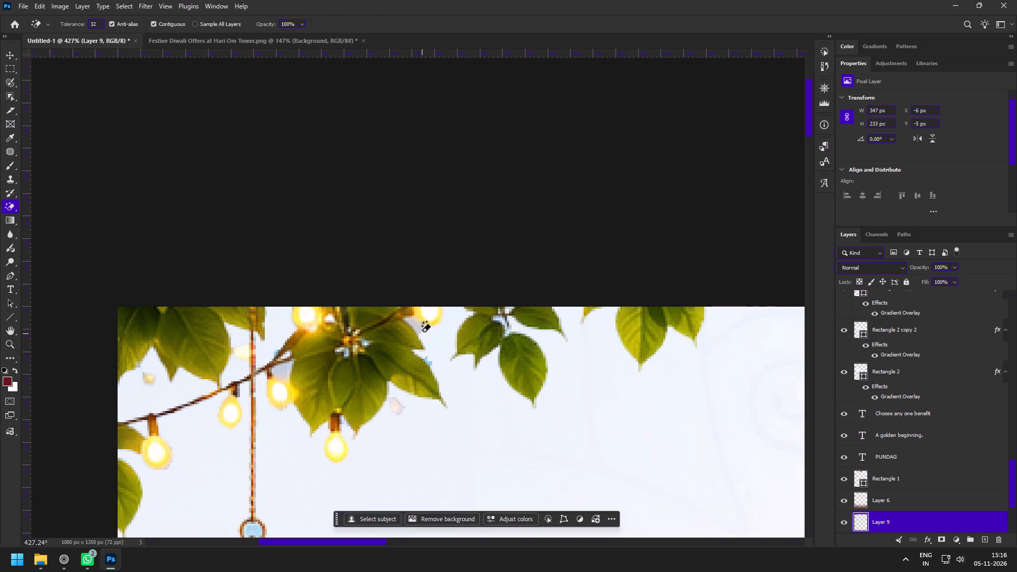
pyautogui.click(421, 329)
pyautogui.click(430, 362)
# Move the Hari Om Tower logo slightly inward from the poster's top-right corner, to about X 930 px, Y 27 px.
pyautogui.press('z')
pyautogui.moveTo(458, 435); pyautogui.dragTo(453, 432)
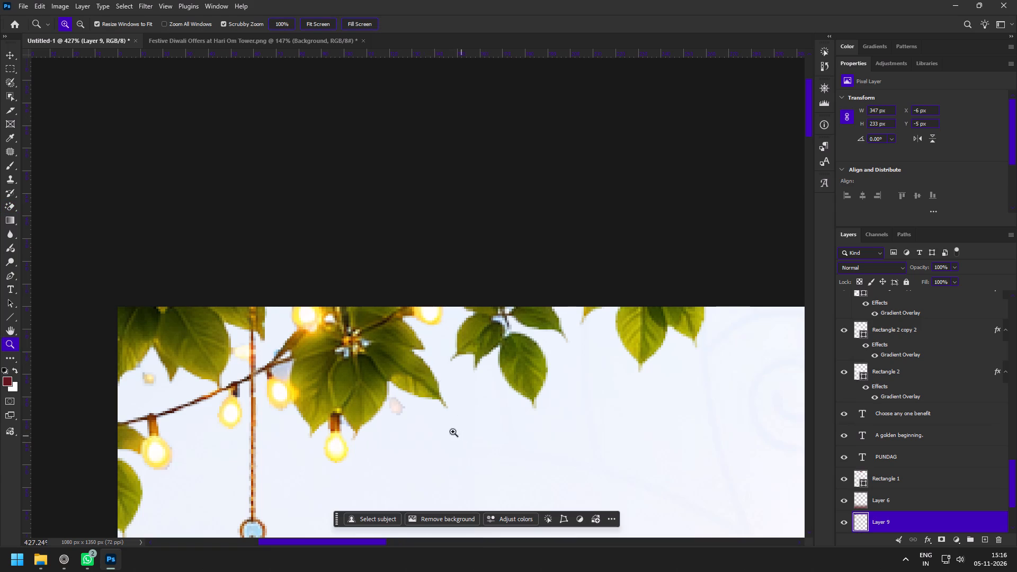
pyautogui.moveTo(453, 432); pyautogui.dragTo(415, 407)
pyautogui.press('space')
pyautogui.press('space')
pyautogui.press('space')
pyautogui.press('space')
pyautogui.press('space')
pyautogui.moveTo(470, 451); pyautogui.dragTo(397, 310)
pyautogui.moveTo(468, 336); pyautogui.dragTo(429, 313)
pyautogui.press('space')
pyautogui.press('space')
pyautogui.press('space')
pyautogui.press('space')
pyautogui.press('space')
pyautogui.press('space')
pyautogui.press('space')
pyautogui.press('space')
pyautogui.press('space')
pyautogui.press('space')
pyautogui.press('space')
pyautogui.press('space')
pyautogui.press('space')
pyautogui.press('space')
pyautogui.press('space')
pyautogui.press('space')
pyautogui.moveTo(524, 373); pyautogui.dragTo(442, 297)
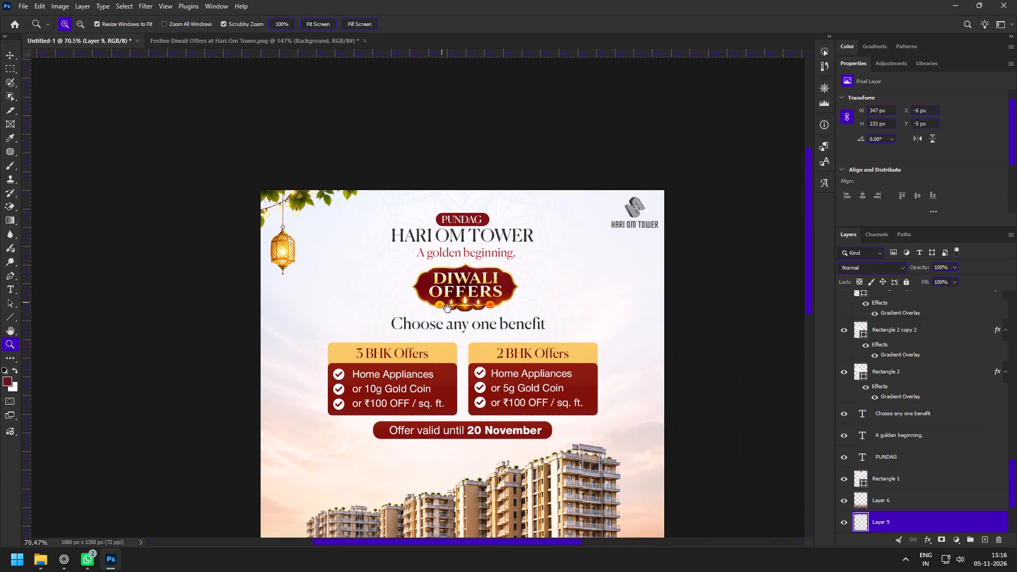
pyautogui.click(448, 309)
pyautogui.moveTo(541, 262); pyautogui.dragTo(554, 281)
pyautogui.moveTo(595, 196); pyautogui.dragTo(603, 213)
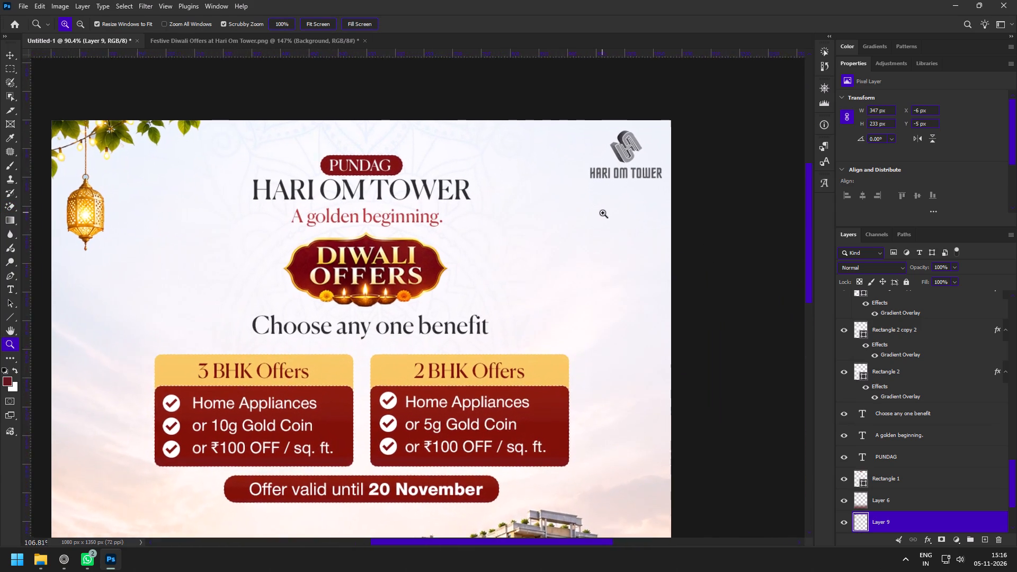
pyautogui.moveTo(603, 213); pyautogui.dragTo(604, 213)
pyautogui.press('v')
pyautogui.click(629, 154)
pyautogui.moveTo(631, 154); pyautogui.dragTo(626, 156)
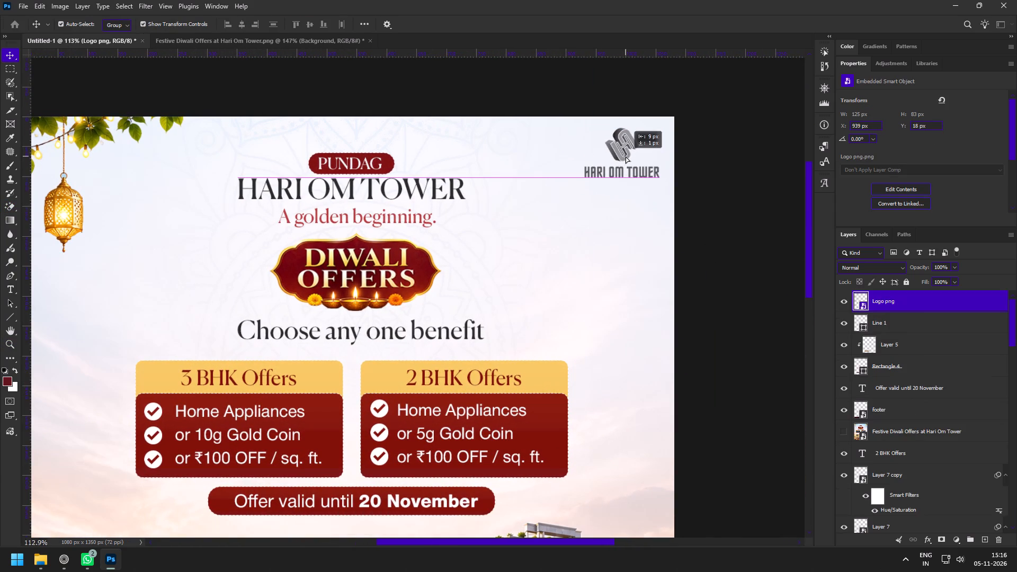
pyautogui.moveTo(626, 156); pyautogui.dragTo(626, 157)
# Stamp all visible poster layers into a new layer above the logo and convert it to a smart object.
pyautogui.press('z')
pyautogui.moveTo(577, 284); pyautogui.dragTo(527, 256)
pyautogui.press('space')
pyautogui.press('space')
pyautogui.press('space')
pyautogui.press('space')
pyautogui.press('space')
pyautogui.press('space')
pyautogui.press('space')
pyautogui.press('space')
pyautogui.moveTo(512, 328); pyautogui.dragTo(519, 226)
pyautogui.moveTo(561, 207); pyautogui.dragTo(570, 226)
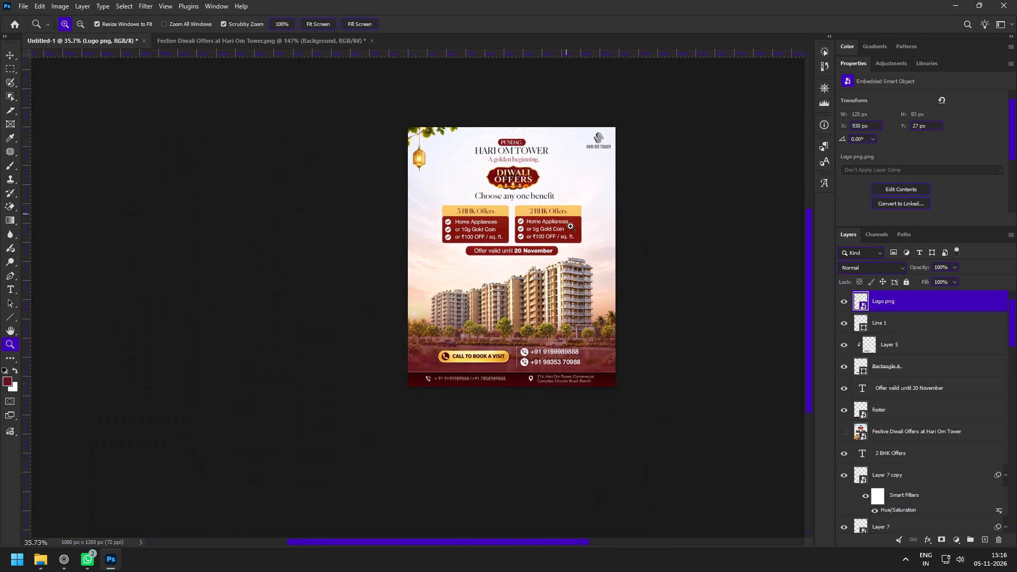
pyautogui.moveTo(570, 226); pyautogui.dragTo(576, 236)
pyautogui.moveTo(548, 186); pyautogui.dragTo(558, 206)
pyautogui.scroll(12, 900, 394)
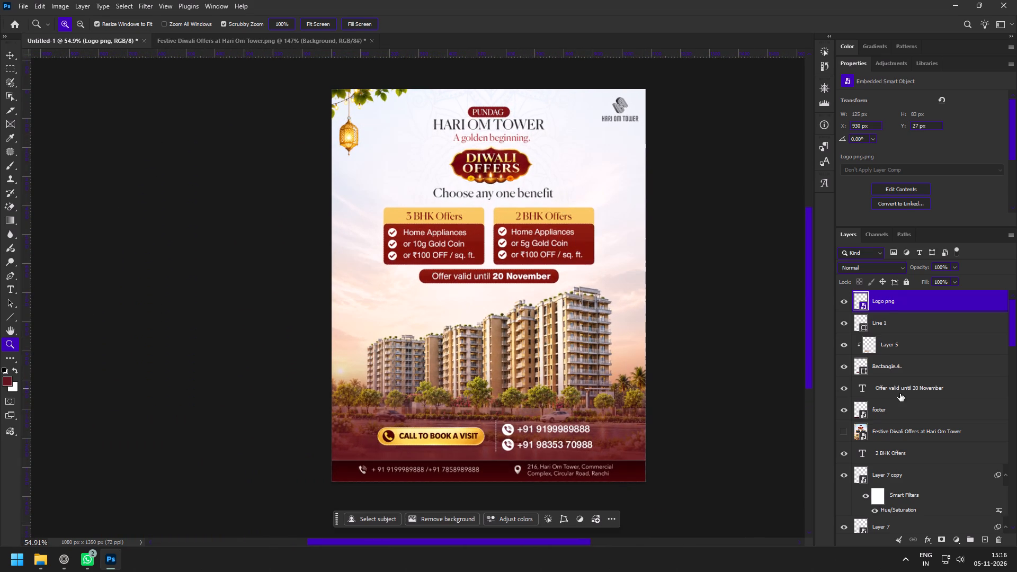
pyautogui.hotkey('ctrl', 'alt', 'shift', 'e')
pyautogui.press('F8')
# Select the full contents of the merged poster layer and copy them.
pyautogui.keyDown('ctrl'); pyautogui.click(855, 296); pyautogui.keyUp('ctrl')
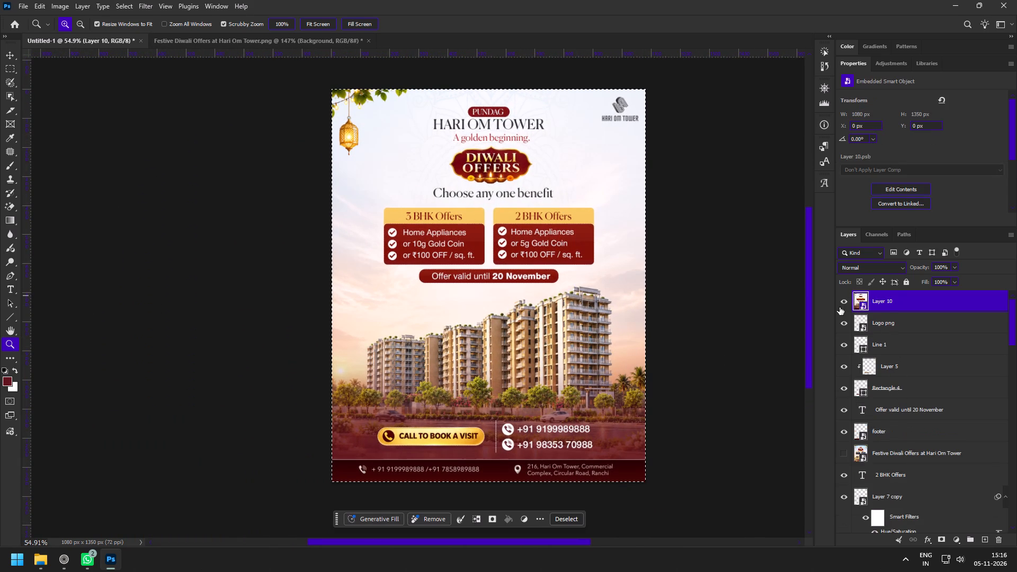
pyautogui.hotkey('ctrl', 'c')
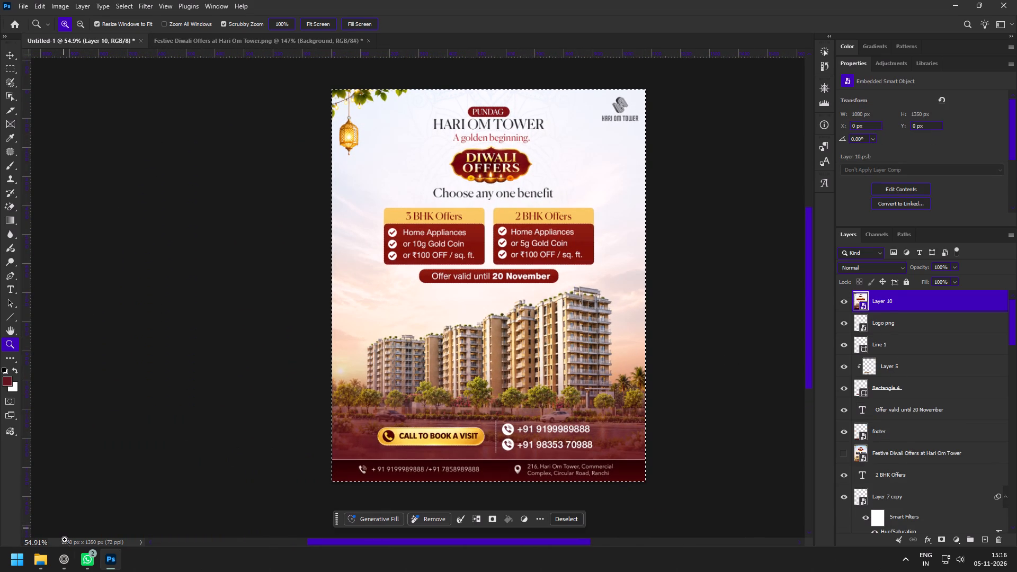
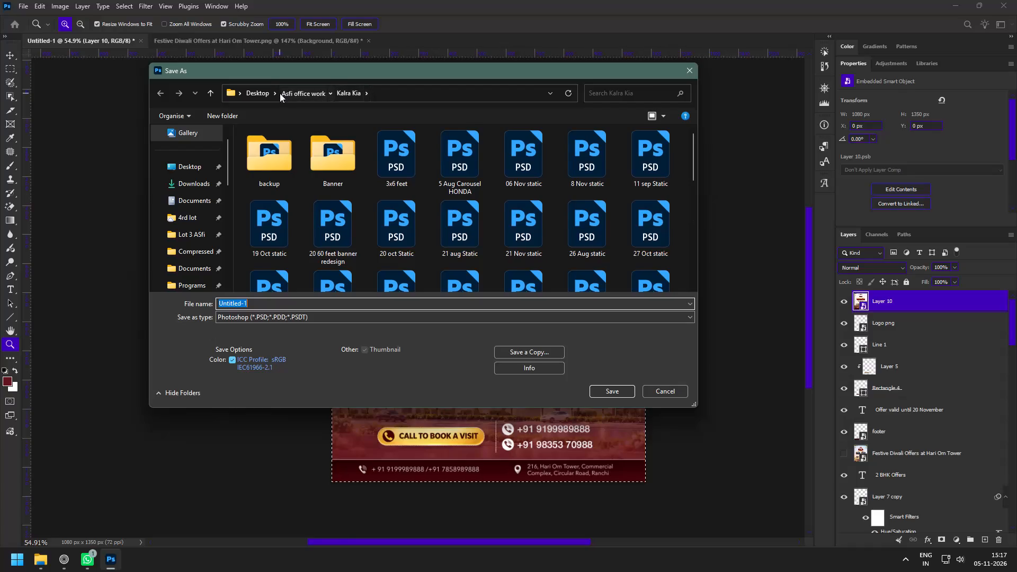
# Set the poster's save location to the Hariom Tower folder inside Asfi office work and select the file name for editing.
pyautogui.click(309, 95)
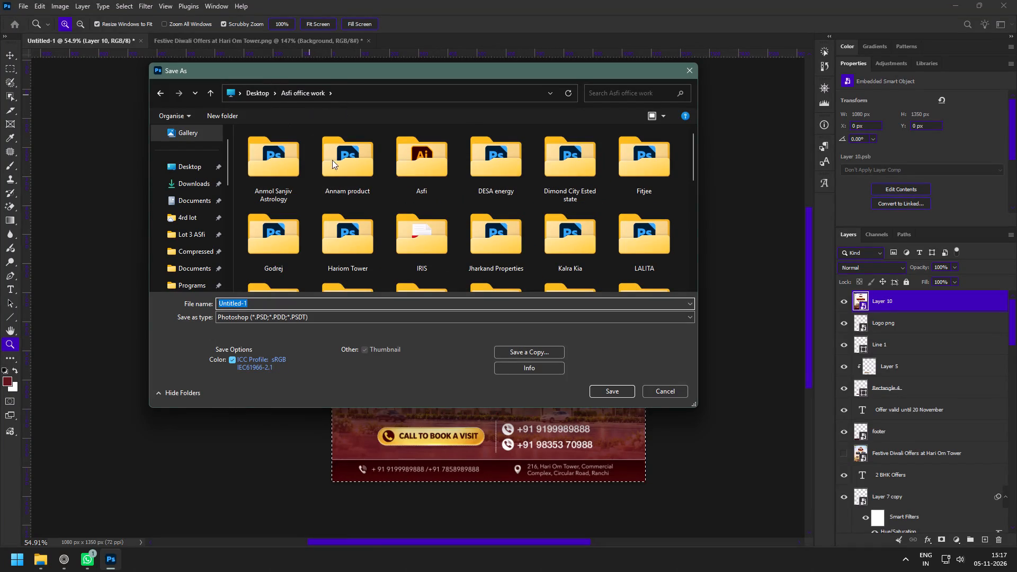
pyautogui.click(353, 166)
pyautogui.press('h')
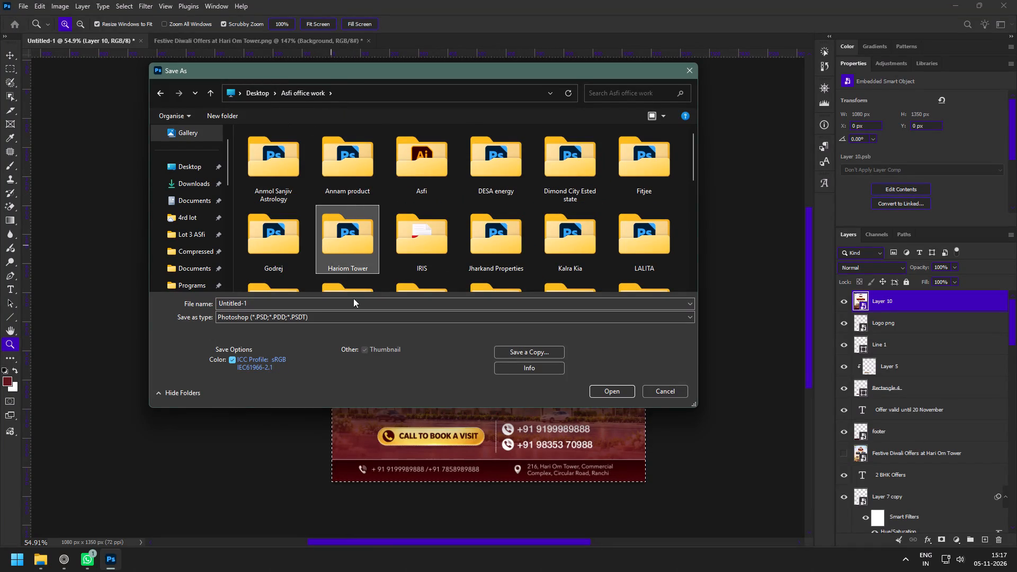
pyautogui.doubleClick(345, 231)
pyautogui.click(284, 304)
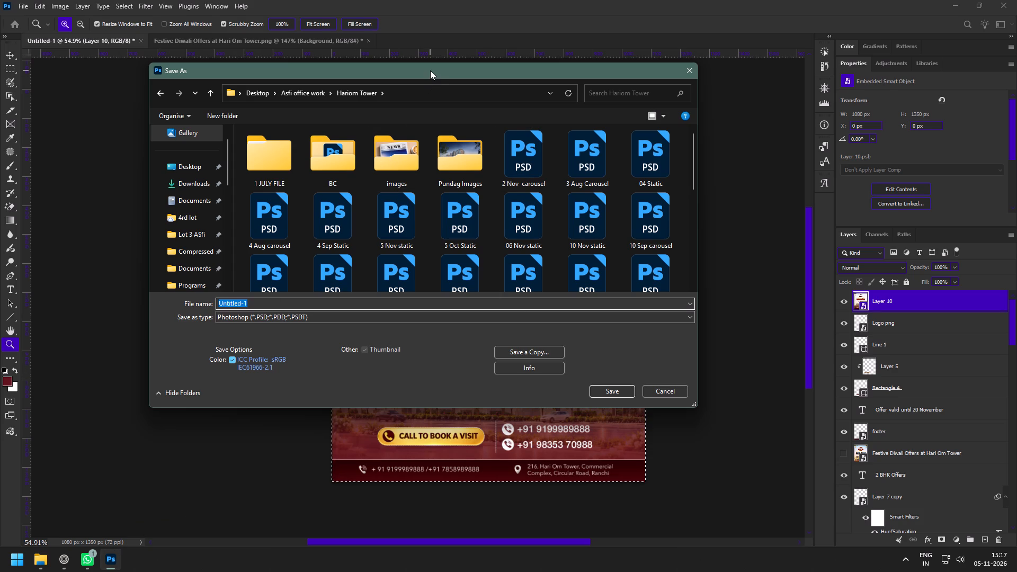
pyautogui.moveTo(430, 70); pyautogui.dragTo(429, 79)
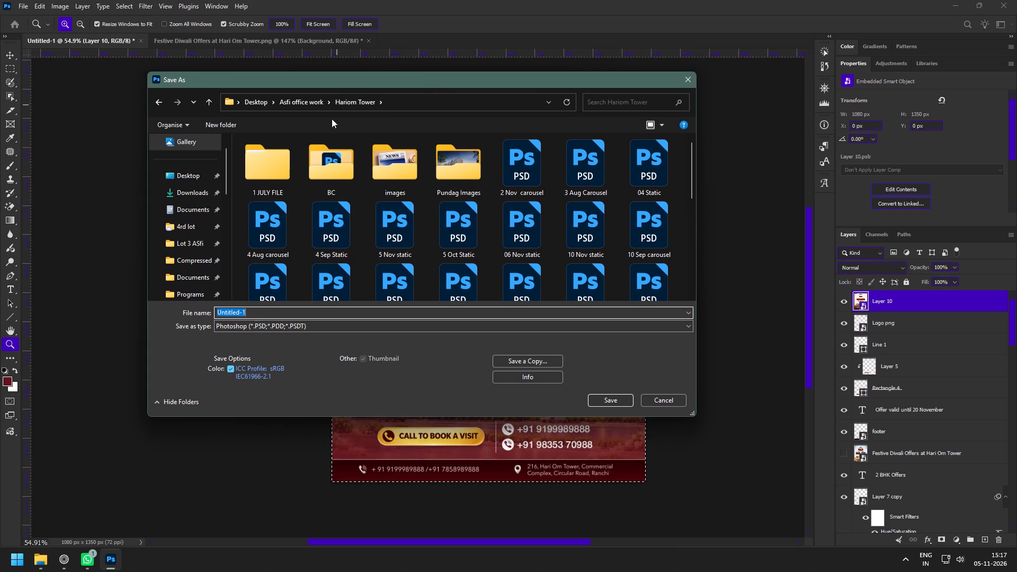
# Switch to the web browser, leaving the poster's save dialog open.
pyautogui.click(71, 567)
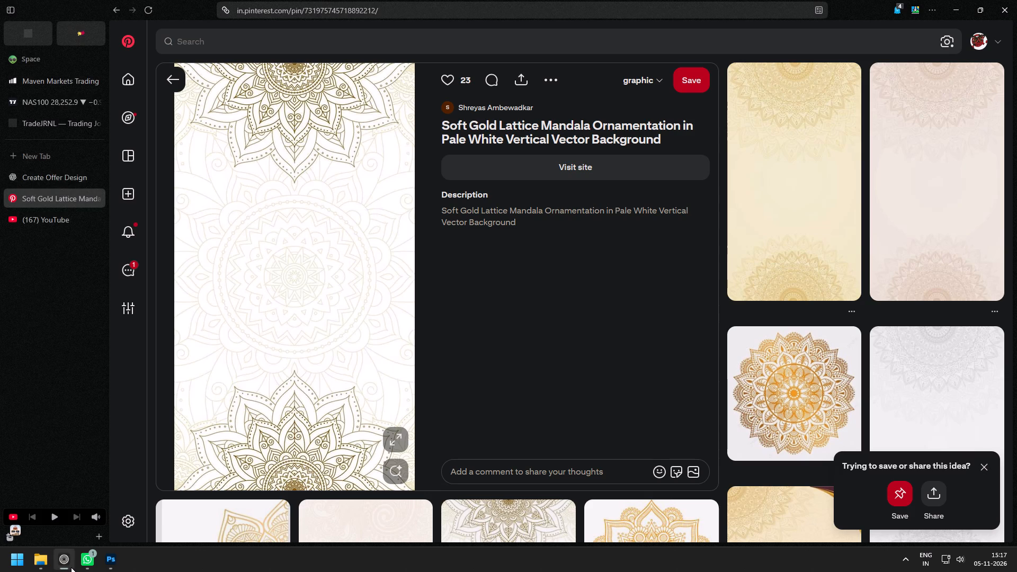
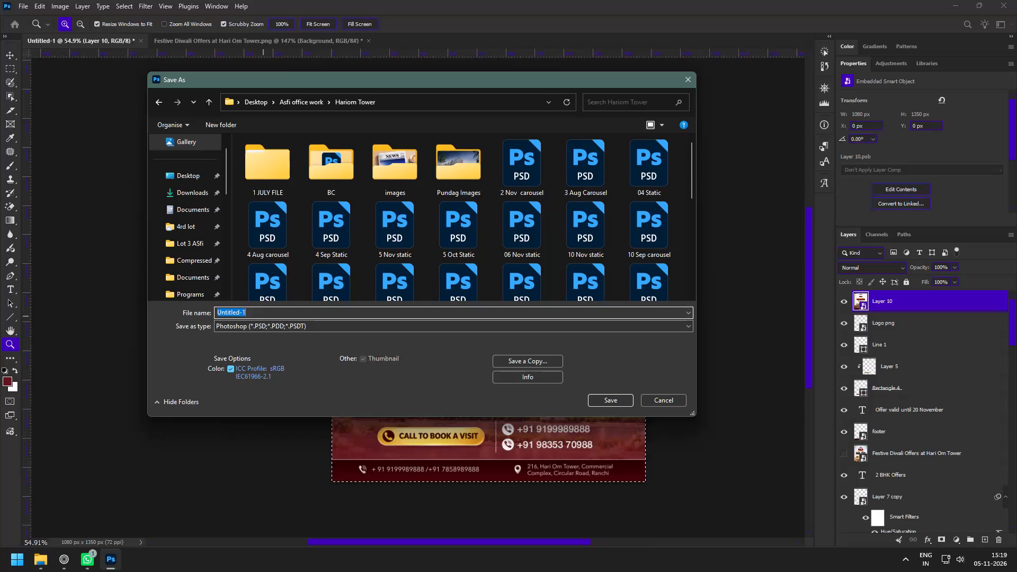
# Save the poster as a PSD named 05 Nov static in the Hariom Tower folder, keeping Maximize Compatibility on.
pyautogui.write('05')
pyautogui.press('space')
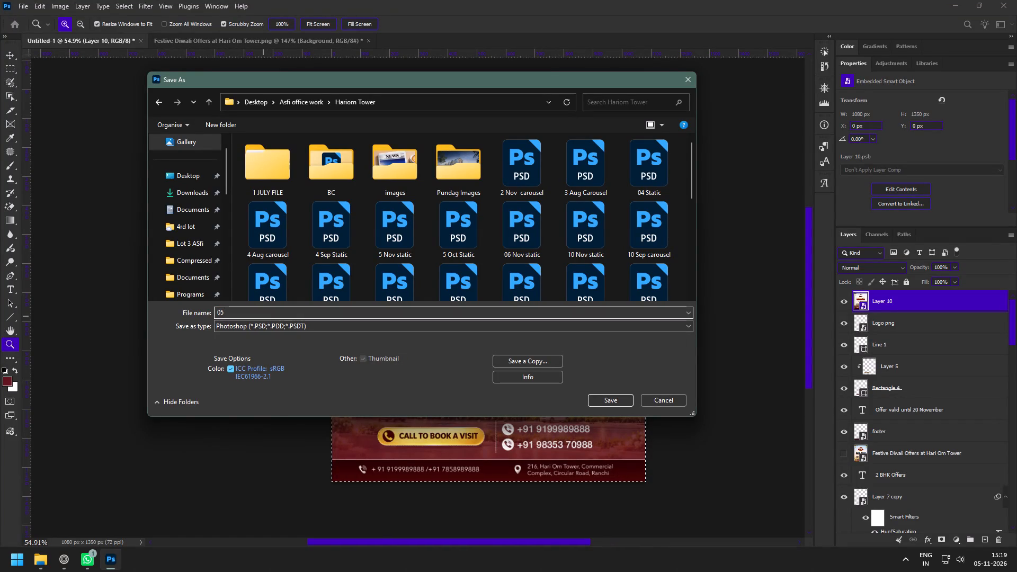
pyautogui.write('Nov')
pyautogui.press('space')
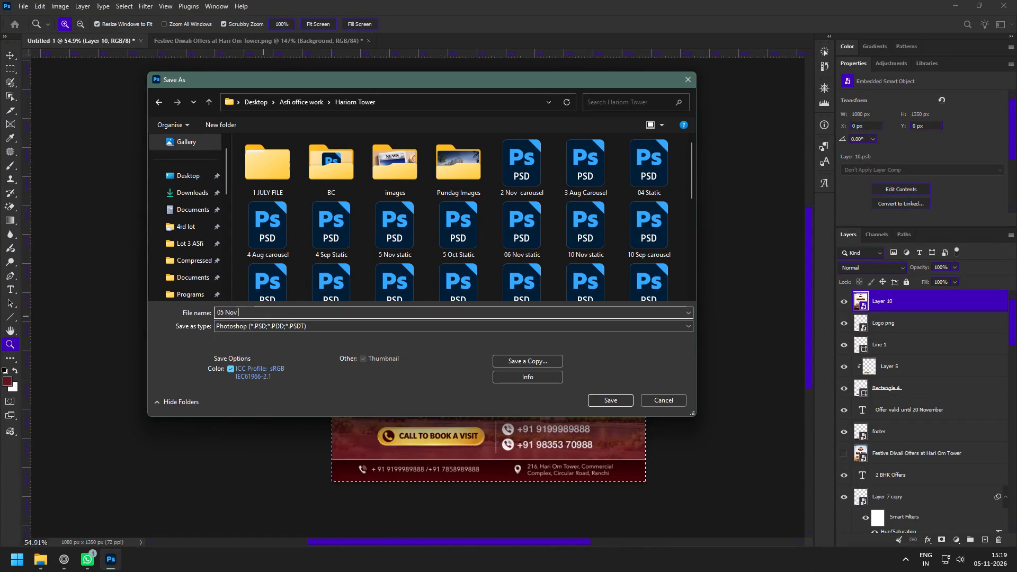
pyautogui.write('static')
pyautogui.press('space')
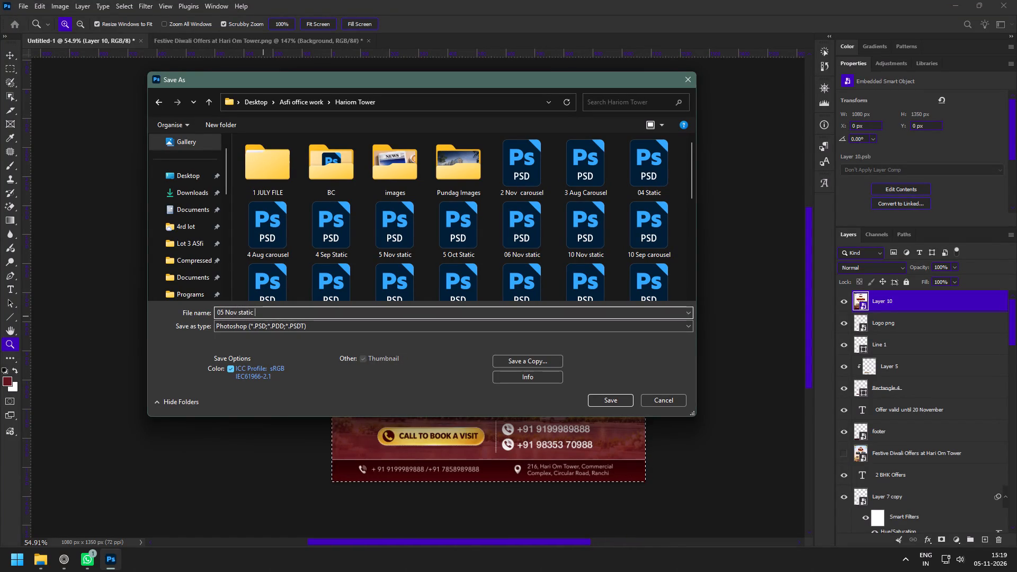
pyautogui.press('Return')
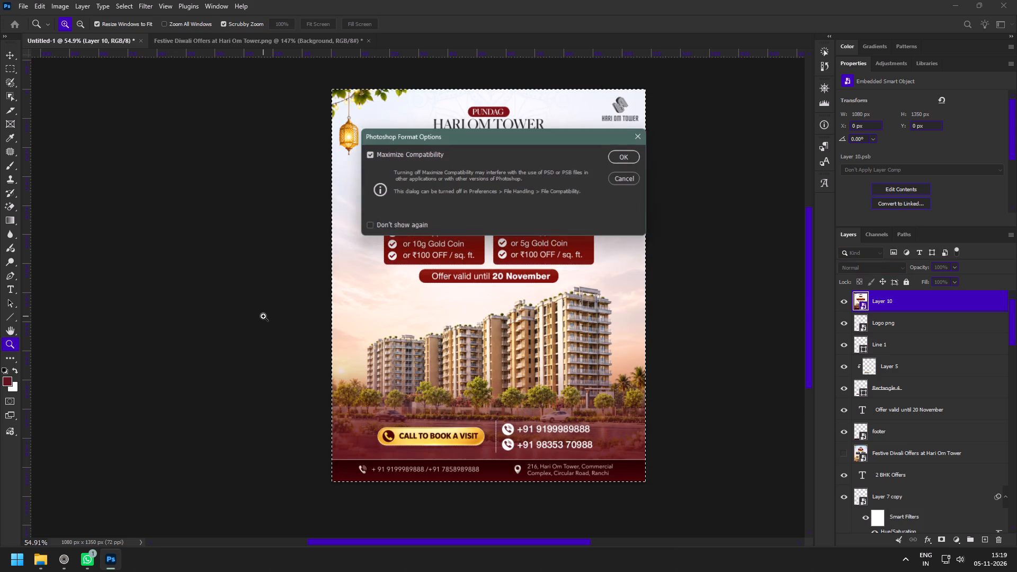
pyautogui.press('Return')
pyautogui.hotkey('ctrl', 's')
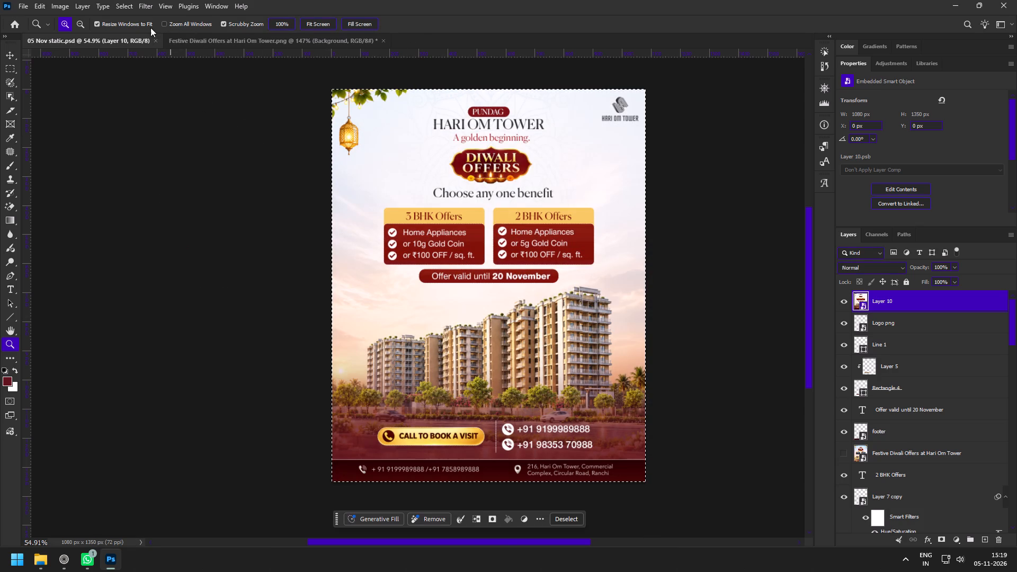
# Close the saved poster and the Festive Diwali Offers at Hari Om Tower image, discarding the image's unsaved changes.
pyautogui.click(154, 39)
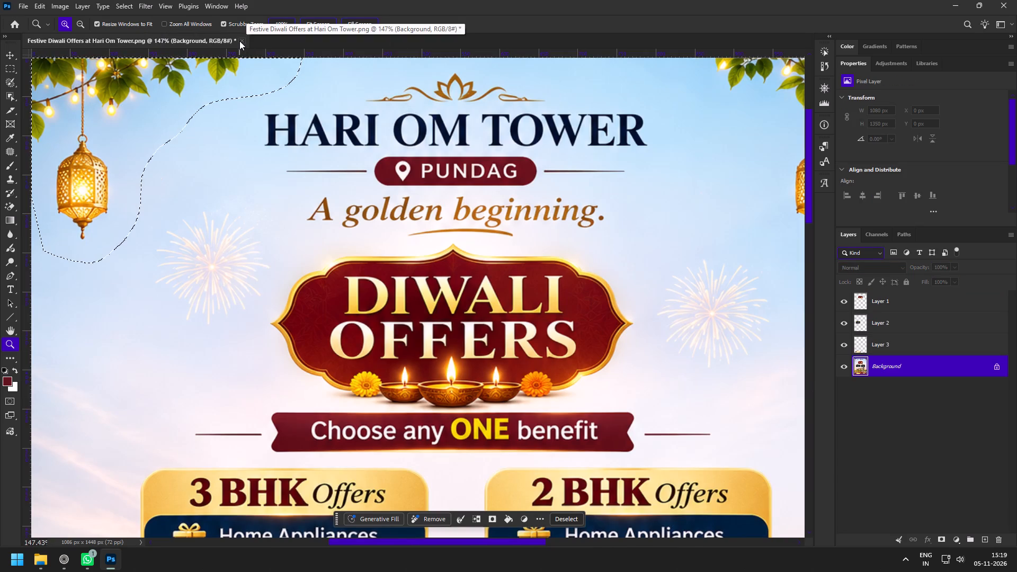
pyautogui.click(239, 41)
pyautogui.click(508, 207)
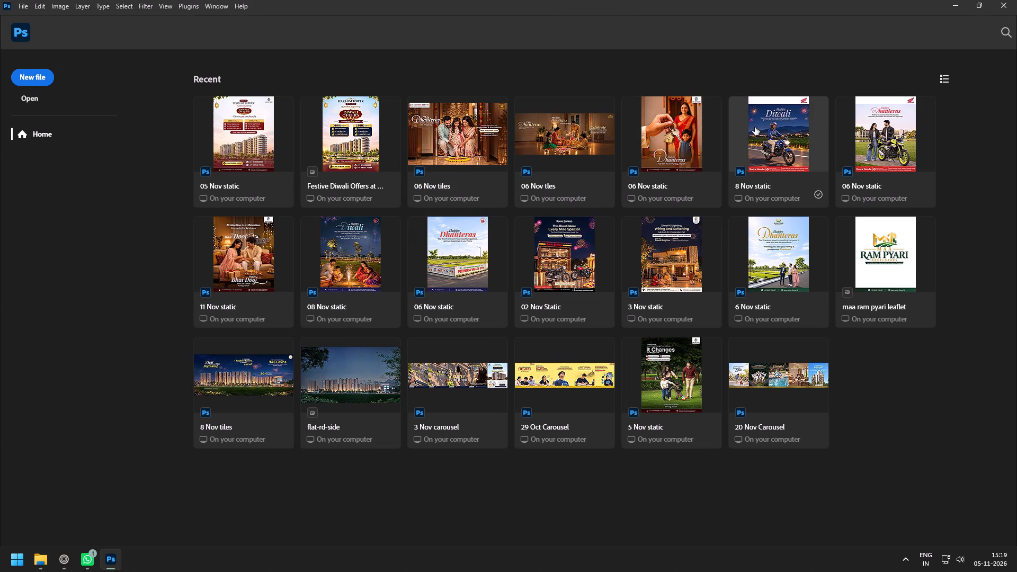
# Open the recent 06 Nov static file with the Honda Dhanteras couple and motorcycle design.
pyautogui.click(873, 141)
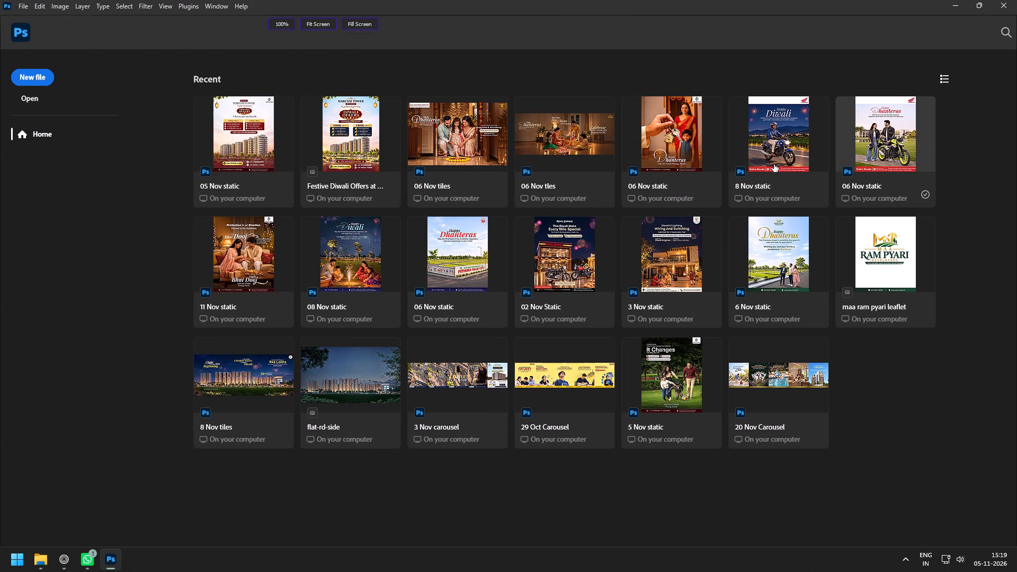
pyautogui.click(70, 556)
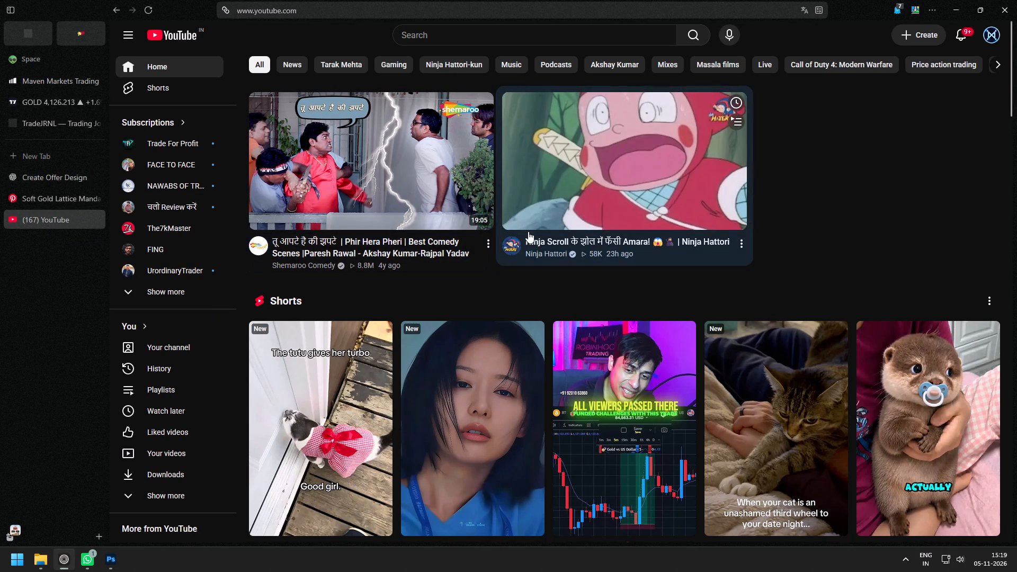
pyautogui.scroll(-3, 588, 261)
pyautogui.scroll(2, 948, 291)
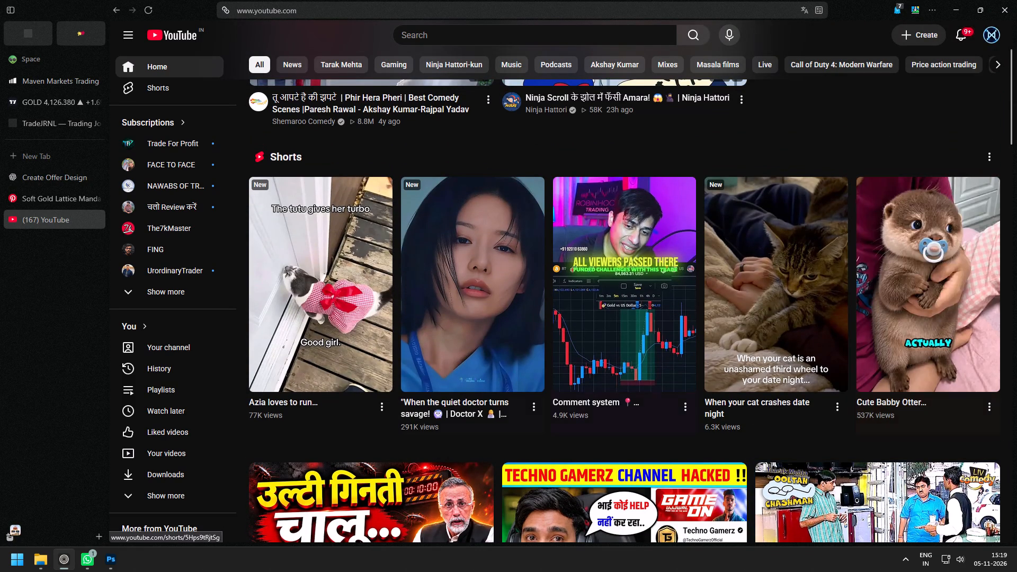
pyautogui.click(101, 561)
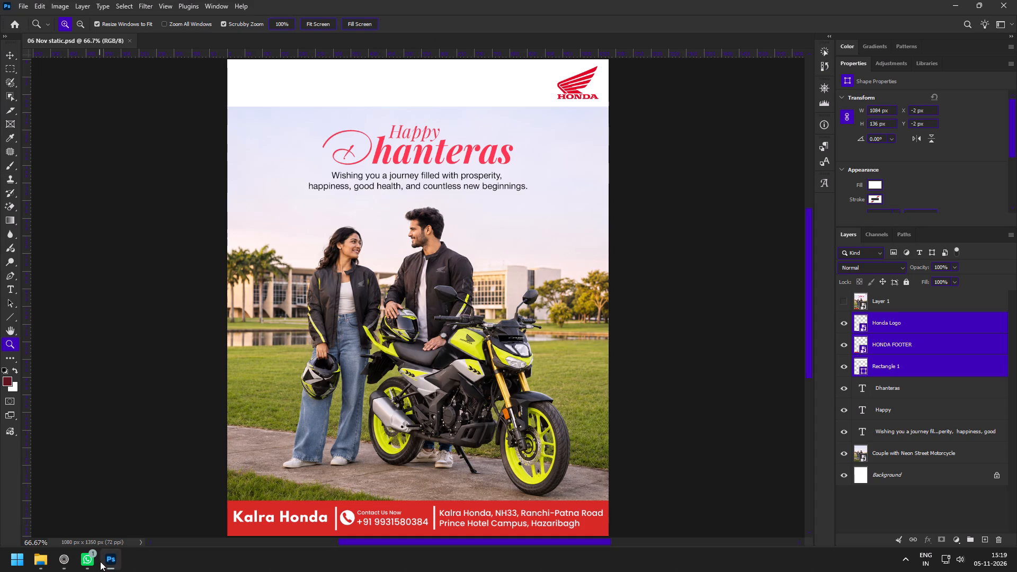
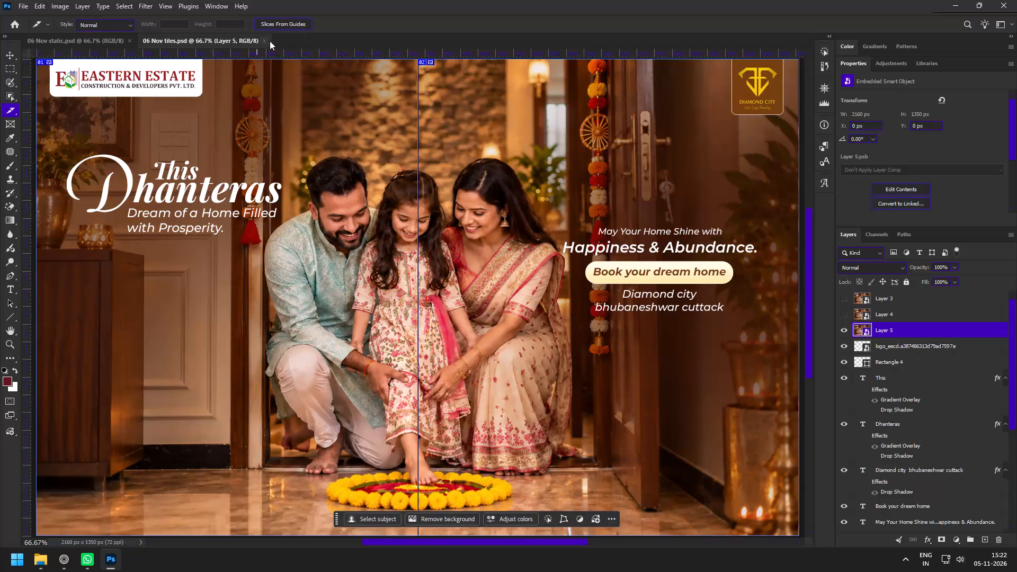
# Close the 06 Nov tiles document.
pyautogui.click(265, 42)
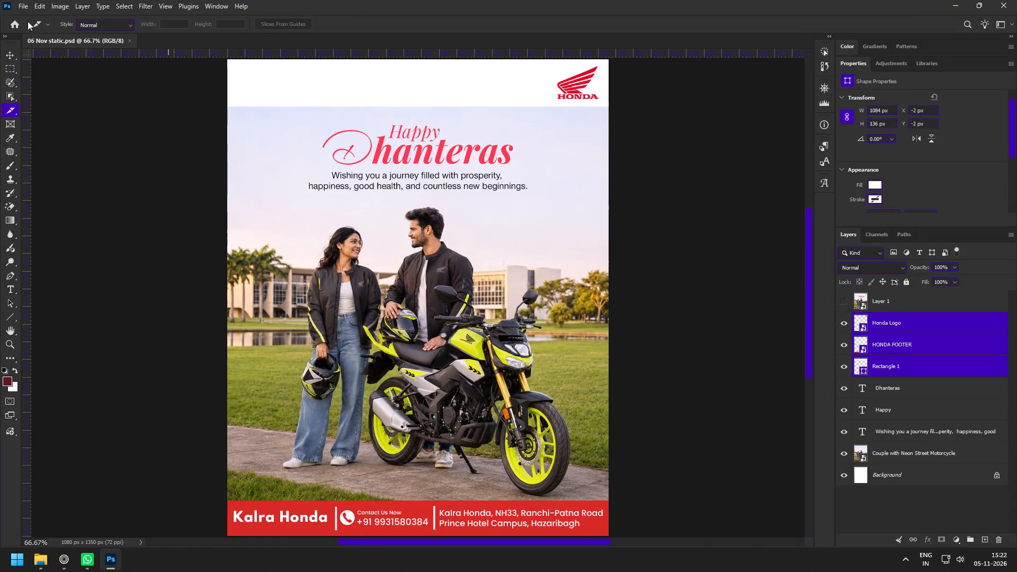
# Reopen the recent 05 Nov static poster with the Hari Om Tower Diwali offers.
pyautogui.click(15, 24)
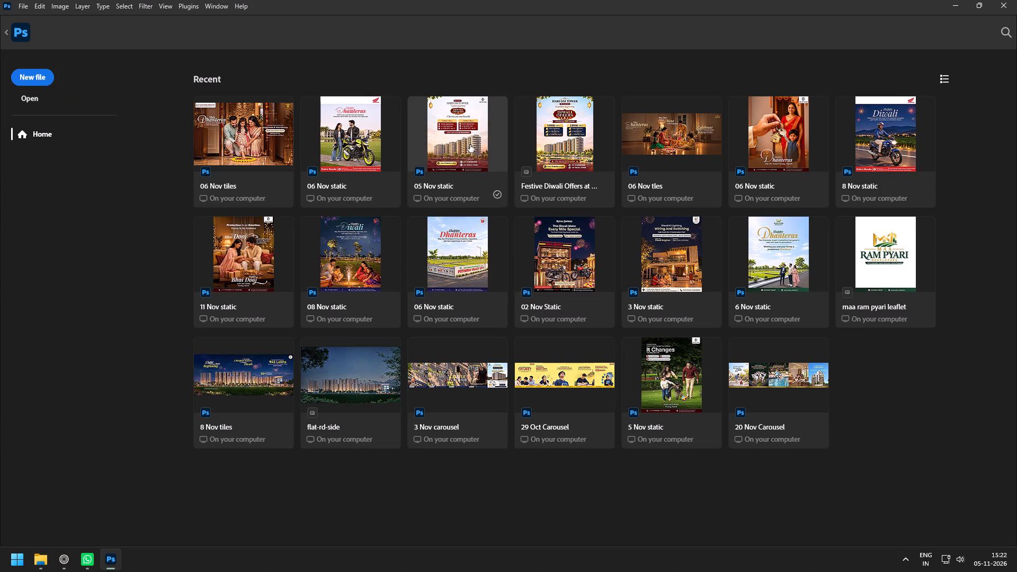
pyautogui.click(470, 145)
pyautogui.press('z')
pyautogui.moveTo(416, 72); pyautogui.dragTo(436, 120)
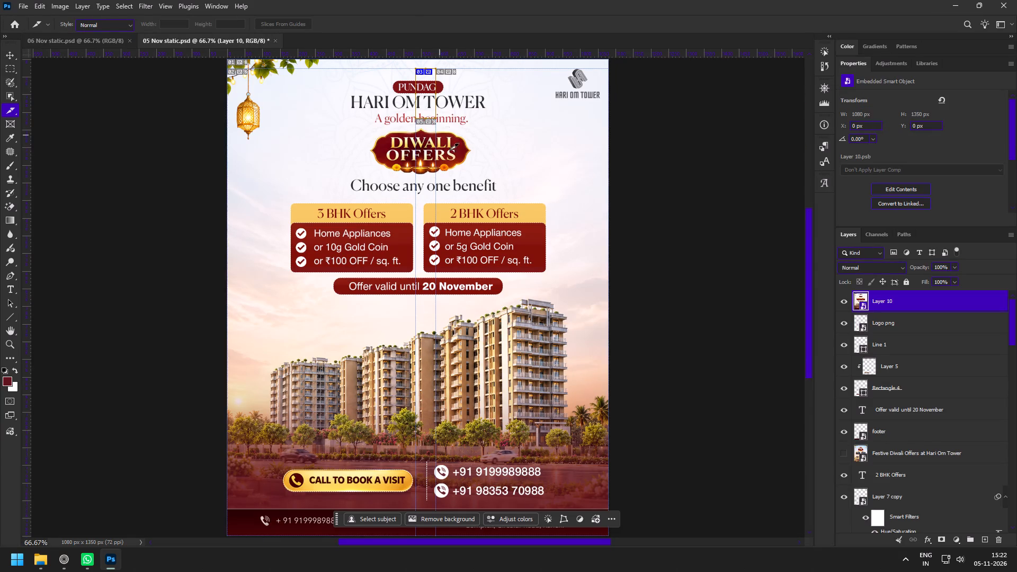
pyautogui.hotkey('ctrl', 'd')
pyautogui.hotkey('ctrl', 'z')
# Examine the poster's heading, Diwali Offers badge and the 3 BHK and 2 BHK offer boxes up close.
pyautogui.press('z')
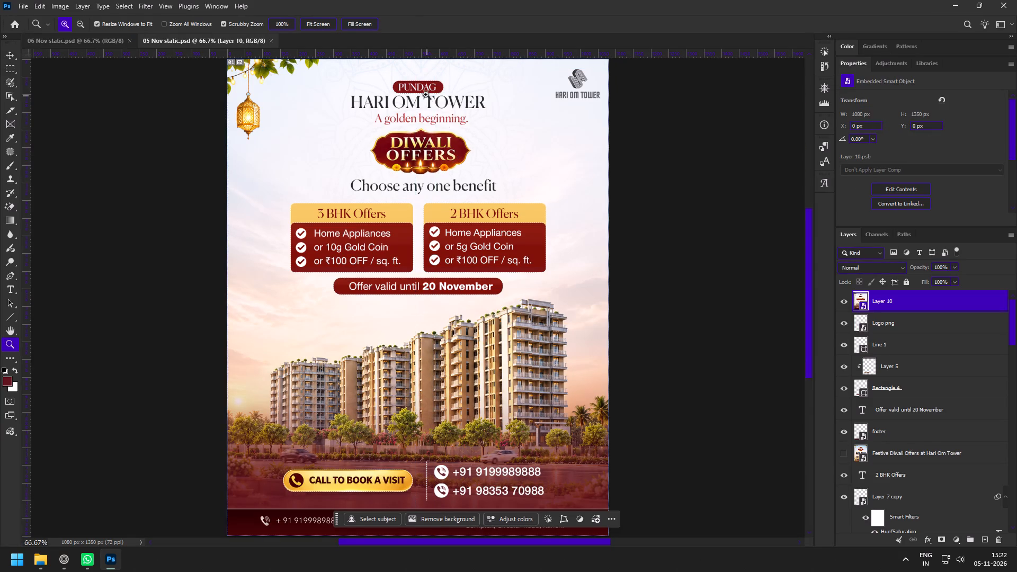
pyautogui.moveTo(426, 94); pyautogui.dragTo(456, 160)
pyautogui.press('space')
pyautogui.press('space')
pyautogui.press('space')
pyautogui.press('space')
pyautogui.press('space')
pyautogui.moveTo(452, 151); pyautogui.dragTo(441, 279)
pyautogui.press('v')
pyautogui.click(422, 325)
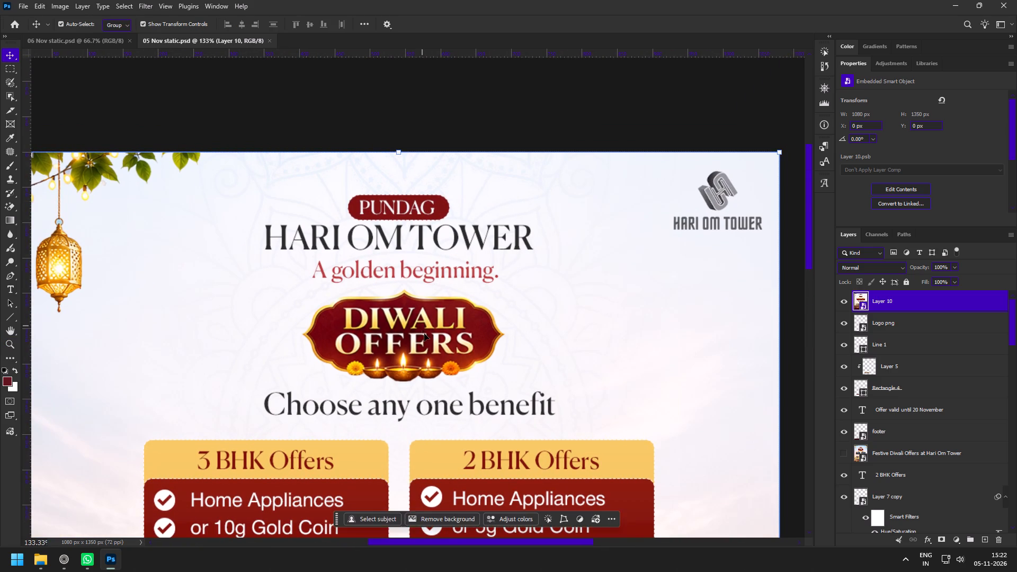
pyautogui.press('space')
pyautogui.press('space')
pyautogui.moveTo(422, 392); pyautogui.dragTo(435, 226)
pyautogui.press('z')
pyautogui.moveTo(444, 287); pyautogui.dragTo(414, 262)
pyautogui.press('space')
pyautogui.press('space')
pyautogui.press('space')
pyautogui.press('space')
pyautogui.moveTo(432, 306); pyautogui.dragTo(418, 260)
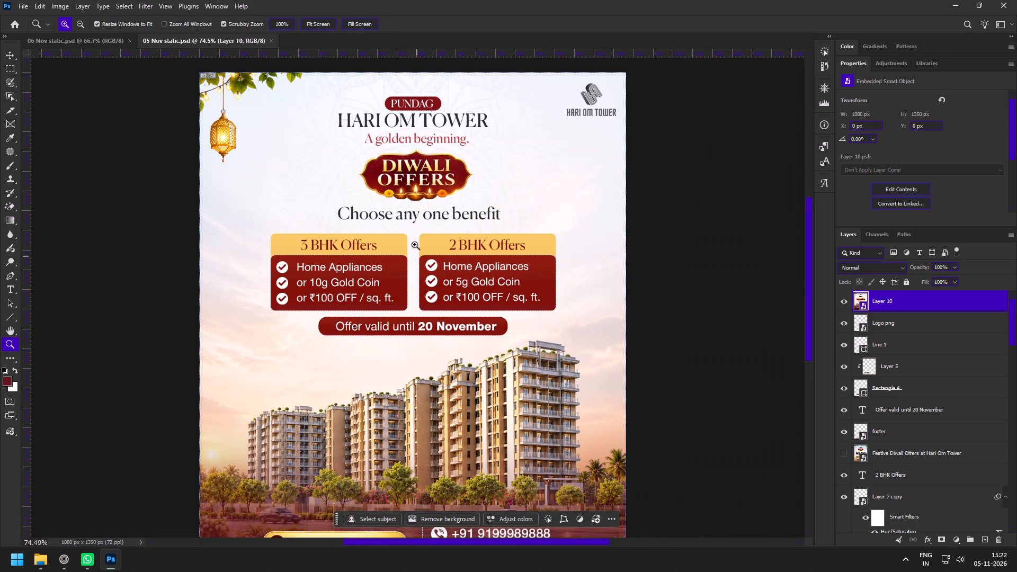
pyautogui.moveTo(415, 237); pyautogui.dragTo(426, 257)
# Hide Layer 10, the full-poster smart object on top of the layer stack.
pyautogui.click(836, 306)
pyautogui.hotkey('ctrl', 'd')
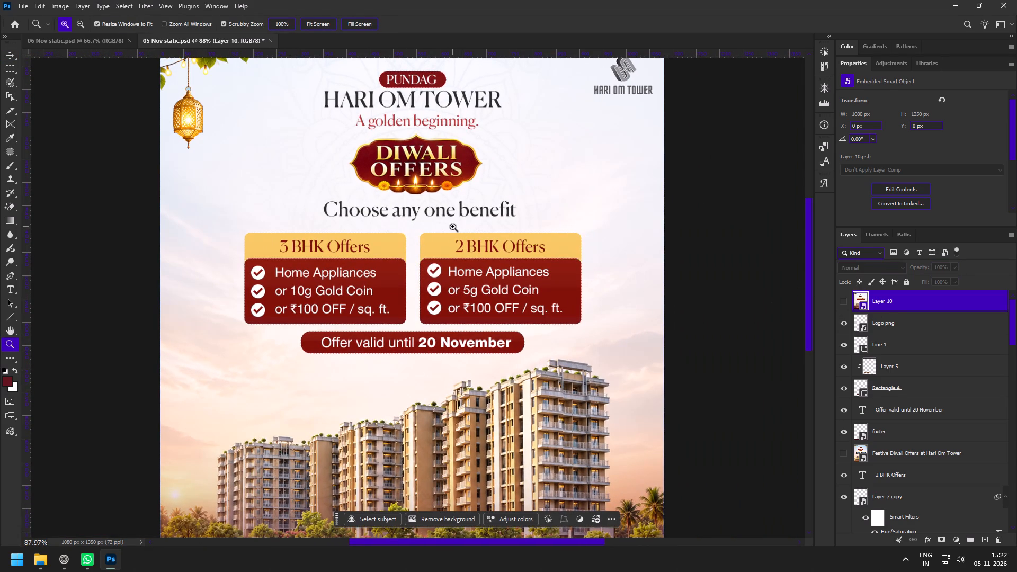
# Move the Diwali Offers badge, the benefit line, both BHK offer boxes and the validity pill down together about 38 px.
pyautogui.press('z')
pyautogui.moveTo(417, 154); pyautogui.dragTo(426, 176)
pyautogui.press('v')
pyautogui.click(406, 155)
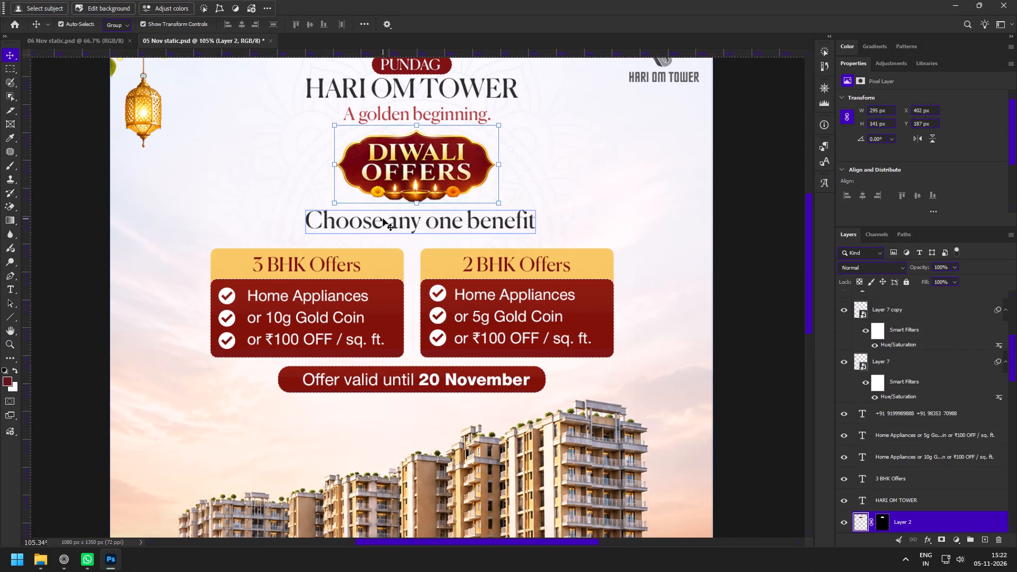
pyautogui.keyDown('shift'); pyautogui.click(383, 219); pyautogui.keyUp('shift')
pyautogui.click(189, 169)
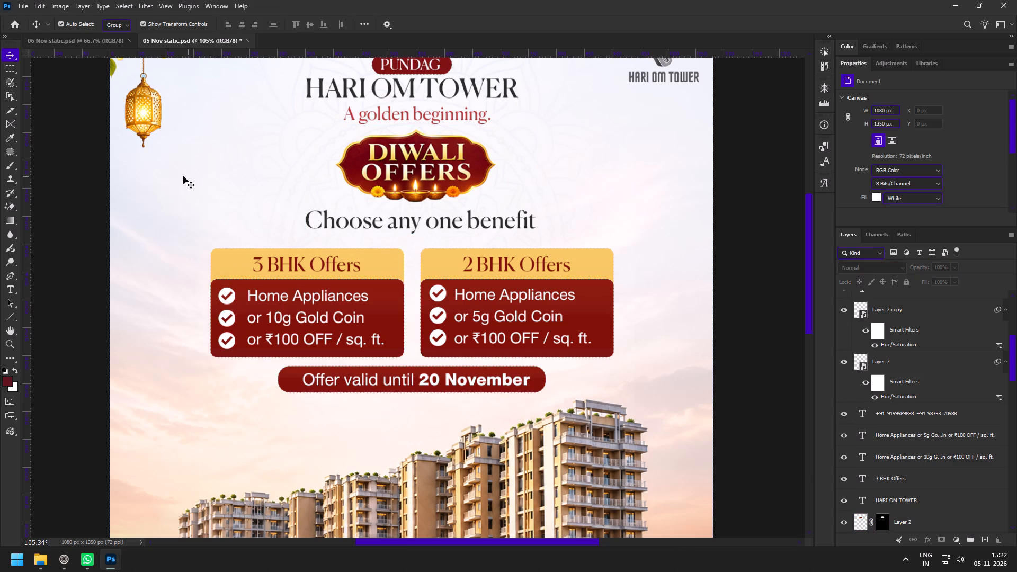
pyautogui.moveTo(169, 158); pyautogui.dragTo(628, 386)
pyautogui.scroll(7, 884, 398)
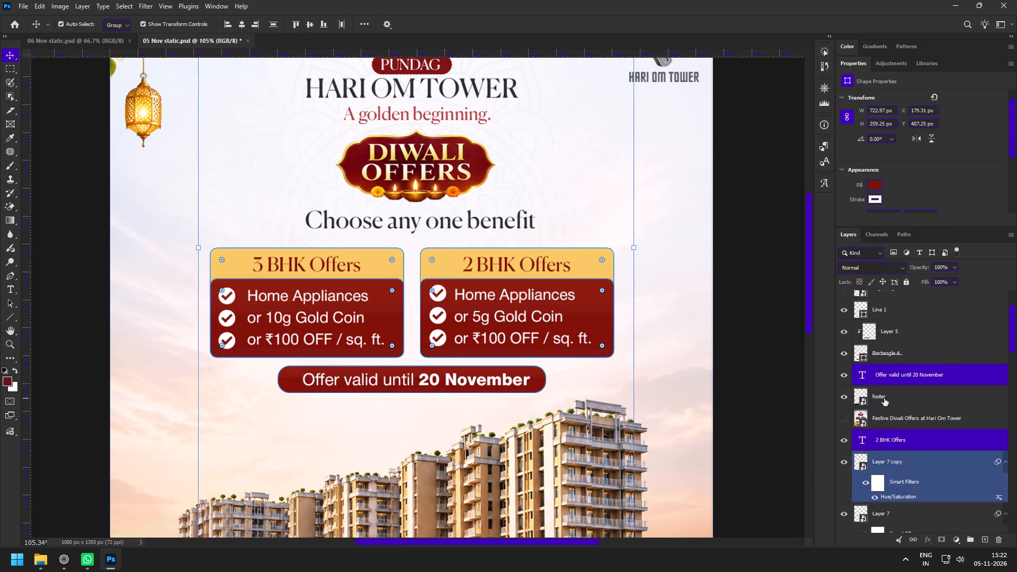
pyautogui.scroll(-10, 884, 398)
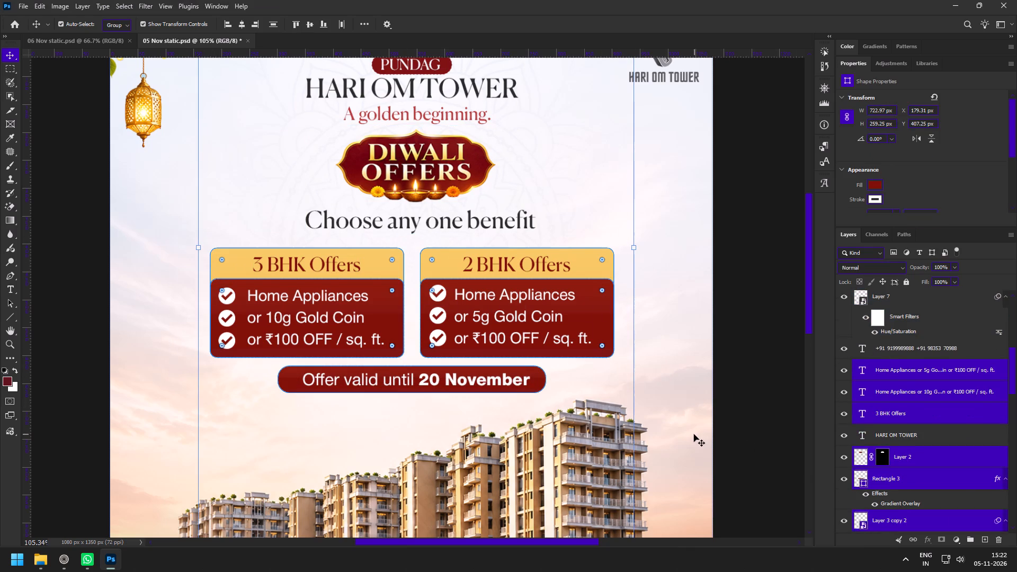
pyautogui.keyDown('shift'); pyautogui.click(562, 136); pyautogui.keyUp('shift')
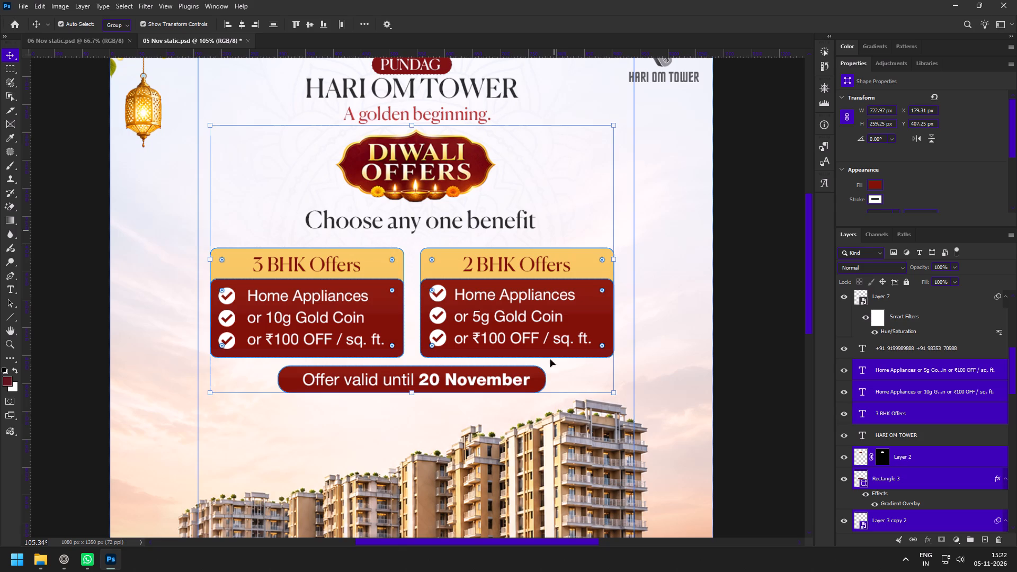
pyautogui.press('z')
pyautogui.moveTo(666, 389); pyautogui.dragTo(641, 372)
pyautogui.press('v')
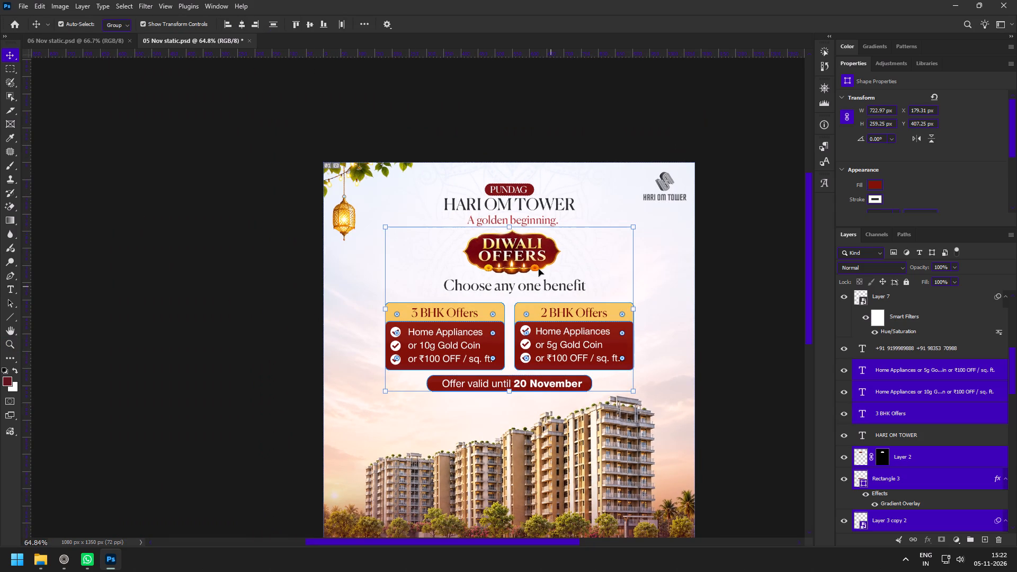
pyautogui.moveTo(529, 254); pyautogui.dragTo(529, 269)
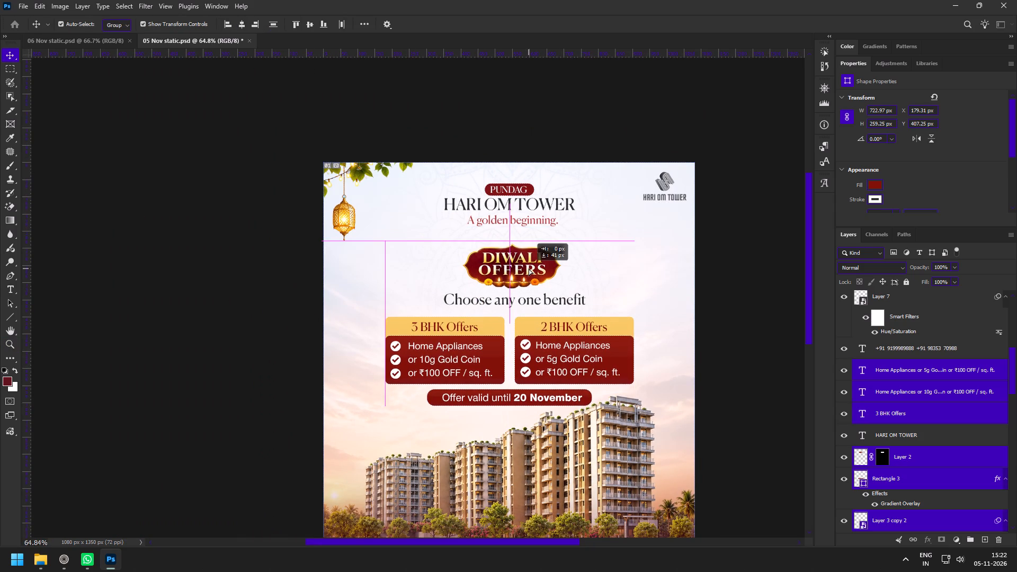
pyautogui.moveTo(529, 269); pyautogui.dragTo(529, 270)
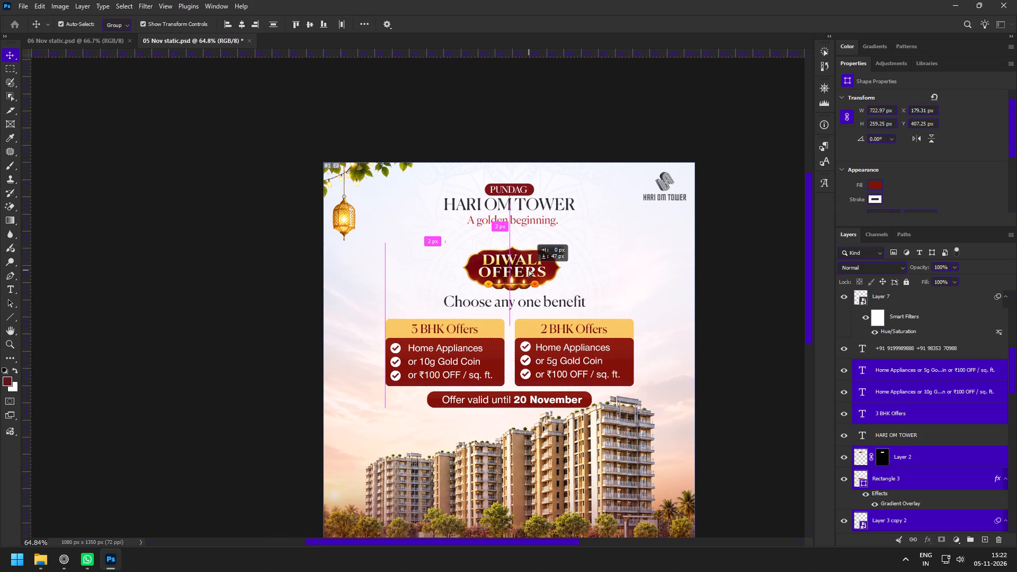
pyautogui.moveTo(529, 270); pyautogui.dragTo(529, 268)
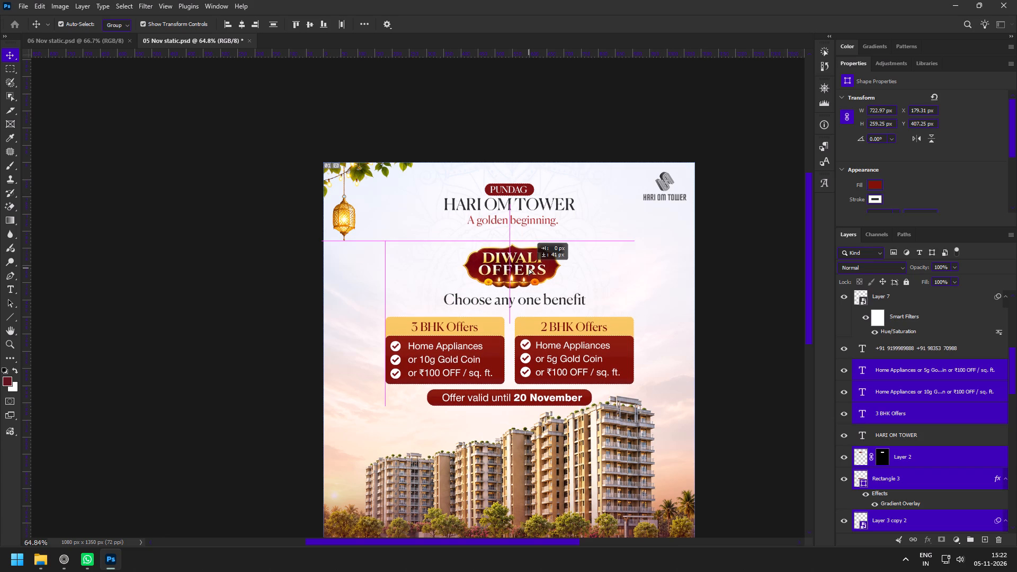
pyautogui.moveTo(529, 268); pyautogui.dragTo(529, 267)
# Move the "A golden beginning." tagline down about 23 px, towards the Diwali Offers badge.
pyautogui.press('z')
pyautogui.press('space')
pyautogui.press('space')
pyautogui.press('space')
pyautogui.press('space')
pyautogui.press('space')
pyautogui.press('space')
pyautogui.moveTo(619, 442); pyautogui.dragTo(571, 305)
pyautogui.press('space')
pyautogui.press('space')
pyautogui.press('space')
pyautogui.press('space')
pyautogui.press('space')
pyautogui.press('space')
pyautogui.moveTo(583, 319); pyautogui.dragTo(583, 413)
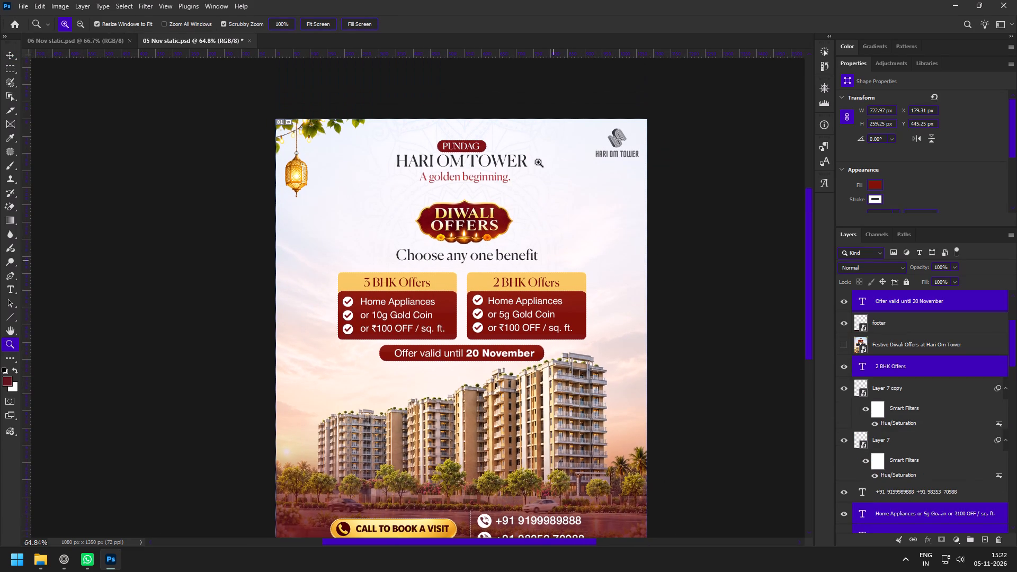
pyautogui.press('z')
pyautogui.moveTo(495, 117); pyautogui.dragTo(517, 149)
pyautogui.moveTo(462, 130); pyautogui.dragTo(477, 151)
pyautogui.press('v')
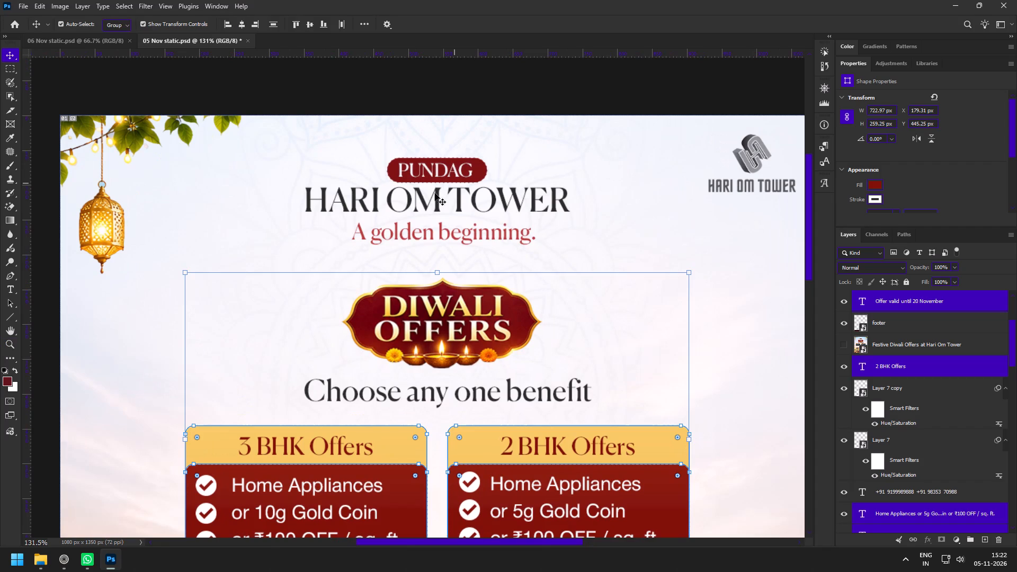
pyautogui.click(432, 195)
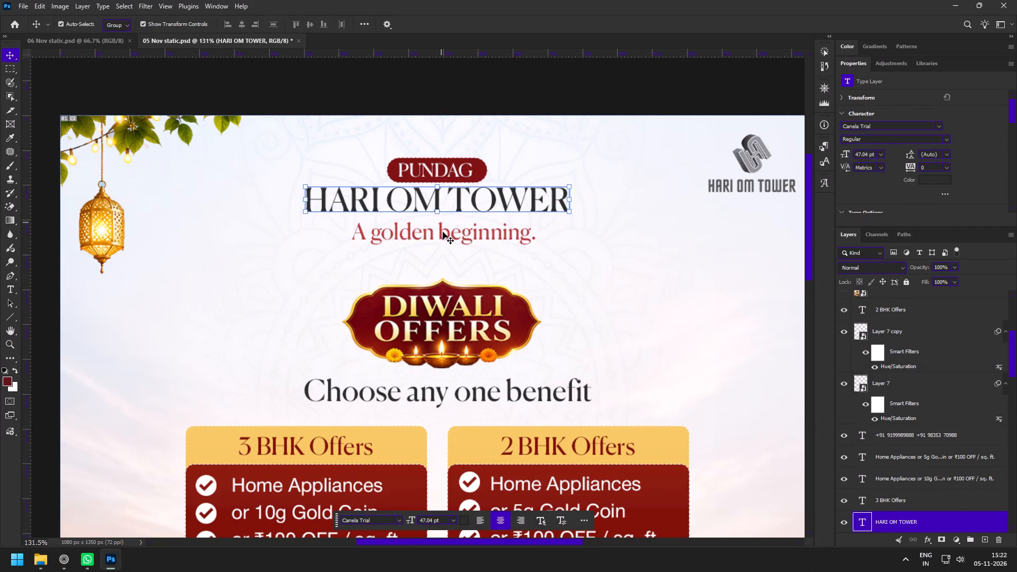
pyautogui.click(443, 238)
pyautogui.moveTo(483, 239); pyautogui.dragTo(484, 256)
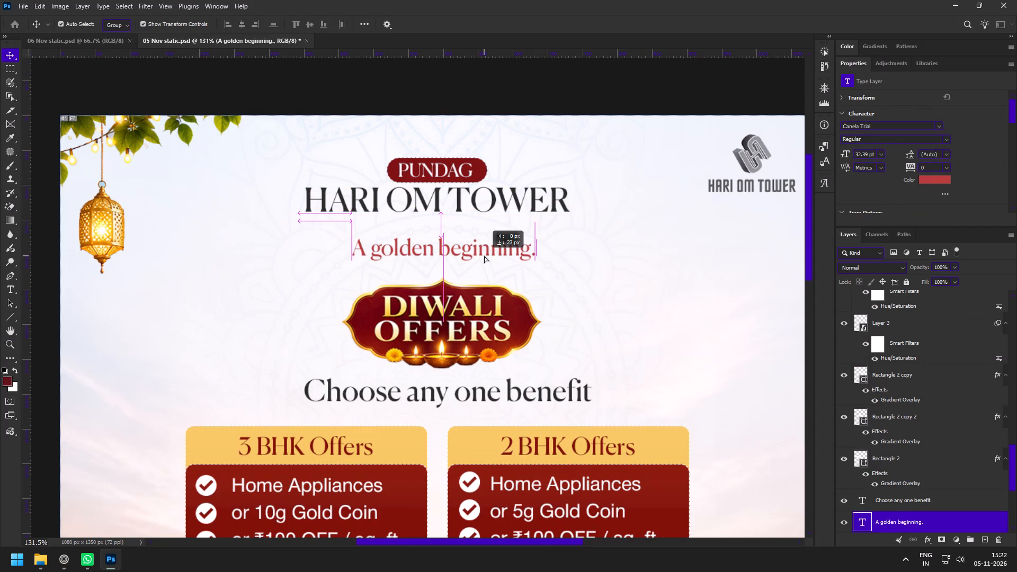
# Scale the HARI OM TOWER heading to about 130.6% and lower it to sit just above the tagline.
pyautogui.click(495, 199)
pyautogui.moveTo(572, 199); pyautogui.dragTo(612, 203)
pyautogui.moveTo(585, 197); pyautogui.dragTo(584, 212)
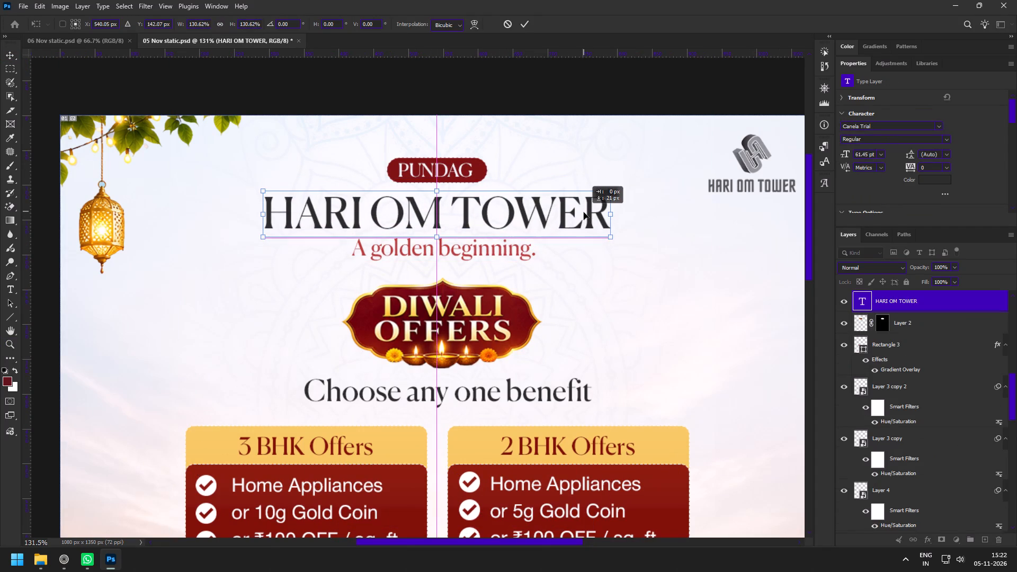
pyautogui.moveTo(584, 212); pyautogui.dragTo(583, 211)
pyautogui.click(523, 24)
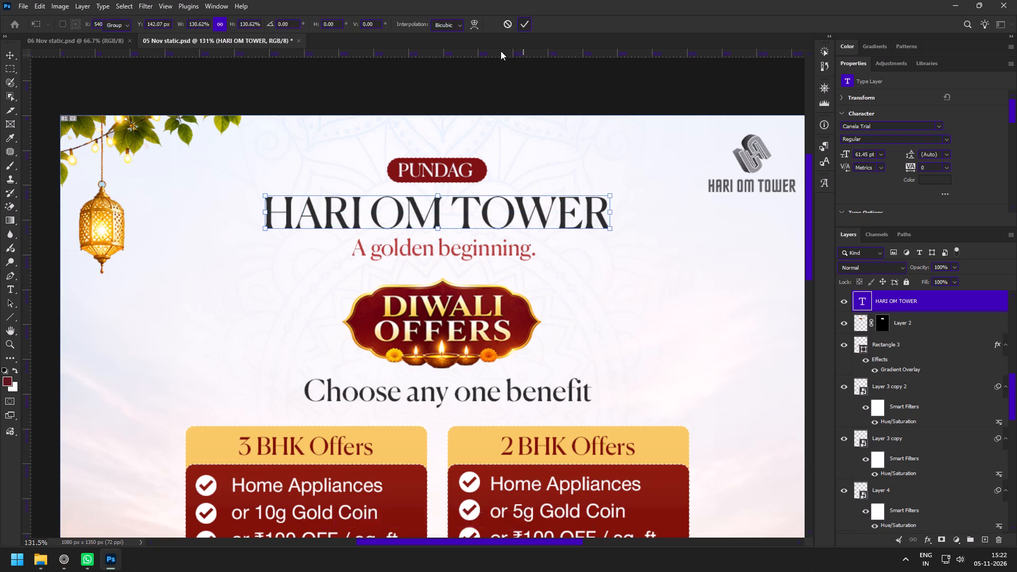
# Move the "A golden beginning." tagline slightly further down, away from the enlarged heading.
pyautogui.keyDown('shift'); pyautogui.click(459, 245); pyautogui.keyUp('shift')
pyautogui.moveTo(496, 249); pyautogui.dragTo(496, 256)
# Move the PUNDAG text and its red pill down together about 9 px, closer to the heading.
pyautogui.press('z')
pyautogui.moveTo(468, 84); pyautogui.dragTo(495, 140)
pyautogui.press('v')
pyautogui.click(460, 97)
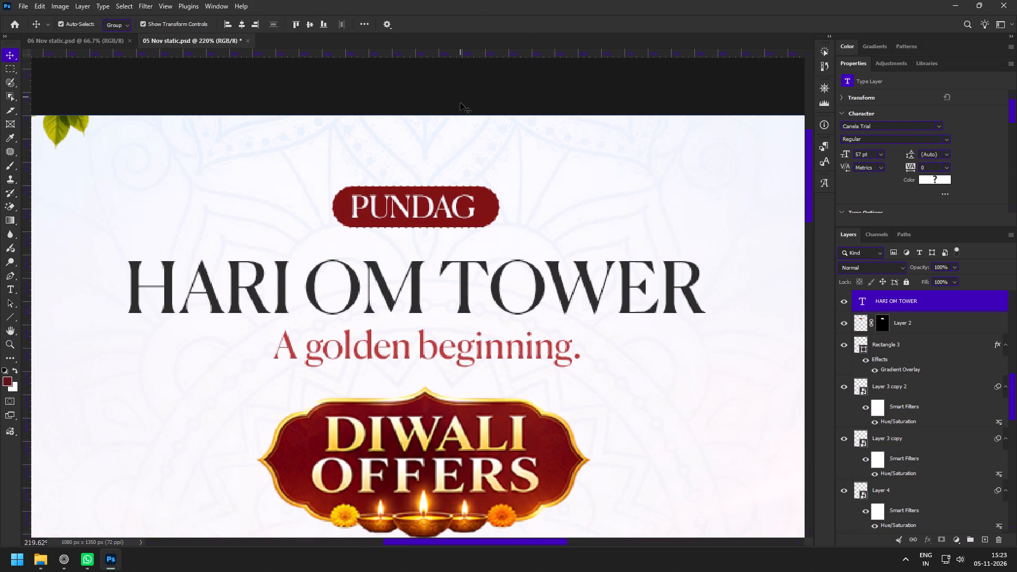
pyautogui.click(341, 208)
pyautogui.keyDown('shift'); pyautogui.click(411, 209); pyautogui.keyUp('shift')
pyautogui.moveTo(448, 211); pyautogui.dragTo(449, 224)
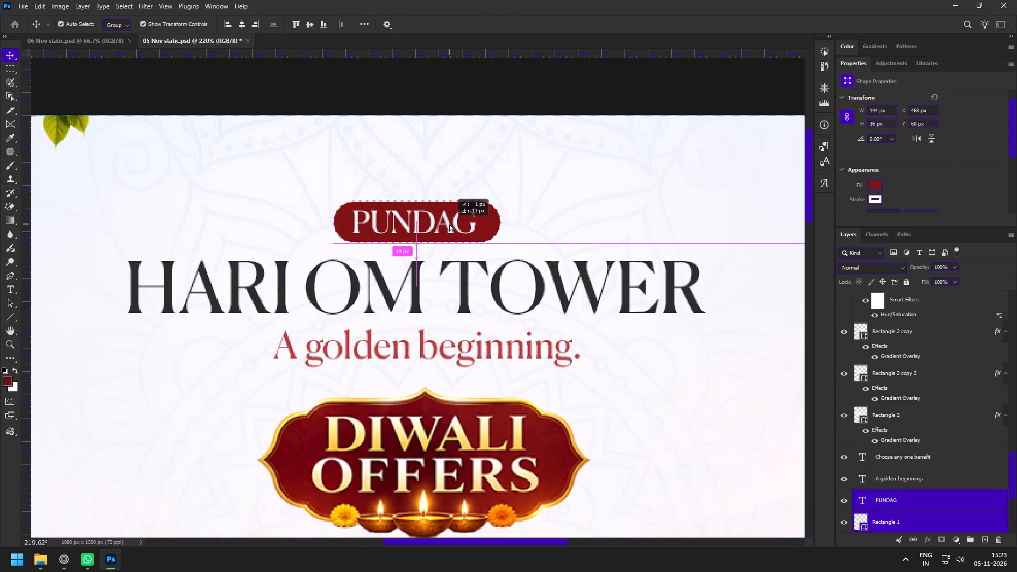
pyautogui.moveTo(449, 224); pyautogui.dragTo(449, 221)
pyautogui.click(457, 95)
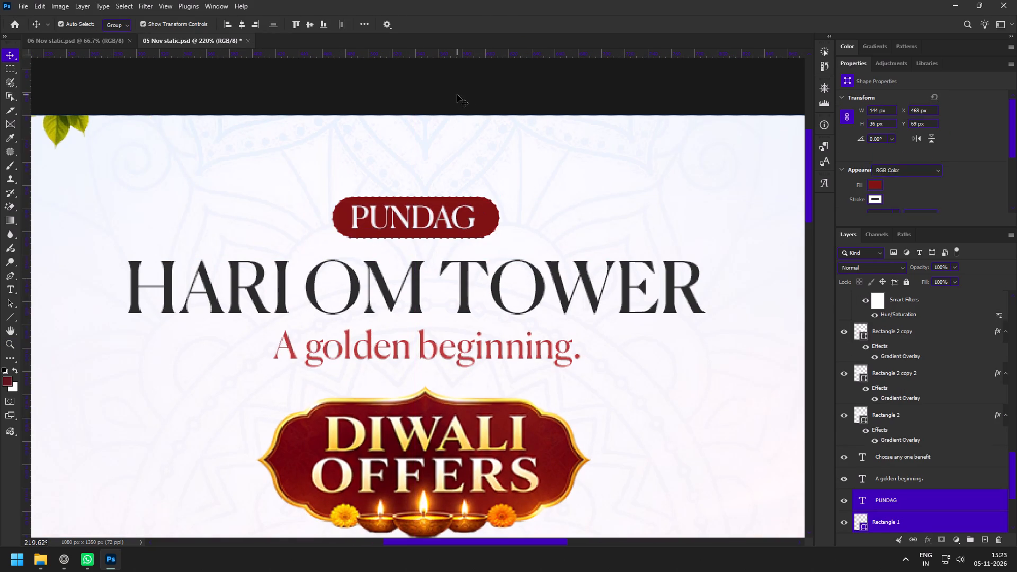
# Widen the red pill behind PUNDAG evenly on both sides to about 198 px, keeping its height.
pyautogui.click(492, 221)
pyautogui.keyDown('alt'); pyautogui.keyDown('shift'); pyautogui.moveTo(501, 217); pyautogui.dragTo(535, 217); pyautogui.keyUp('shift'); pyautogui.keyUp('alt')
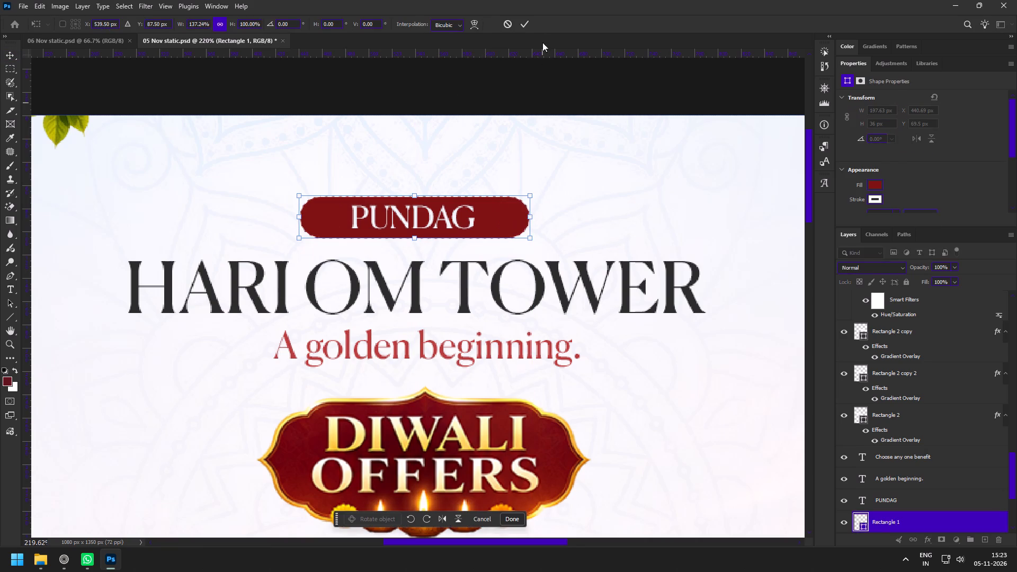
pyautogui.click(525, 26)
# Set the PUNDAG text's letter tracking to 340.
pyautogui.click(454, 207)
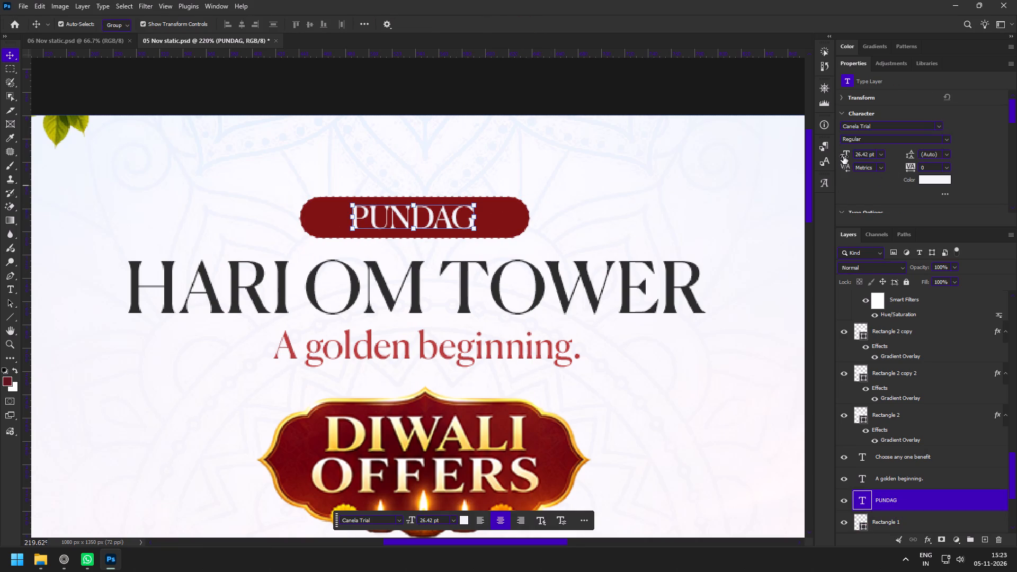
pyautogui.moveTo(911, 171); pyautogui.dragTo(920, 173)
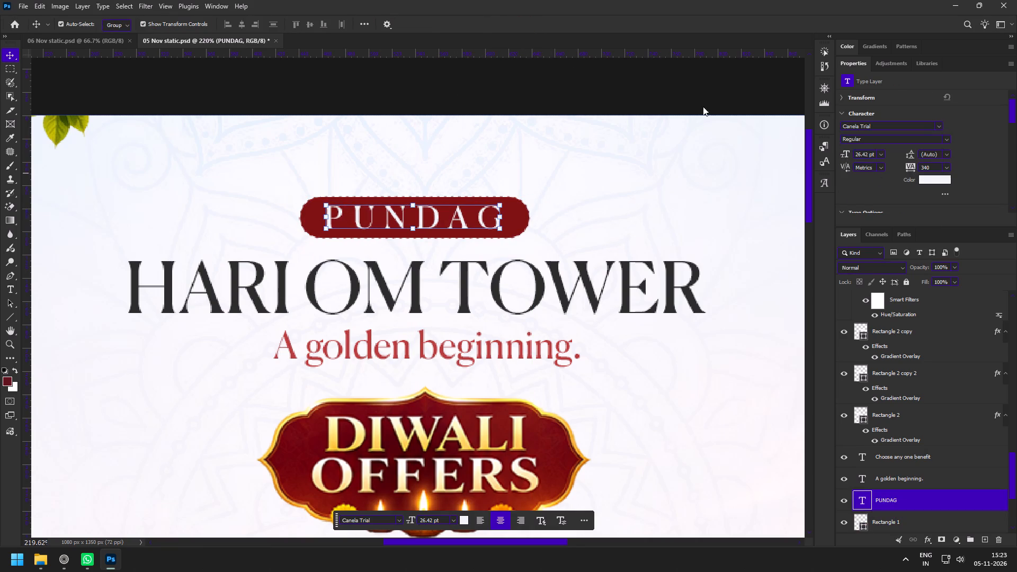
pyautogui.click(426, 66)
# Move the PUNDAG text and its red pill together about 4 px down and 2 px to the right.
pyautogui.press('z')
pyautogui.moveTo(492, 239); pyautogui.dragTo(445, 208)
pyautogui.press('space')
pyautogui.press('space')
pyautogui.press('space')
pyautogui.press('space')
pyautogui.press('space')
pyautogui.moveTo(508, 289); pyautogui.dragTo(507, 246)
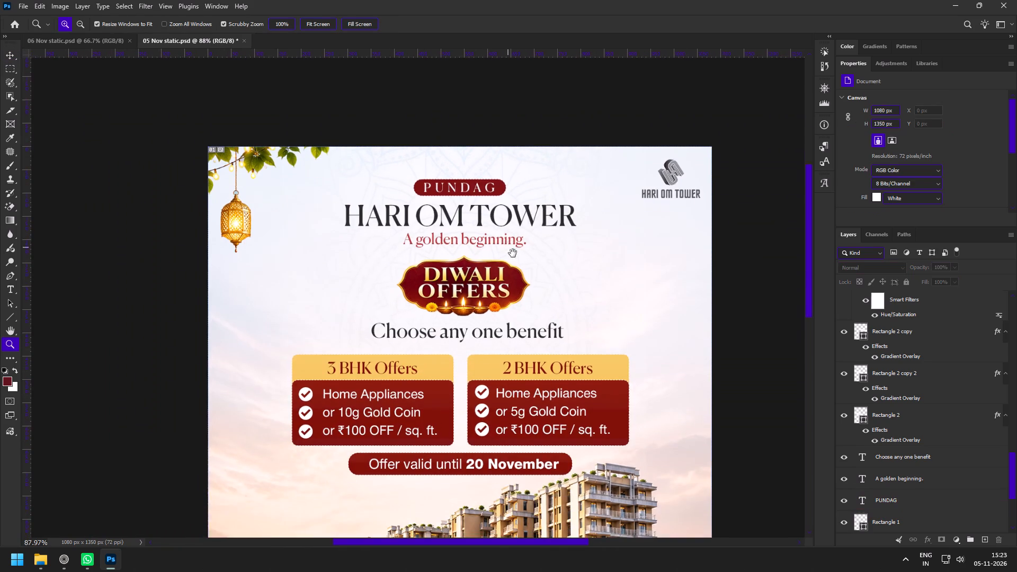
pyautogui.moveTo(523, 266); pyautogui.dragTo(501, 254)
pyautogui.press('space')
pyautogui.press('space')
pyautogui.press('space')
pyautogui.press('space')
pyautogui.moveTo(519, 276); pyautogui.dragTo(496, 221)
pyautogui.moveTo(489, 199); pyautogui.dragTo(504, 211)
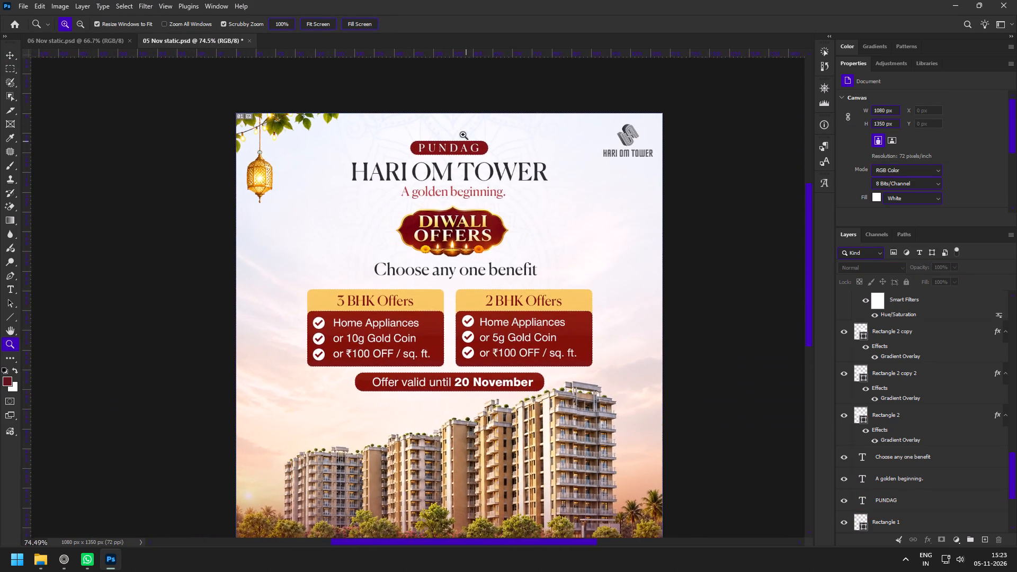
pyautogui.moveTo(463, 135); pyautogui.dragTo(498, 184)
pyautogui.press('v')
pyautogui.click(364, 160)
pyautogui.keyDown('shift'); pyautogui.click(394, 164); pyautogui.keyUp('shift')
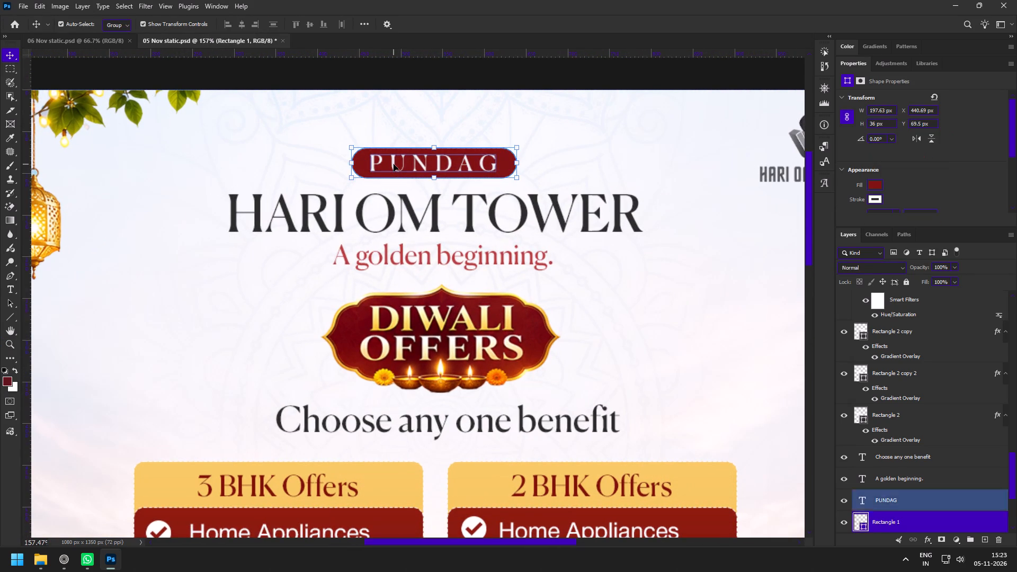
pyautogui.click(407, 164)
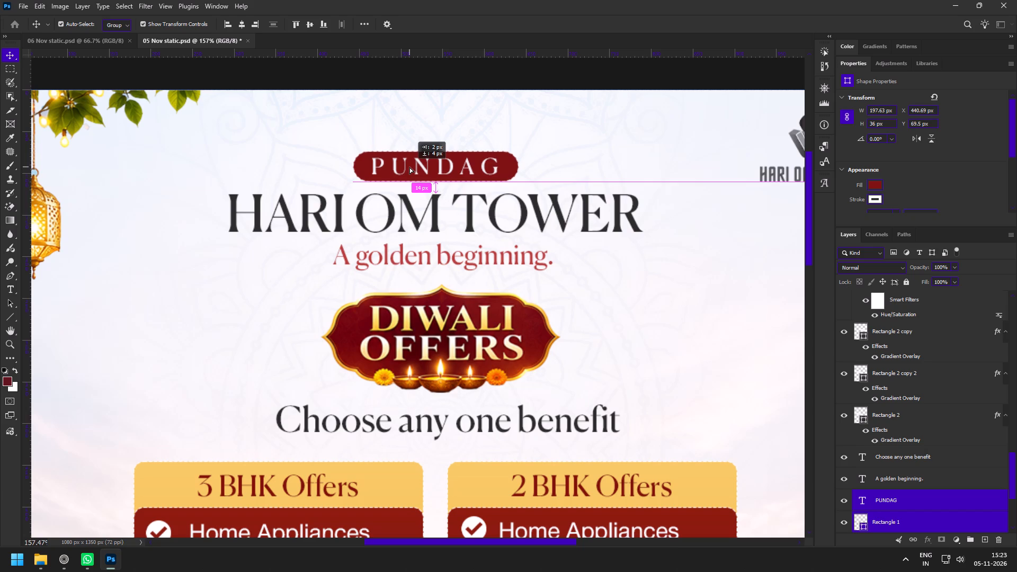
# Shift the PUNDAG text and its red pill slightly left to centre them above the HARI OM TOWER heading.
pyautogui.press('z')
pyautogui.moveTo(468, 275); pyautogui.dragTo(413, 238)
pyautogui.press('space')
pyautogui.press('space')
pyautogui.press('space')
pyautogui.press('space')
pyautogui.moveTo(458, 299); pyautogui.dragTo(440, 199)
pyautogui.moveTo(448, 199); pyautogui.dragTo(460, 211)
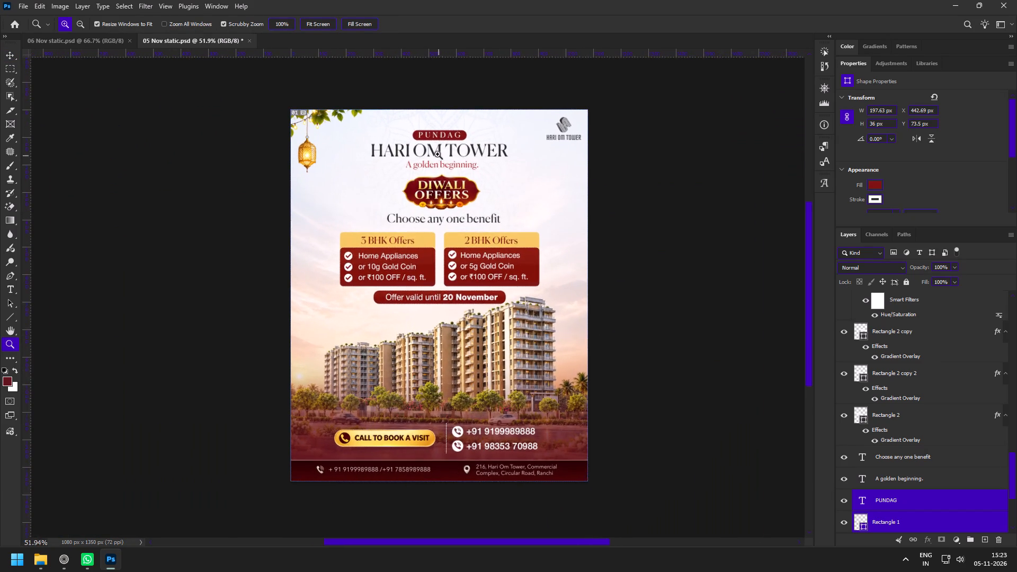
pyautogui.moveTo(439, 155); pyautogui.dragTo(450, 169)
pyautogui.moveTo(423, 120); pyautogui.dragTo(454, 157)
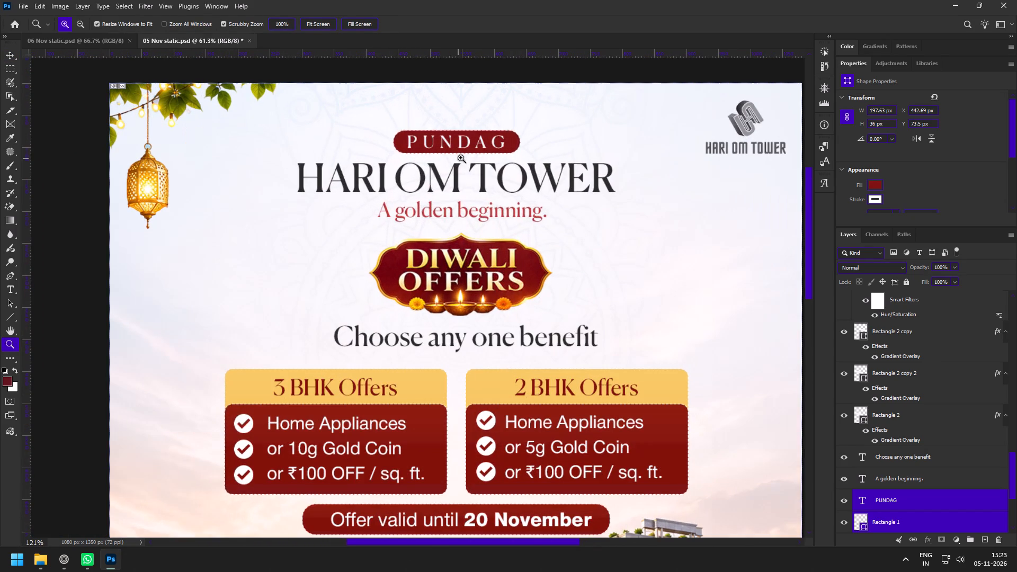
pyautogui.press('v')
pyautogui.click(477, 141)
pyautogui.press('z')
pyautogui.moveTo(483, 275); pyautogui.dragTo(460, 257)
pyautogui.press('space')
pyautogui.press('space')
pyautogui.press('space')
pyautogui.moveTo(485, 286); pyautogui.dragTo(454, 232)
pyautogui.press('v')
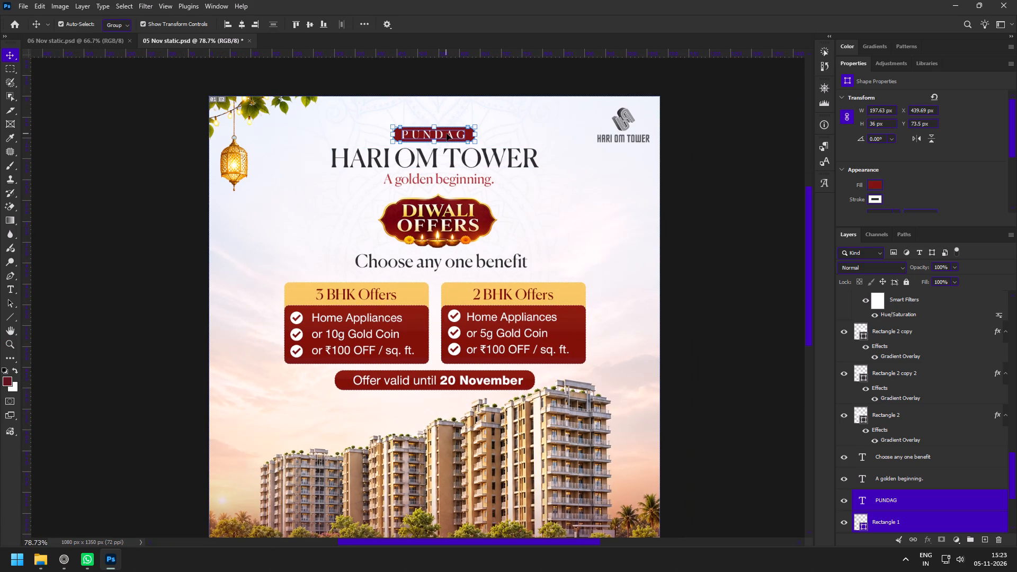
# Align the PUNDAG text and its red pill with the HARI OM TOWER heading on their horizontal centres.
pyautogui.keyDown('shift'); pyautogui.click(448, 157); pyautogui.keyUp('shift')
pyautogui.click(243, 21)
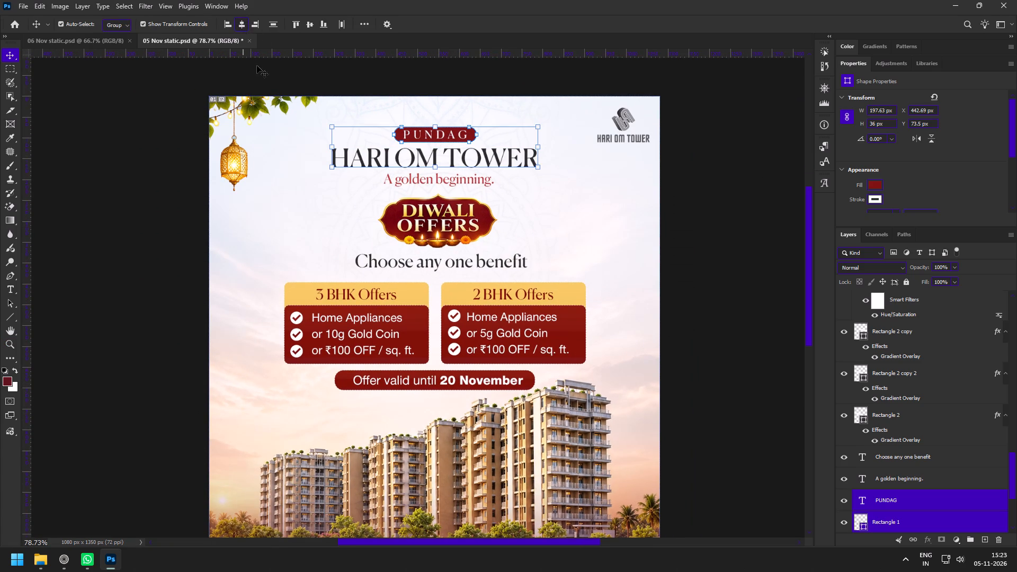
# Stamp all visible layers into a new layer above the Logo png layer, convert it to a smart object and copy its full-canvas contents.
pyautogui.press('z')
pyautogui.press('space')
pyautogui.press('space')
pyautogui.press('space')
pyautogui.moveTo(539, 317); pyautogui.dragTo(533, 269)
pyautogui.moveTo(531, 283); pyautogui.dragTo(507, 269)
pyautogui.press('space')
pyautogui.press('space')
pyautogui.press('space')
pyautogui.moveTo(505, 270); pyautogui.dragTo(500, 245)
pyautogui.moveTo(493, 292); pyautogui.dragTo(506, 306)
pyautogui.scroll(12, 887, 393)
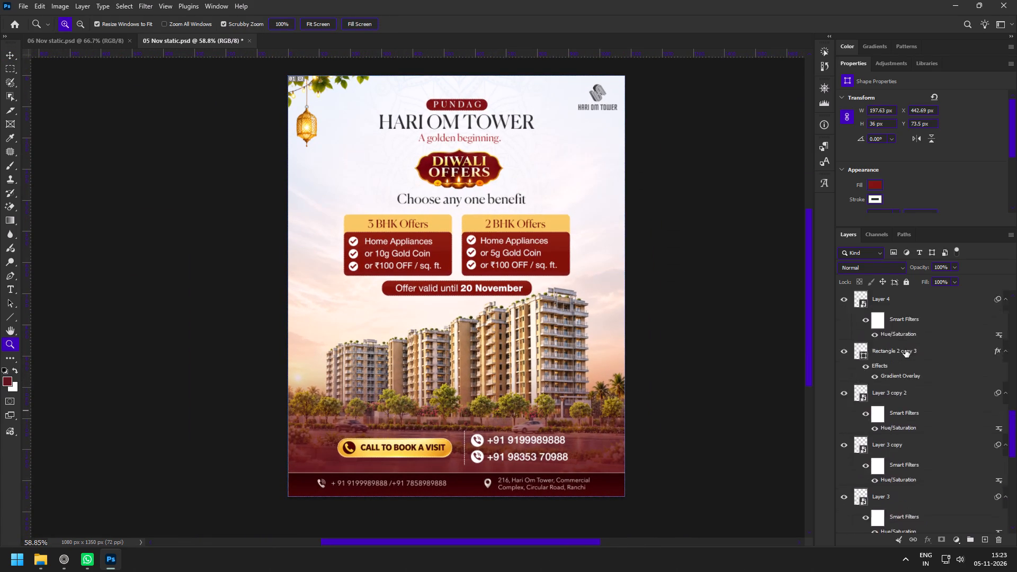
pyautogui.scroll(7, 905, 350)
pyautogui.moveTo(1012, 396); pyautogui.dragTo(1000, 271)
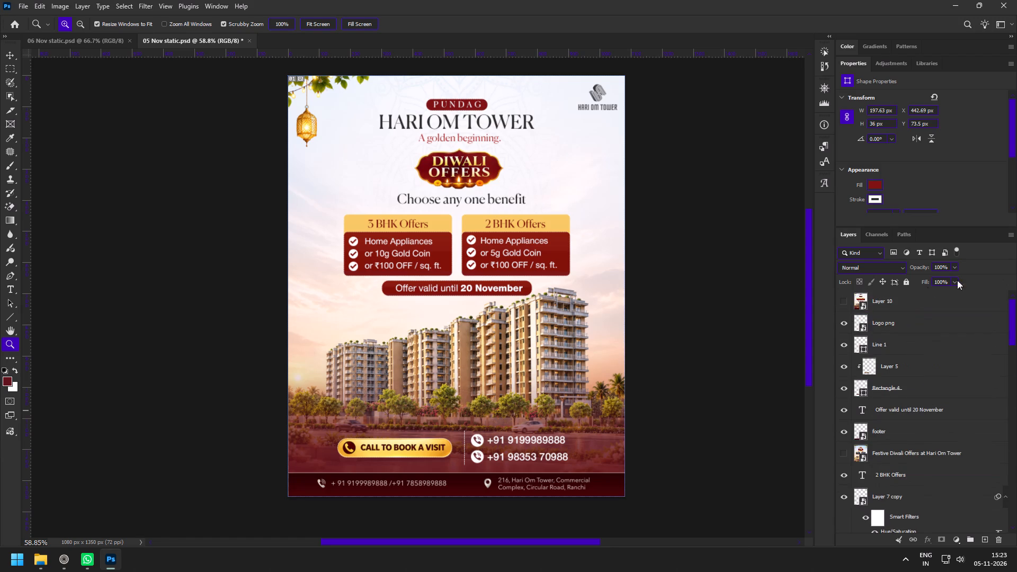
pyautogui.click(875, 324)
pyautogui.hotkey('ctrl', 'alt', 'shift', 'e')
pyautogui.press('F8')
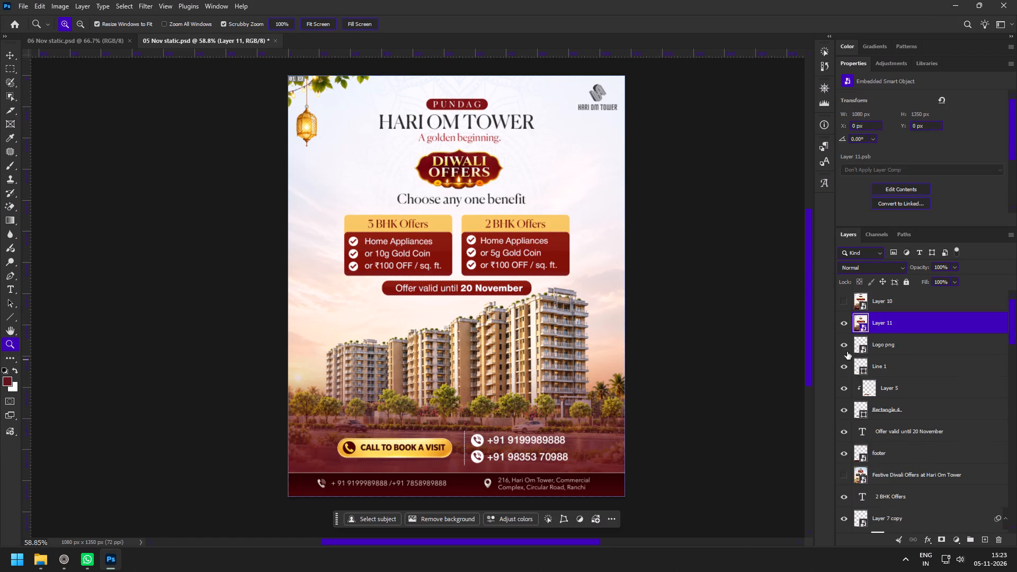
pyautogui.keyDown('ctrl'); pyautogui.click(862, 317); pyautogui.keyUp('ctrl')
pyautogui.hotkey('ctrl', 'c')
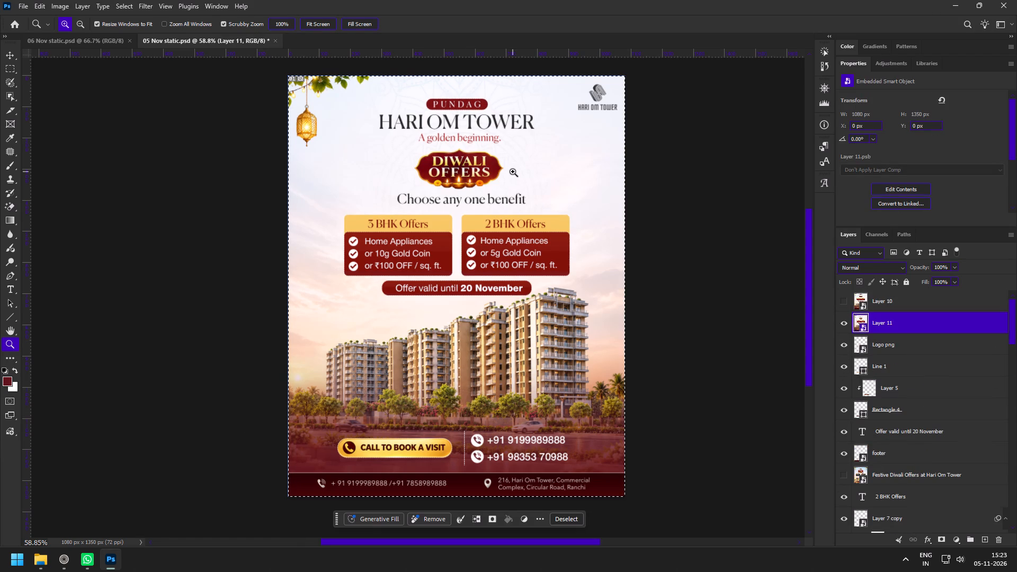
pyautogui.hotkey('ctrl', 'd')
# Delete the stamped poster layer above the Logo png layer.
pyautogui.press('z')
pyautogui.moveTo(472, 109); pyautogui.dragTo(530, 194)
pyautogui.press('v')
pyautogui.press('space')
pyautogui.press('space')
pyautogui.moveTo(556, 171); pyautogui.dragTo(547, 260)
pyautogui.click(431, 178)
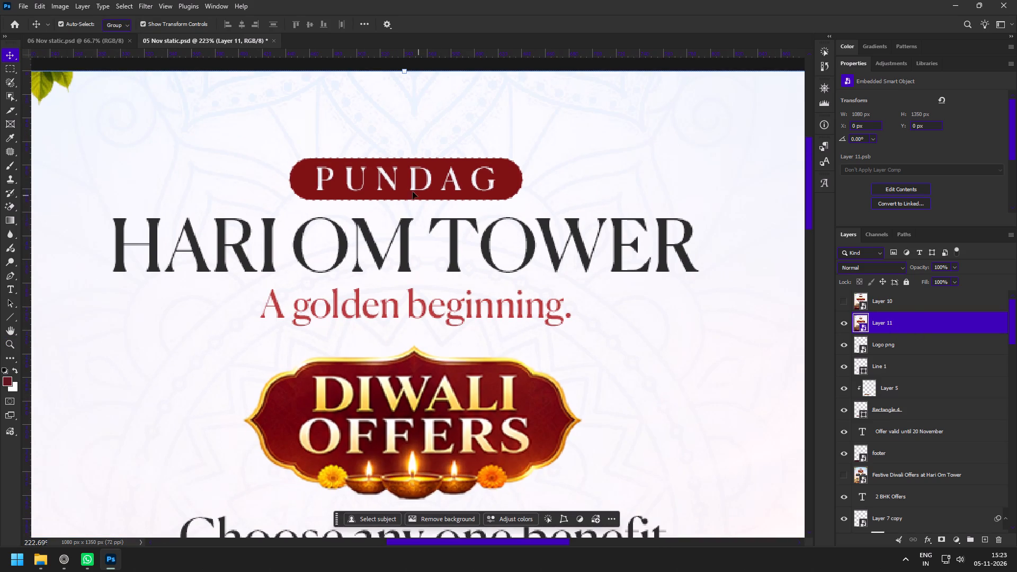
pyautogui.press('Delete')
# Set the PUNDAG text's font style to Canela Trial Medium.
pyautogui.click(407, 173)
pyautogui.click(947, 136)
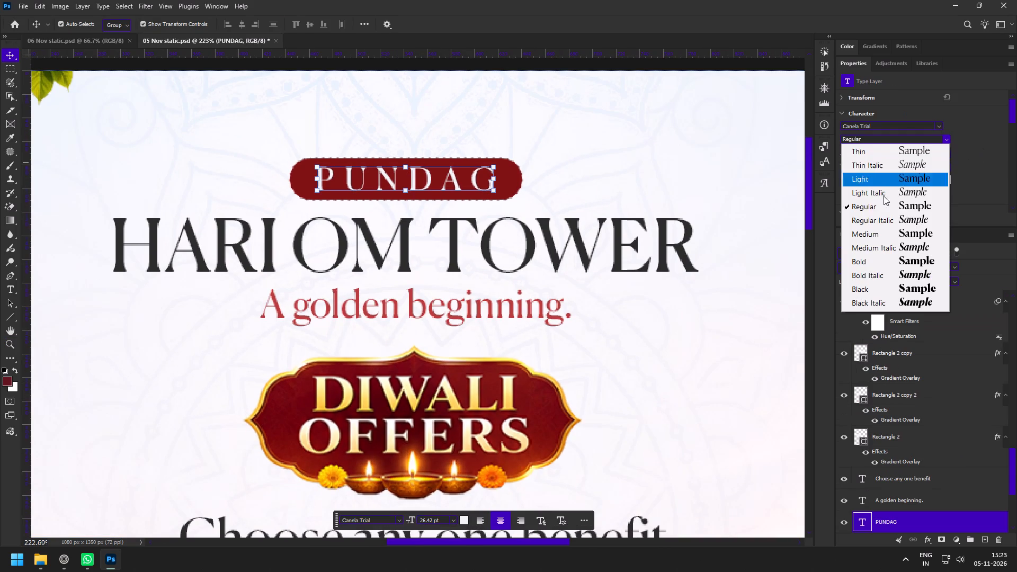
pyautogui.click(867, 236)
# Set the HARI OM TOWER heading's font style to Canela Trial Bold.
pyautogui.click(428, 260)
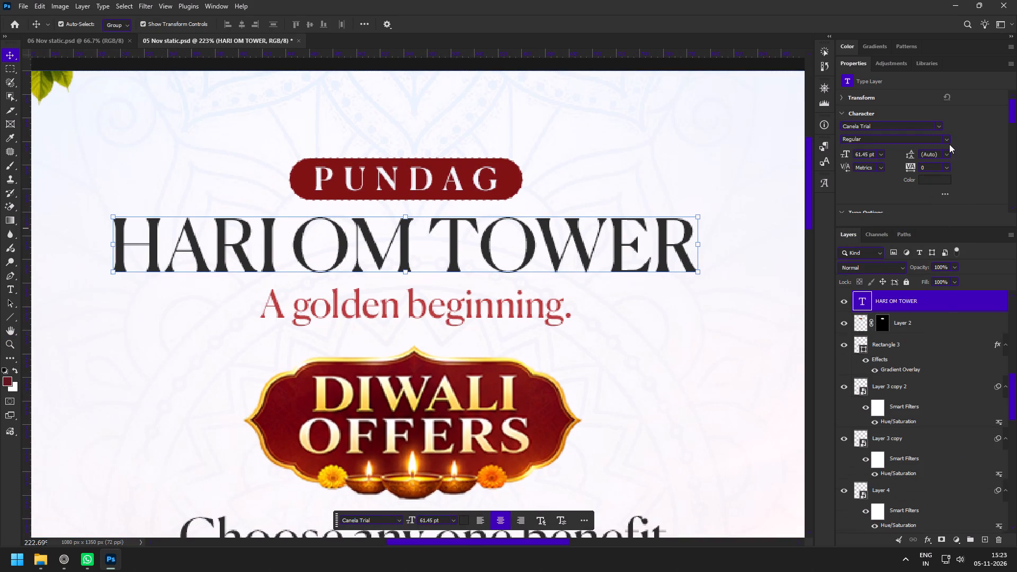
pyautogui.click(945, 140)
pyautogui.click(877, 256)
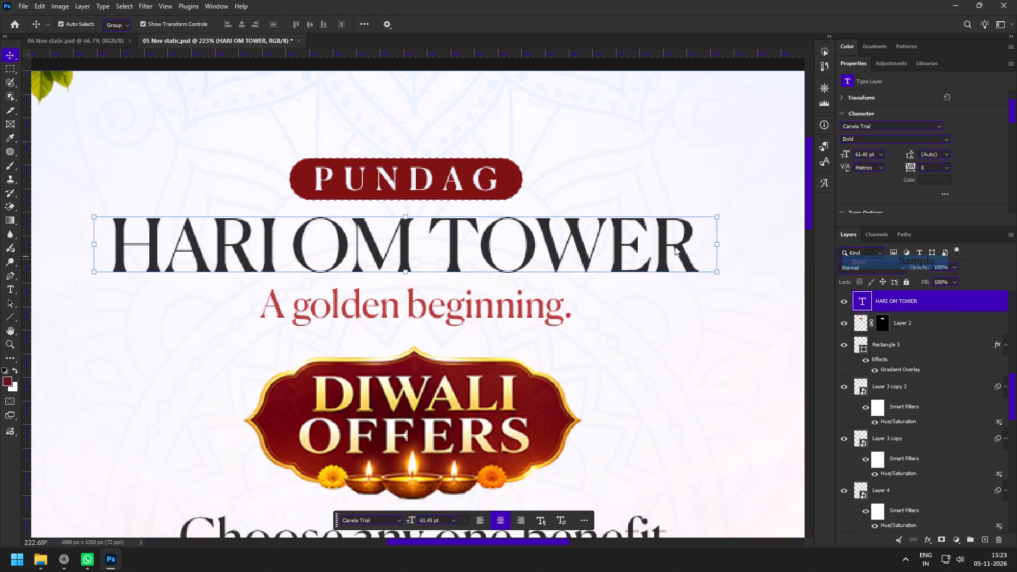
# Set the "A golden beginning." tagline's font style to Canela Trial Medium.
pyautogui.click(410, 315)
pyautogui.click(950, 136)
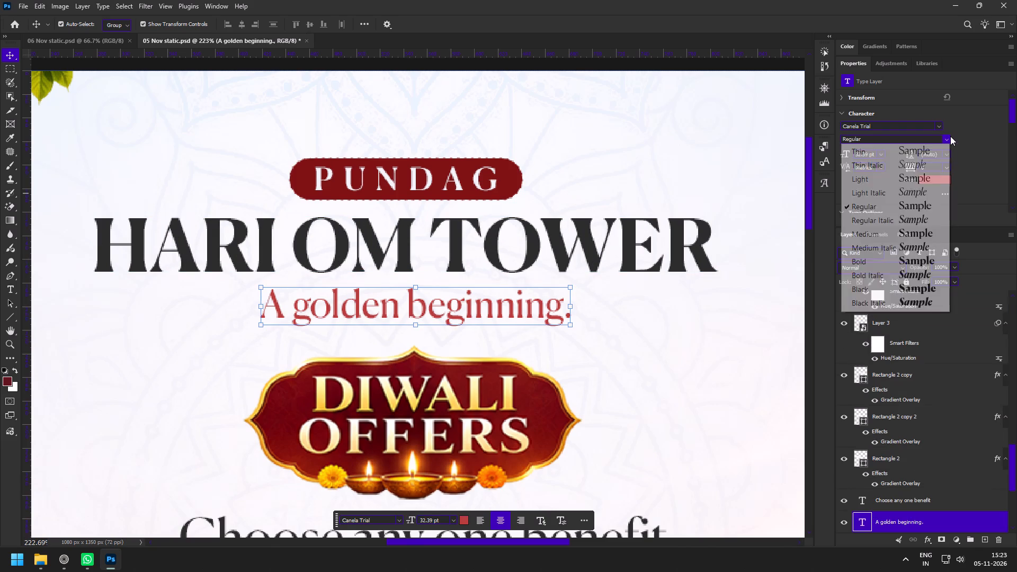
pyautogui.click(874, 228)
# Stamp the updated poster's visible layers above the Logo png layer, convert the stamp to a smart object and copy its full-canvas contents.
pyautogui.press('z')
pyautogui.moveTo(506, 373); pyautogui.dragTo(449, 333)
pyautogui.press('space')
pyautogui.press('space')
pyautogui.press('space')
pyautogui.press('space')
pyautogui.press('space')
pyautogui.press('space')
pyautogui.press('space')
pyautogui.moveTo(459, 374); pyautogui.dragTo(458, 266)
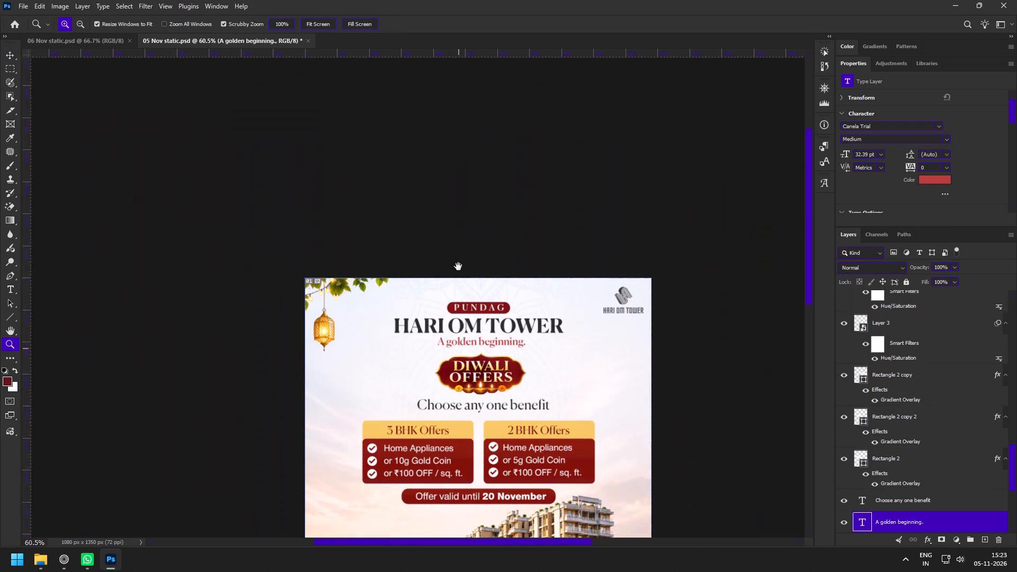
pyautogui.moveTo(458, 266); pyautogui.dragTo(453, 218)
pyautogui.press('space')
pyautogui.press('space')
pyautogui.press('space')
pyautogui.moveTo(532, 308); pyautogui.dragTo(488, 234)
pyautogui.scroll(8, 943, 407)
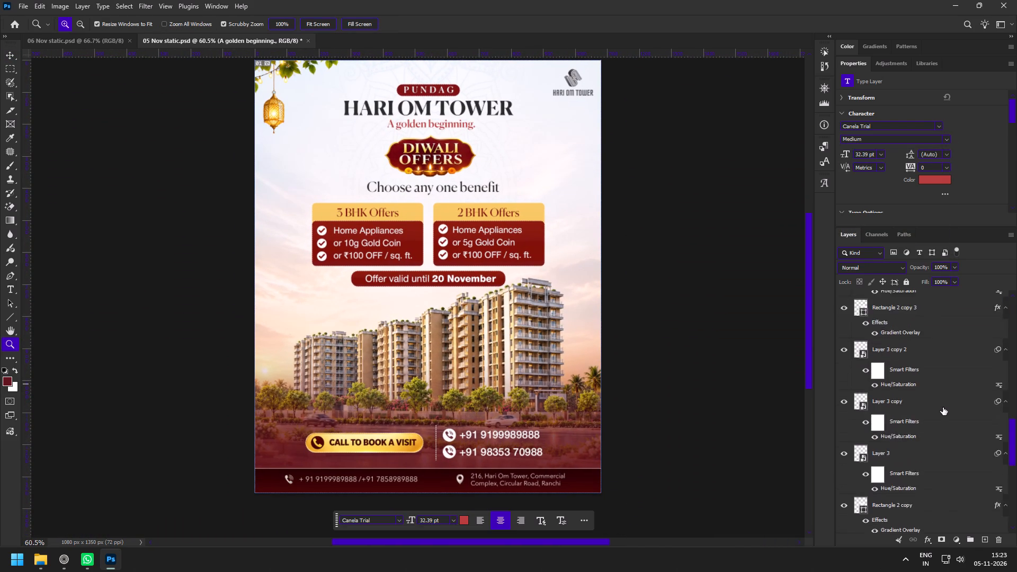
pyautogui.scroll(8, 943, 407)
pyautogui.moveTo(1011, 413); pyautogui.dragTo(999, 284)
pyautogui.click(876, 326)
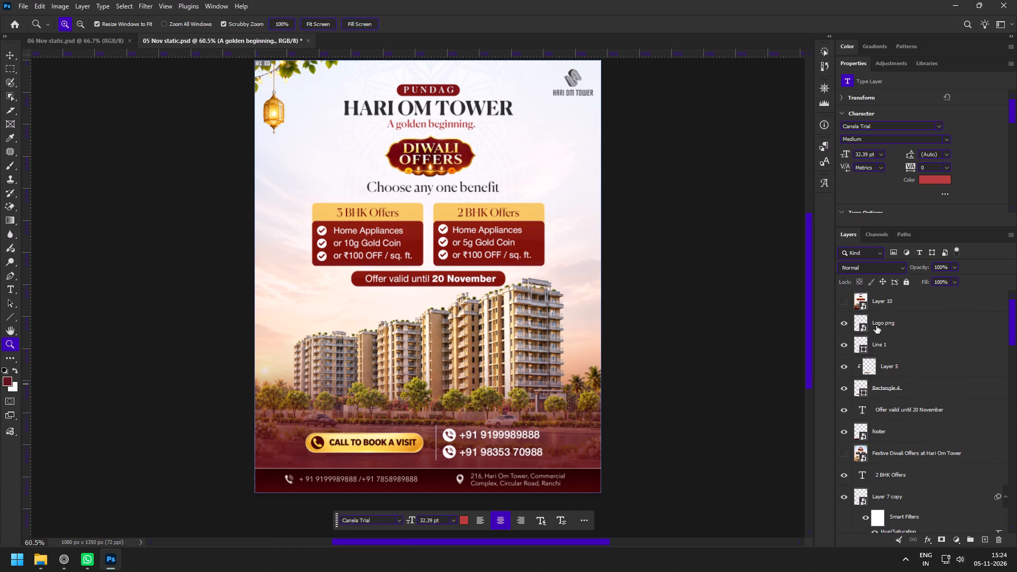
pyautogui.hotkey('ctrl', 'alt', 'shift', 'e')
pyautogui.press('F8')
pyautogui.keyDown('ctrl'); pyautogui.click(861, 317); pyautogui.keyUp('ctrl')
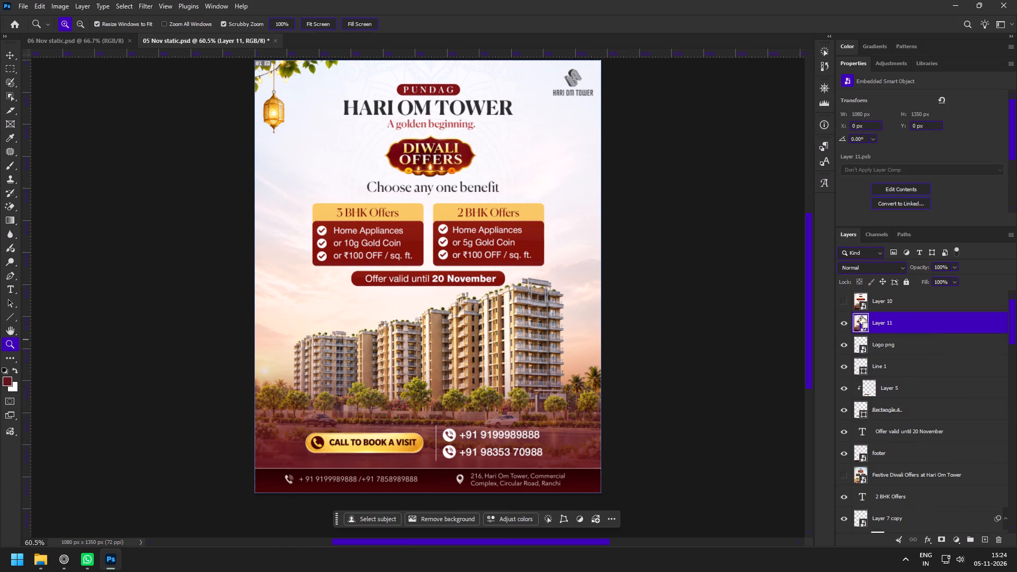
pyautogui.hotkey('ctrl', 'c')
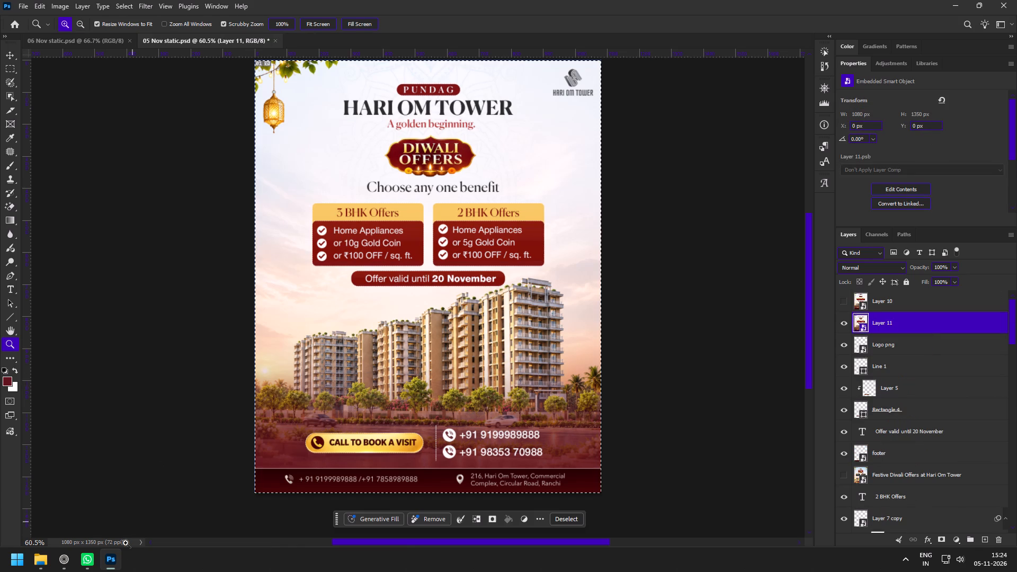
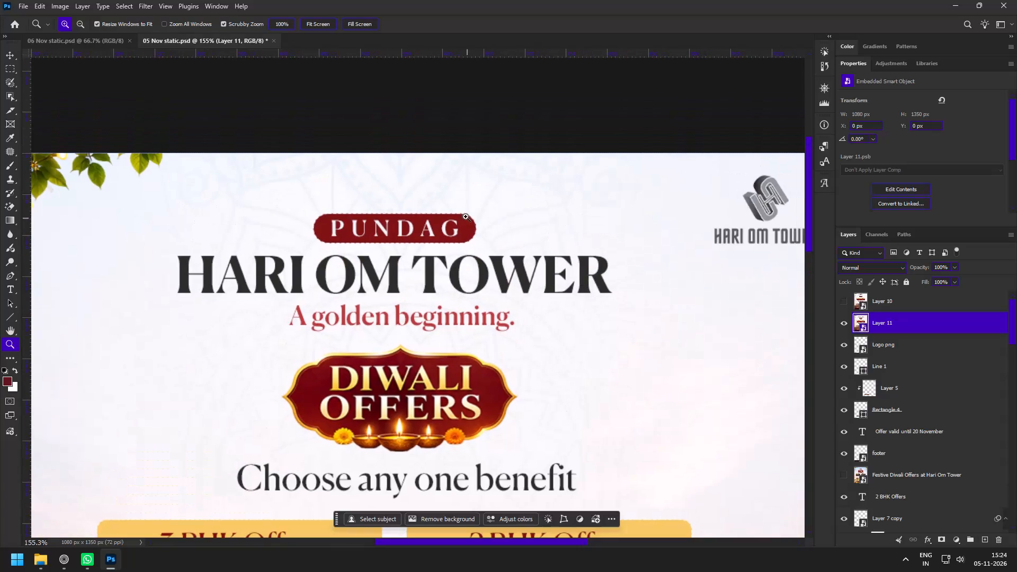
# Hide the stamped Layer 11 and the dark red pill shape, Rectangle 1, behind the PUNDAG text.
pyautogui.moveTo(466, 201); pyautogui.dragTo(488, 253)
pyautogui.press('v')
pyautogui.click(469, 244)
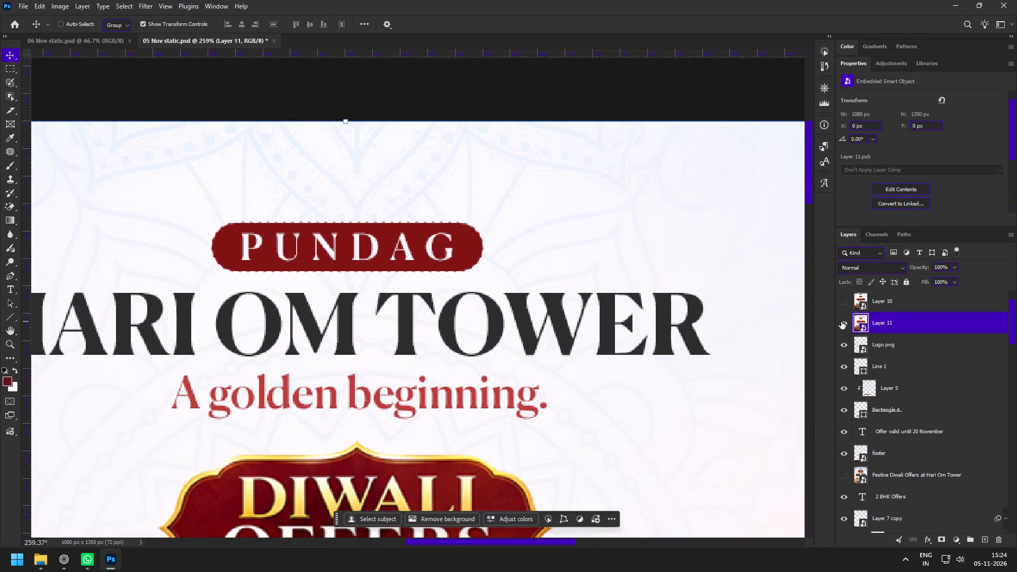
pyautogui.click(846, 322)
pyautogui.click(479, 249)
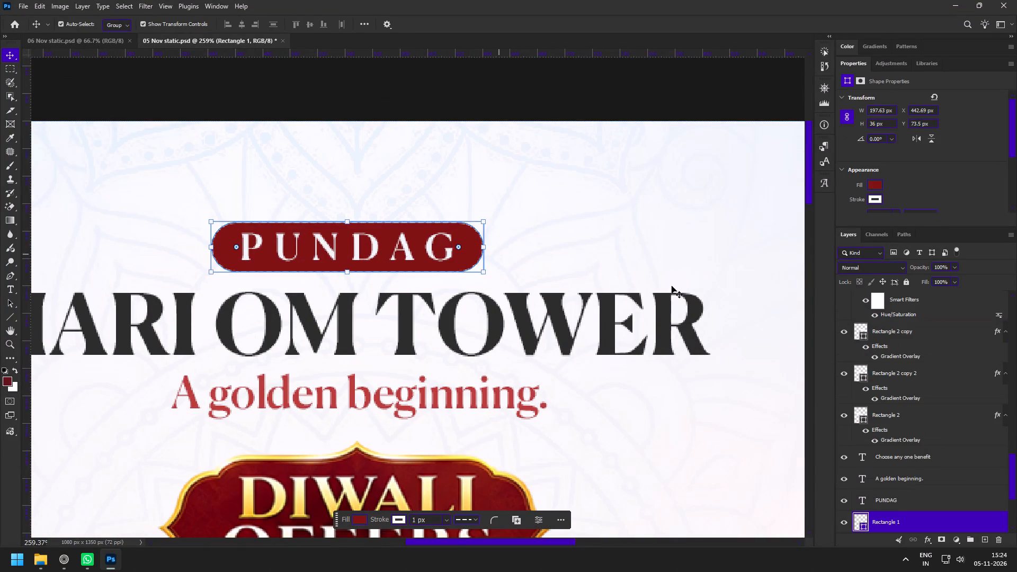
pyautogui.click(843, 524)
# Recolour the PUNDAG text with the dark red sampled from the DIWALI OFFERS badge.
pyautogui.click(362, 250)
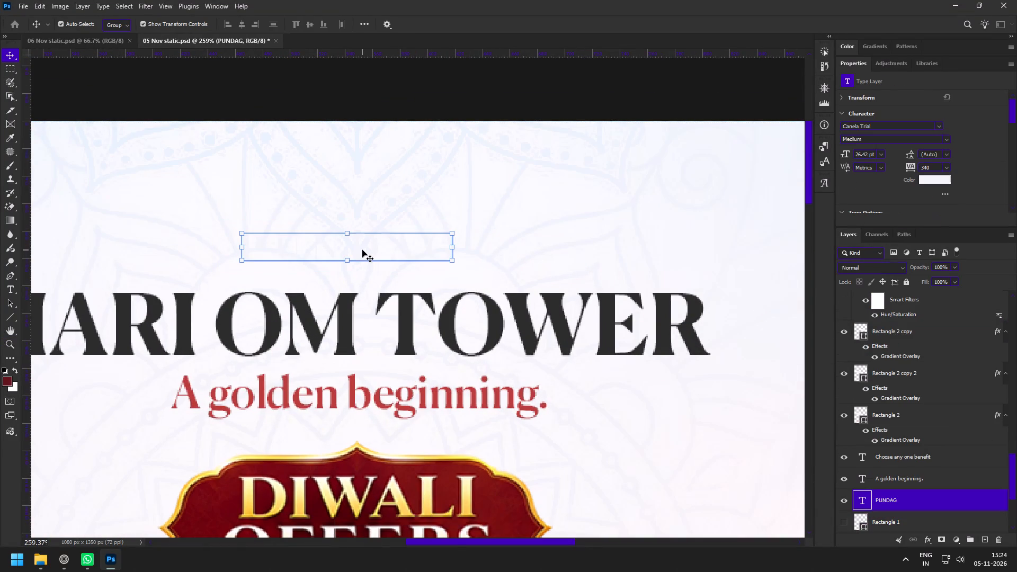
pyautogui.click(941, 182)
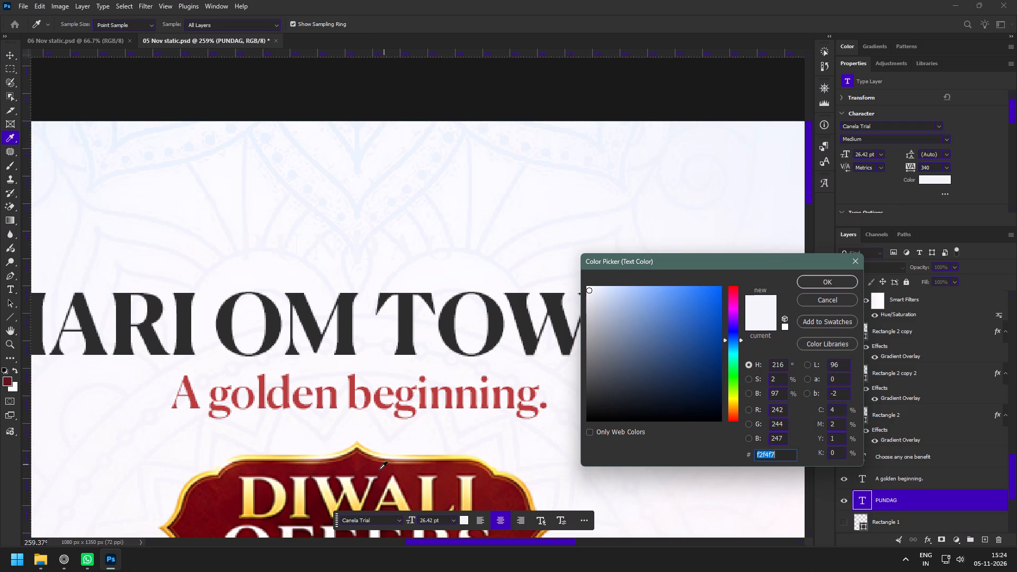
pyautogui.click(357, 463)
pyautogui.click(832, 283)
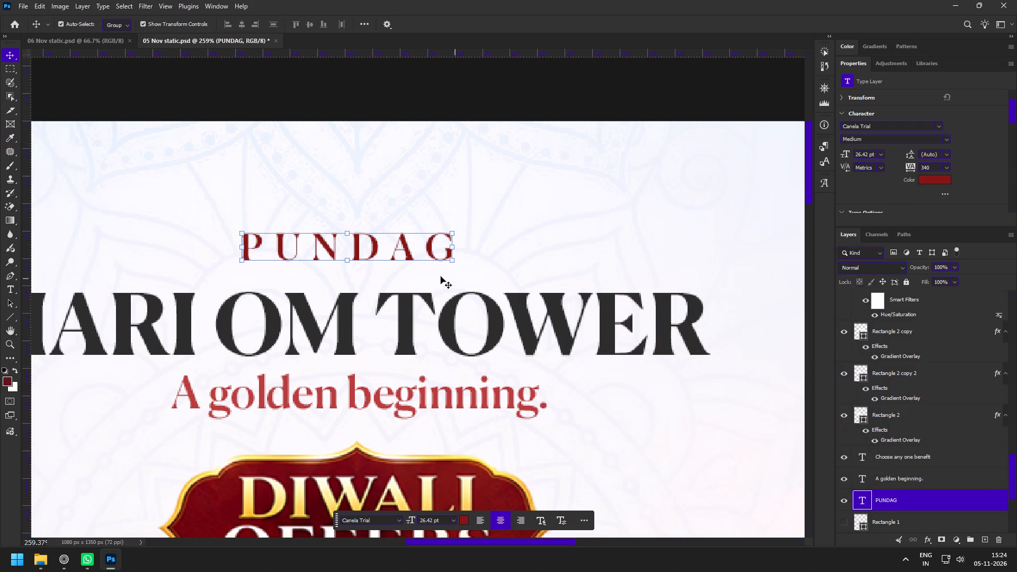
# Scale the PUNDAG text up to about 118% and move it slightly down, centred closer above the HARI OM TOWER heading.
pyautogui.moveTo(457, 247); pyautogui.dragTo(480, 248)
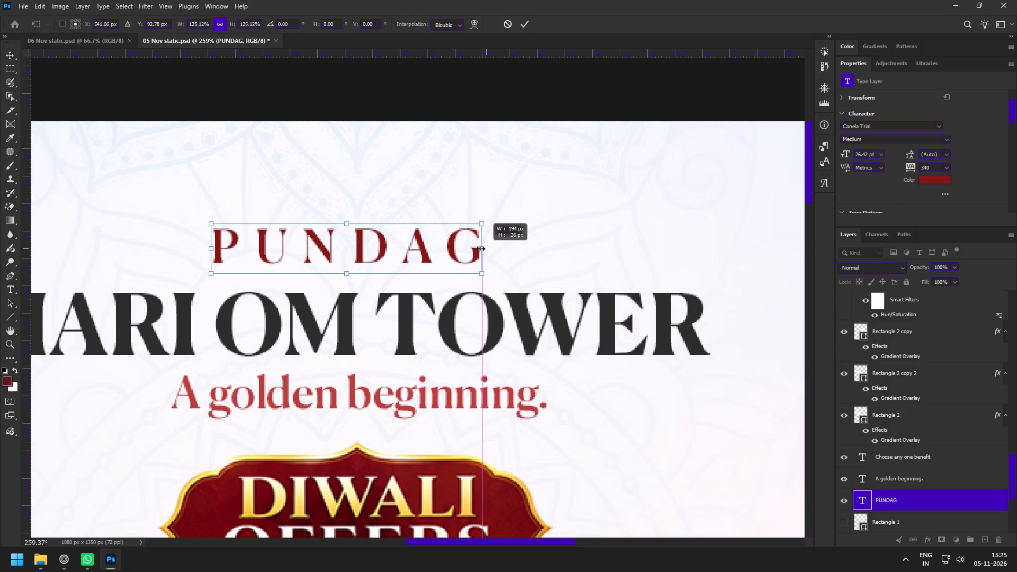
pyautogui.moveTo(480, 248); pyautogui.dragTo(478, 248)
pyautogui.click(453, 252)
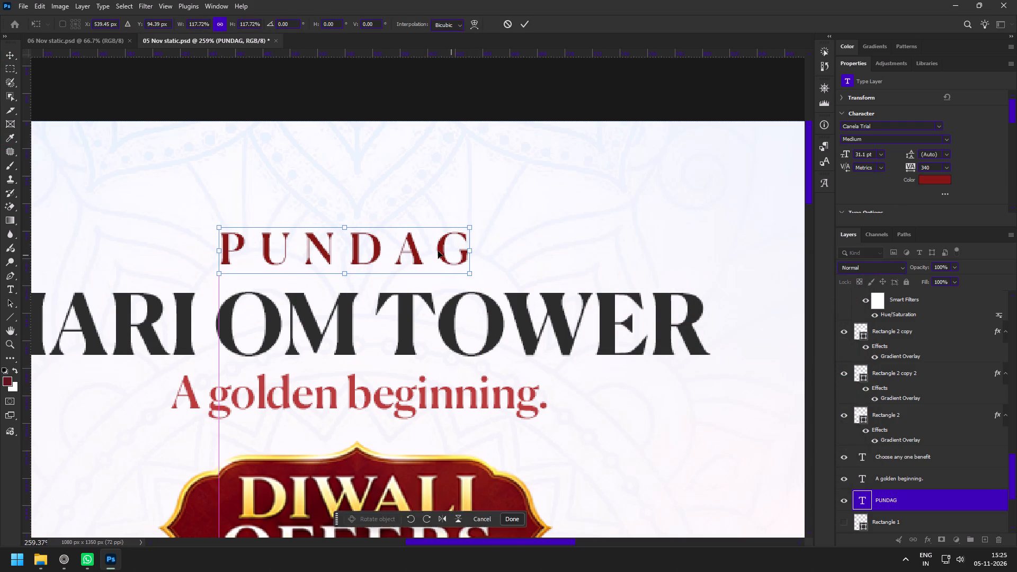
pyautogui.moveTo(438, 251); pyautogui.dragTo(443, 256)
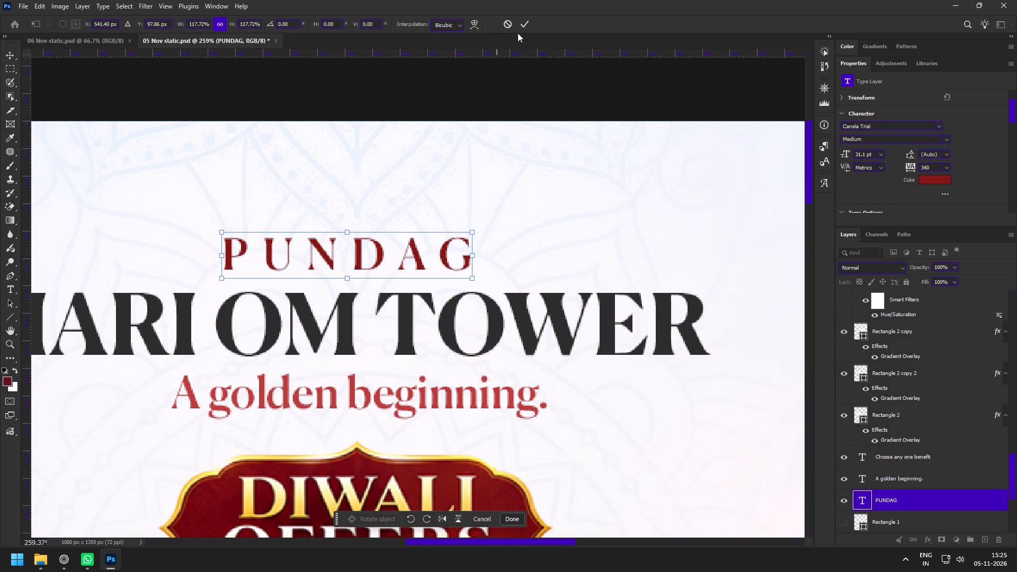
pyautogui.click(524, 26)
# Stamp the visible layers above the Logo png layer, convert the stamp to a smart object and select its full-canvas contents.
pyautogui.press('z')
pyautogui.moveTo(486, 256); pyautogui.dragTo(422, 204)
pyautogui.press('space')
pyautogui.press('space')
pyautogui.press('space')
pyautogui.press('space')
pyautogui.press('space')
pyautogui.moveTo(461, 280); pyautogui.dragTo(439, 198)
pyautogui.scroll(3, 908, 354)
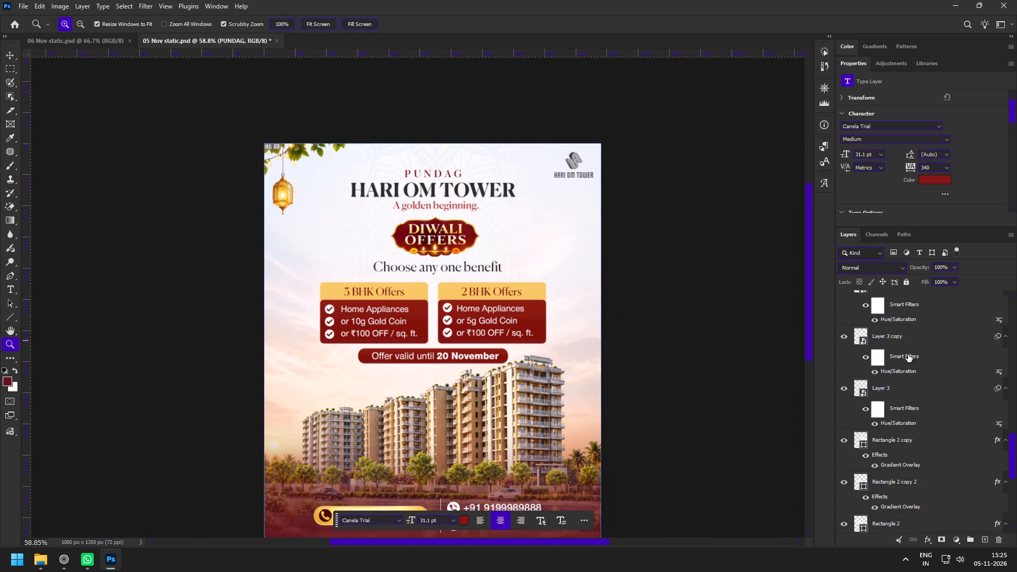
pyautogui.scroll(20, 908, 354)
pyautogui.scroll(12, 908, 354)
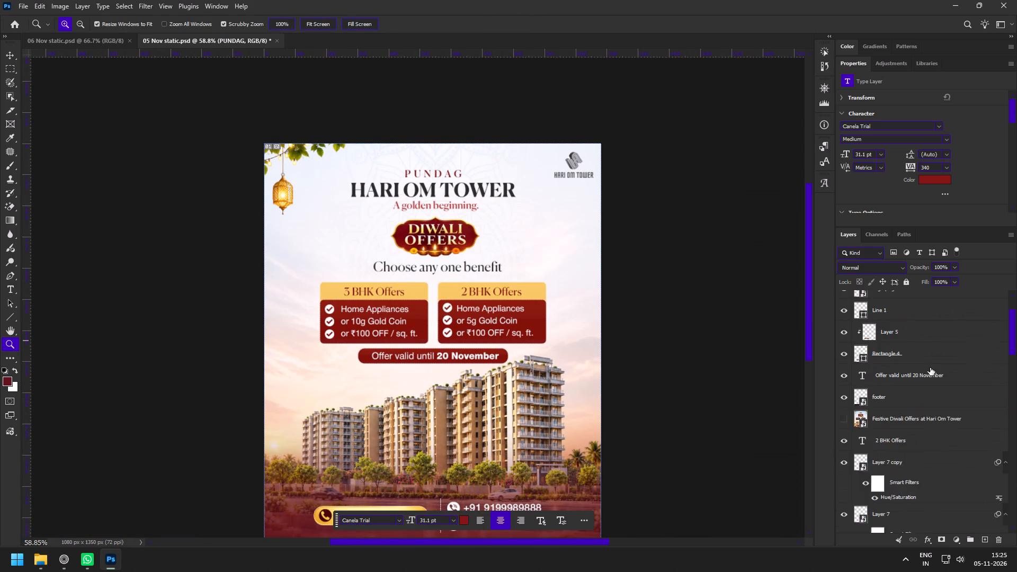
pyautogui.scroll(10, 930, 368)
pyautogui.click(898, 354)
pyautogui.hotkey('ctrl', 'alt', 'shift', 'e')
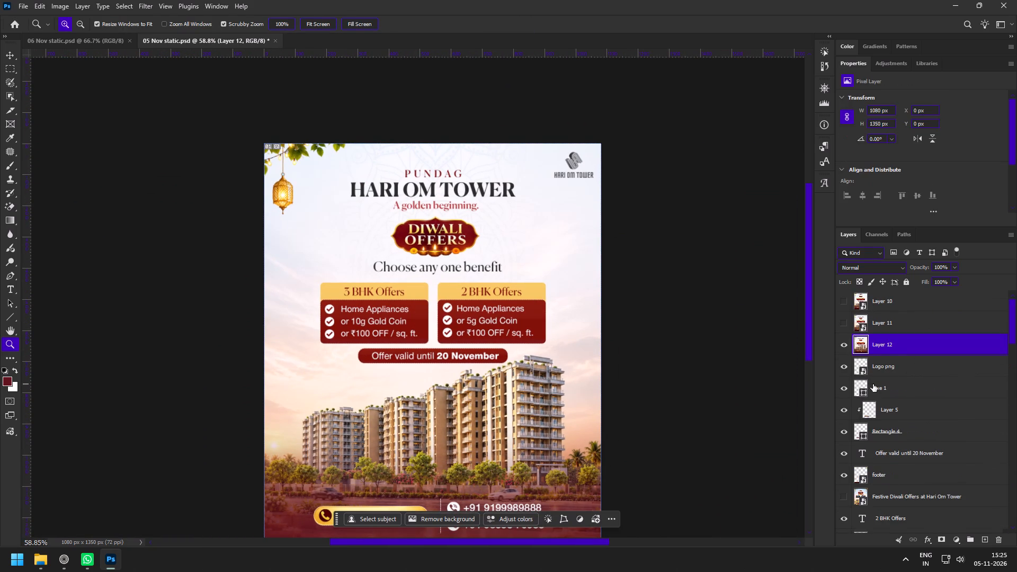
pyautogui.press('F8')
pyautogui.keyDown('ctrl'); pyautogui.click(858, 339); pyautogui.keyUp('ctrl')
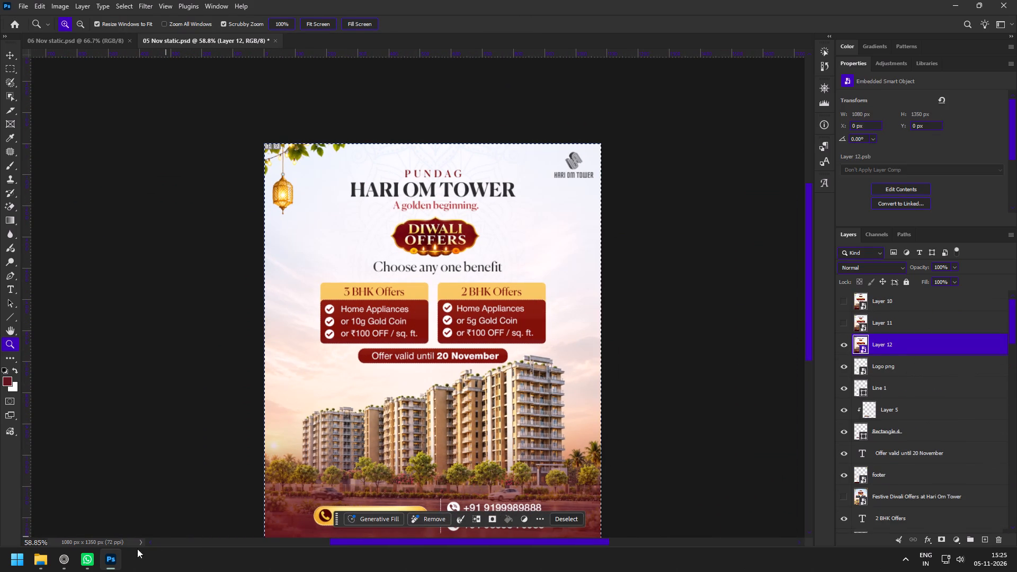
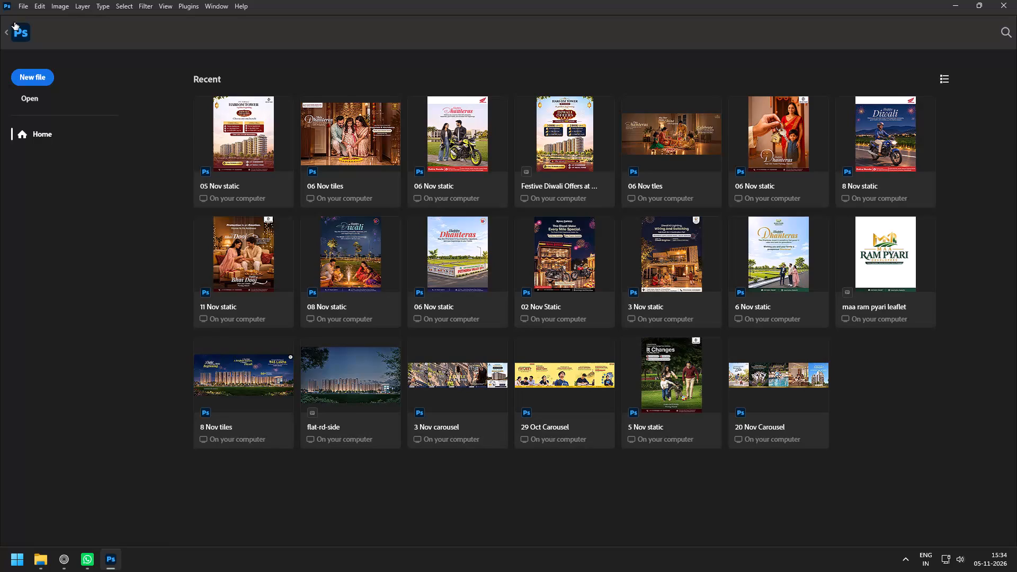
# Open the recent 05 Nov static poster document and hide its stamped Layer 12.
pyautogui.click(234, 144)
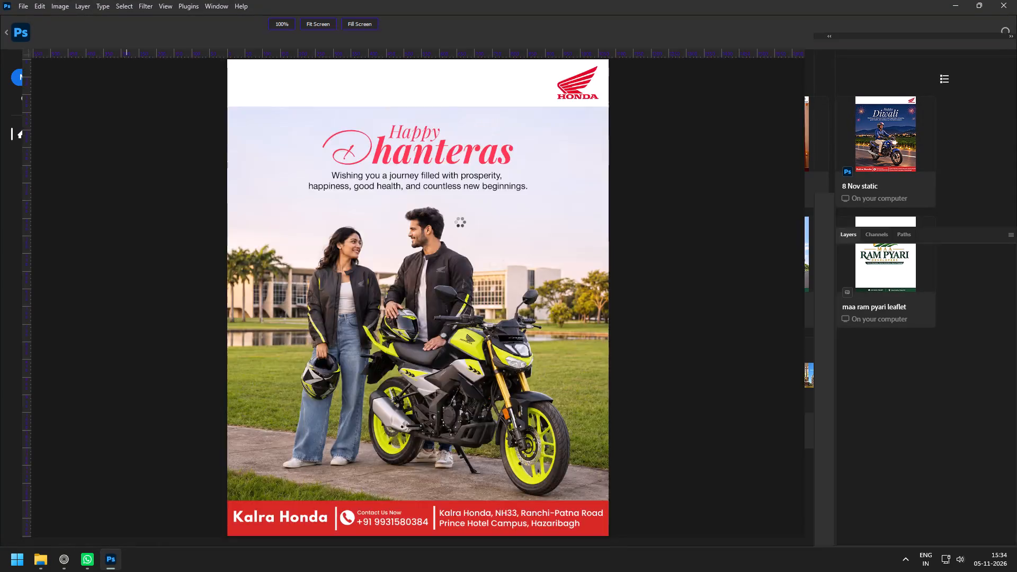
pyautogui.press('z')
pyautogui.moveTo(389, 155); pyautogui.dragTo(408, 175)
pyautogui.press('v')
pyautogui.click(436, 171)
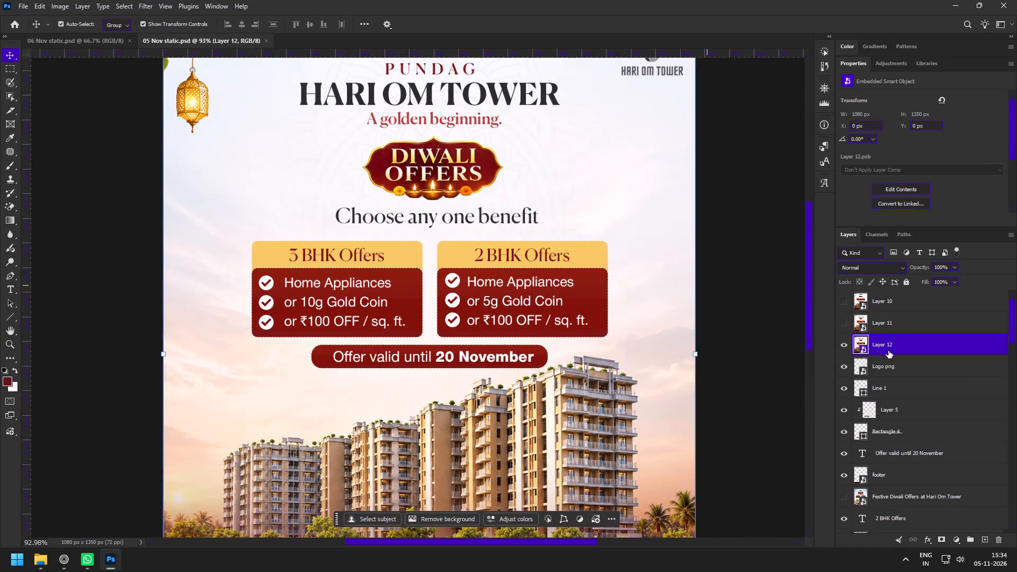
pyautogui.click(835, 341)
pyautogui.click(851, 343)
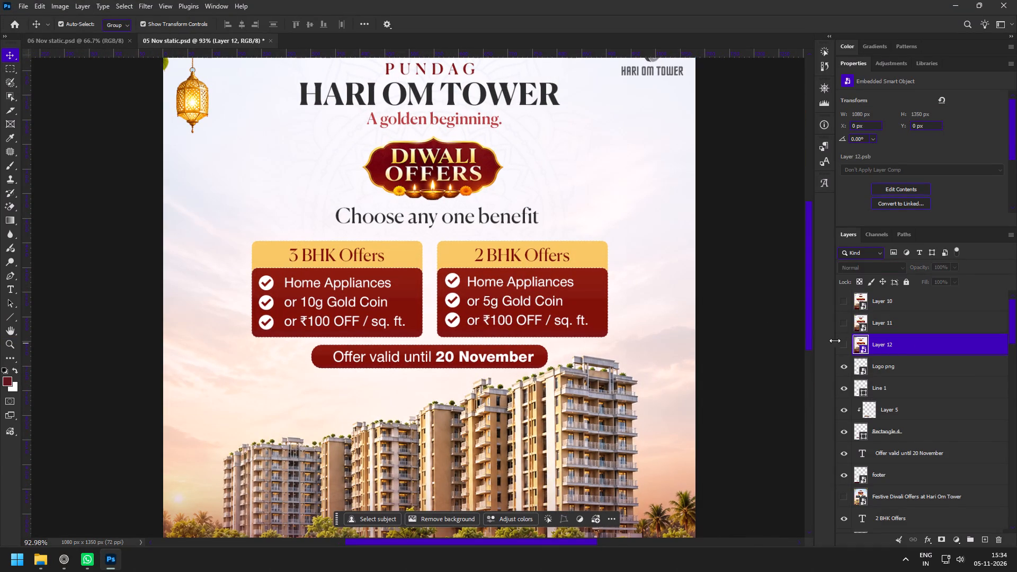
pyautogui.press('v')
pyautogui.click(392, 174)
pyautogui.keyDown('ctrl'); pyautogui.click(855, 521); pyautogui.keyUp('ctrl')
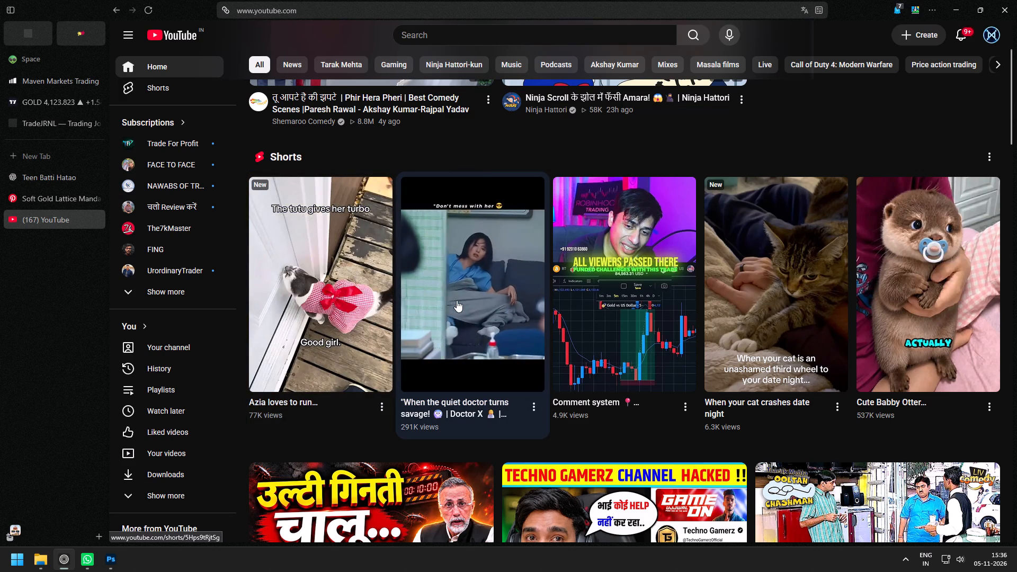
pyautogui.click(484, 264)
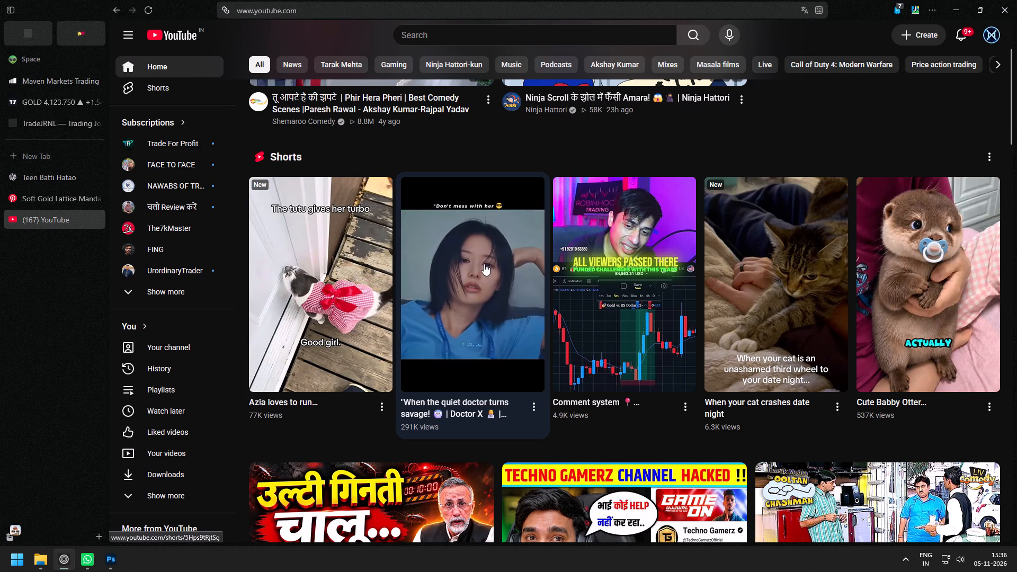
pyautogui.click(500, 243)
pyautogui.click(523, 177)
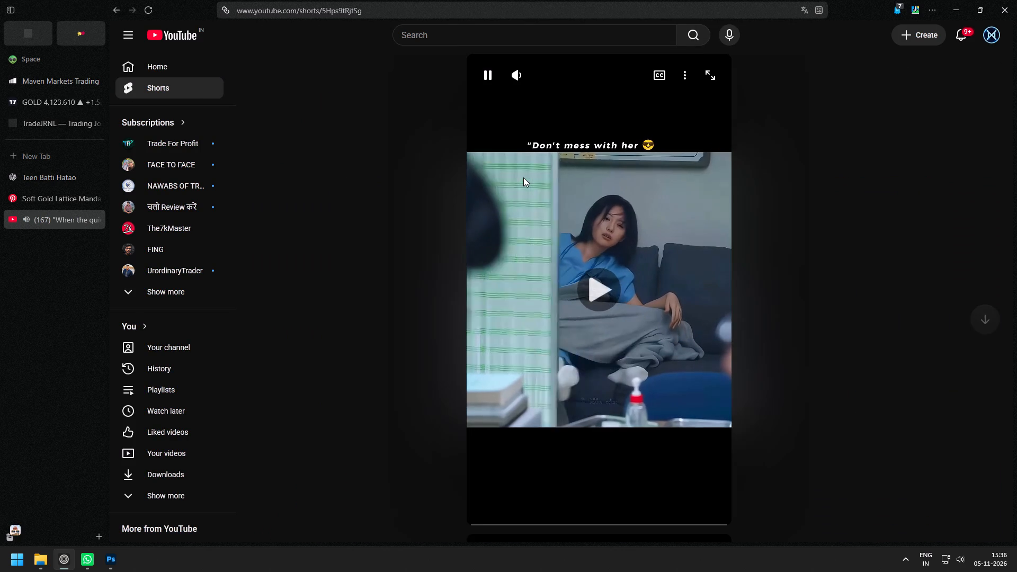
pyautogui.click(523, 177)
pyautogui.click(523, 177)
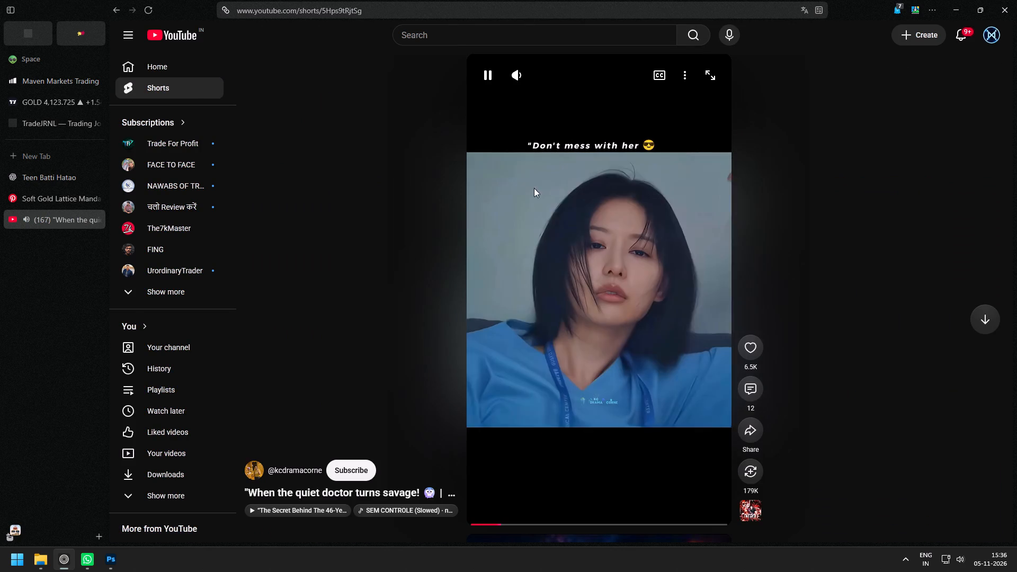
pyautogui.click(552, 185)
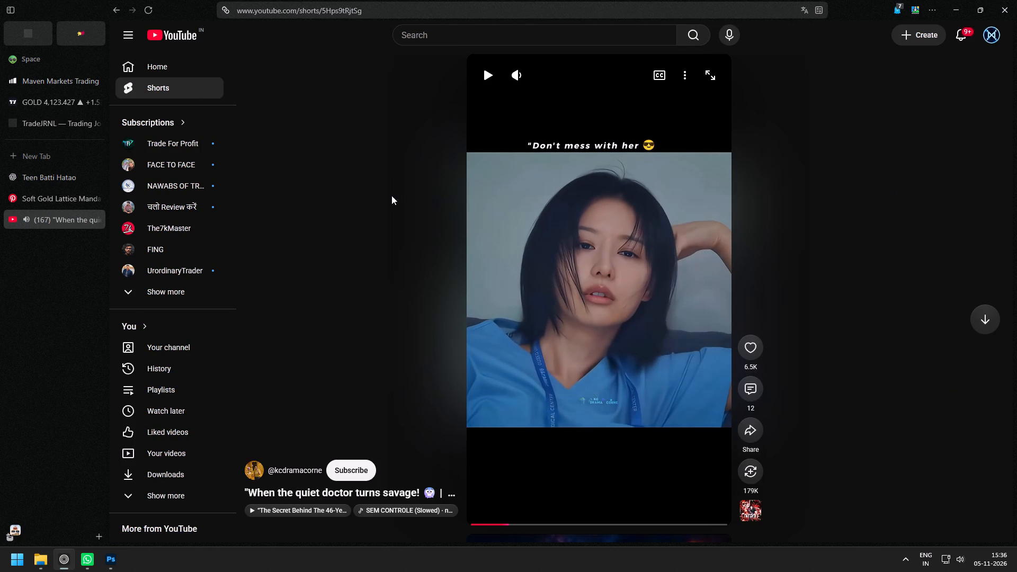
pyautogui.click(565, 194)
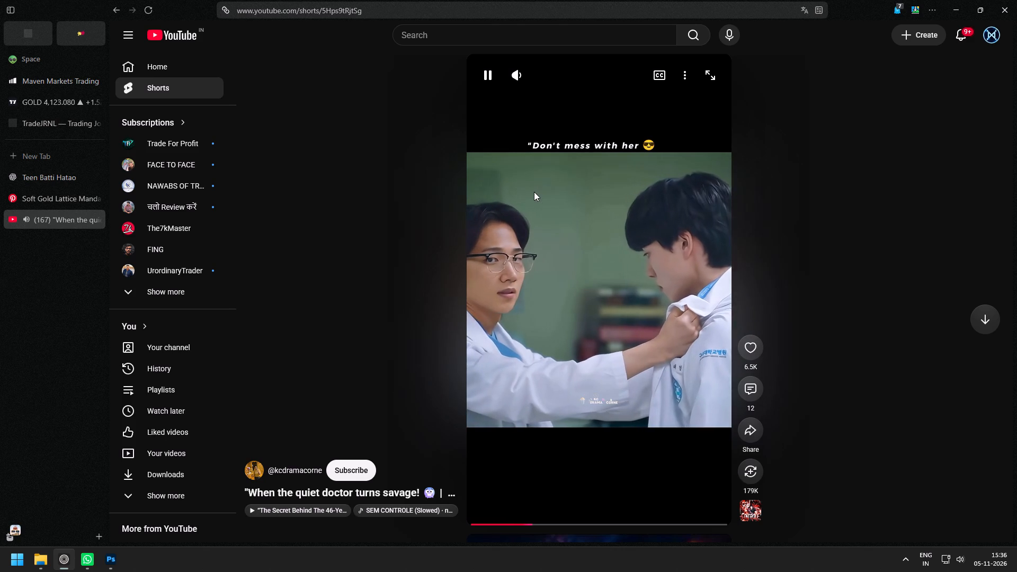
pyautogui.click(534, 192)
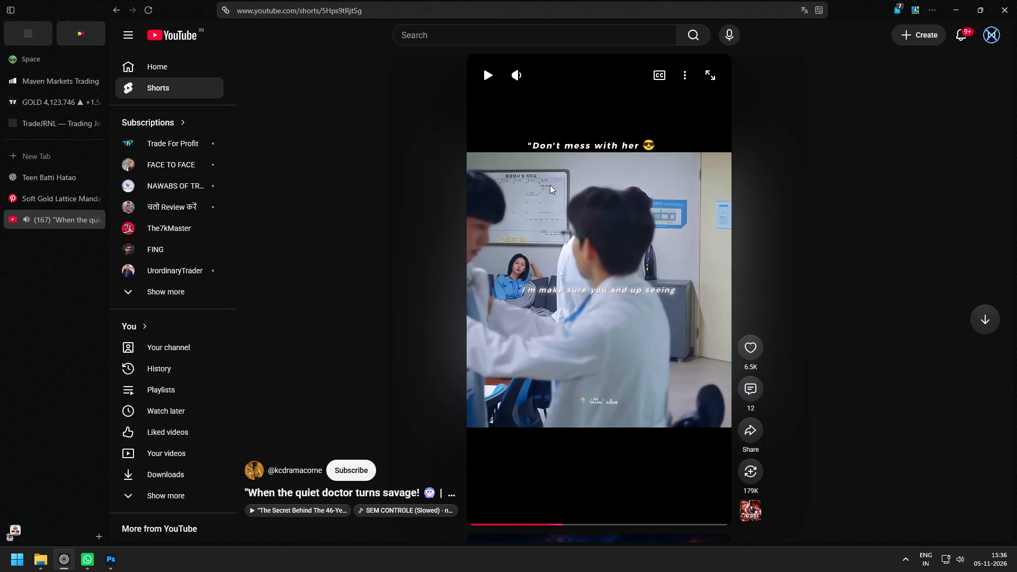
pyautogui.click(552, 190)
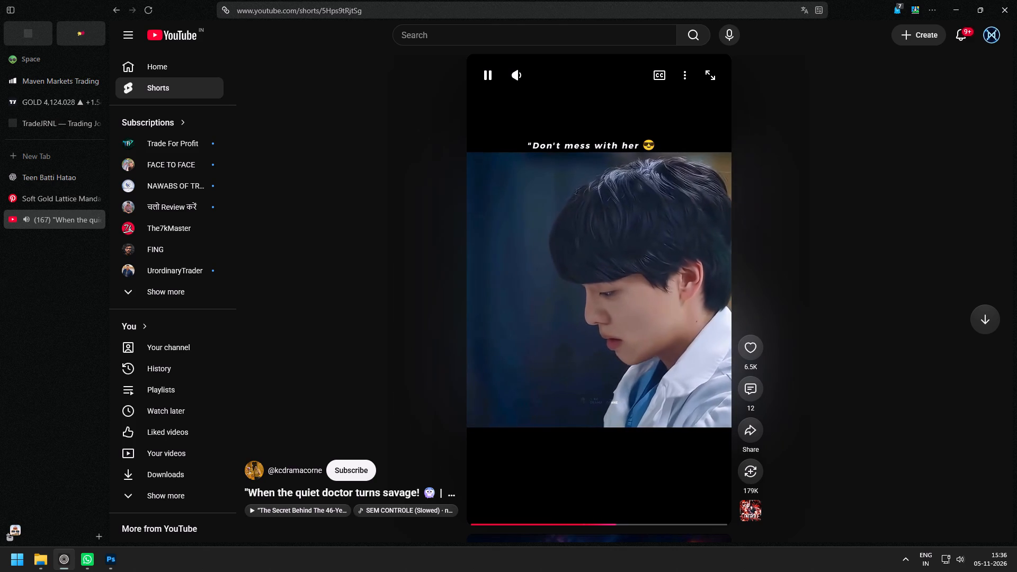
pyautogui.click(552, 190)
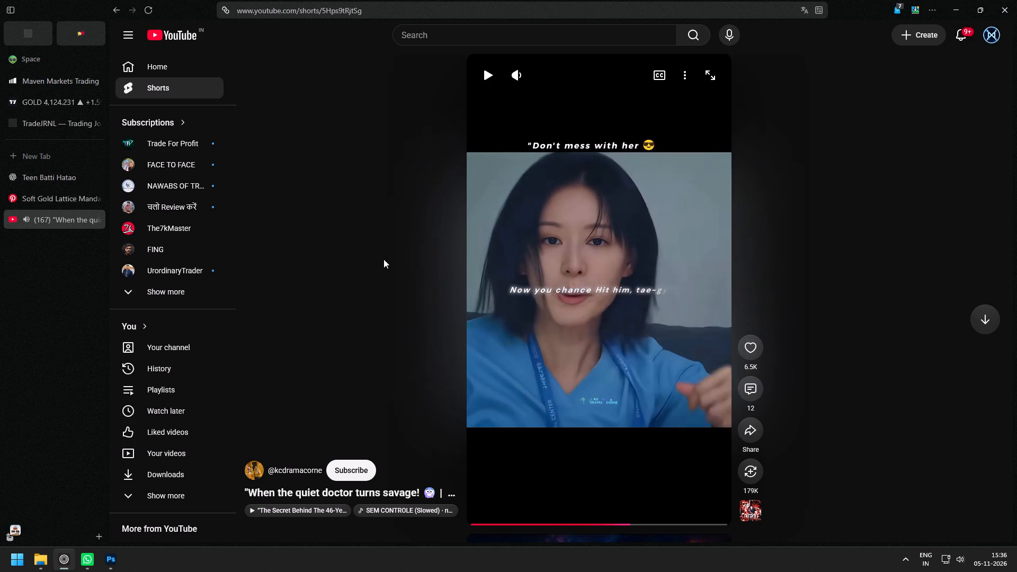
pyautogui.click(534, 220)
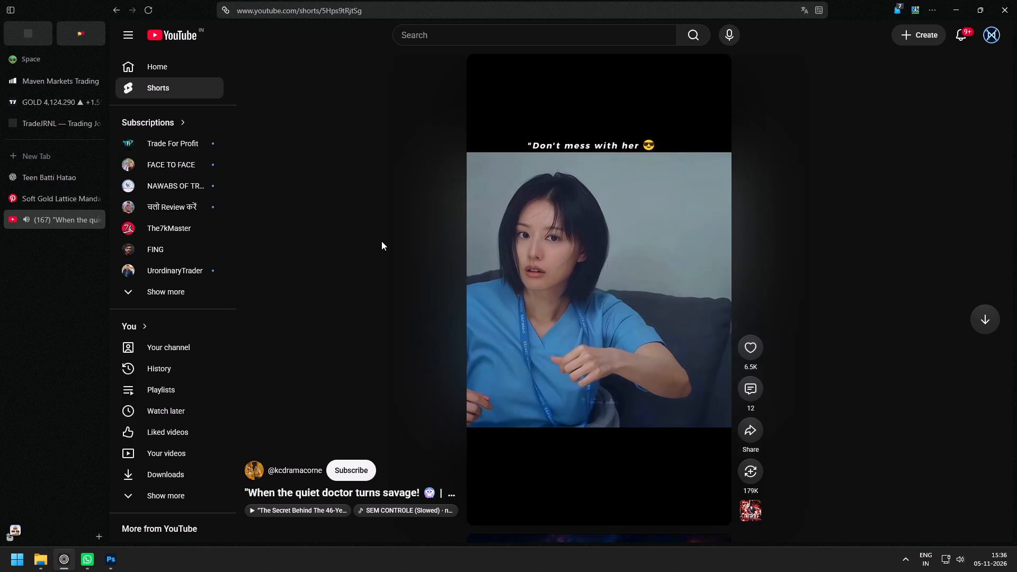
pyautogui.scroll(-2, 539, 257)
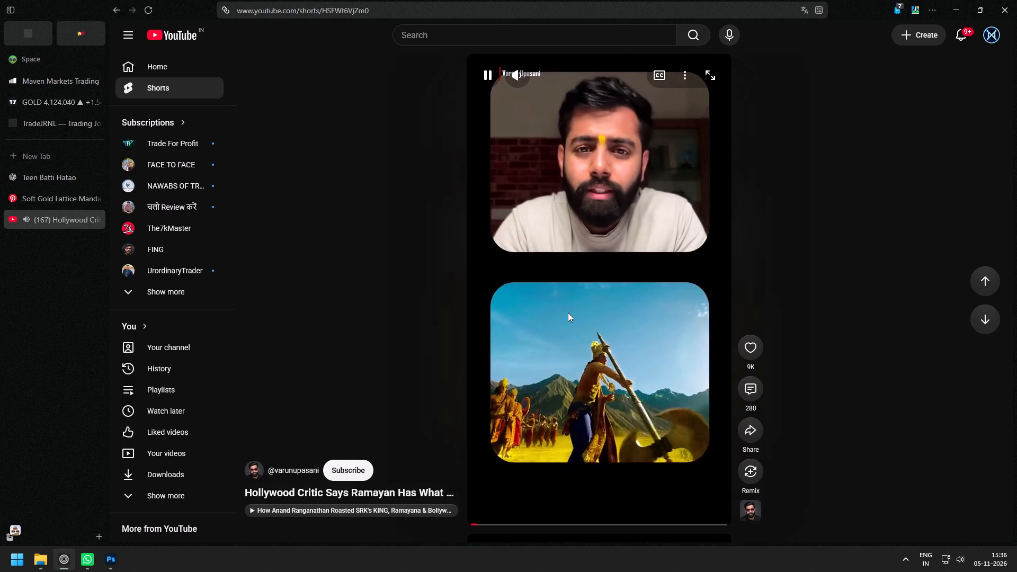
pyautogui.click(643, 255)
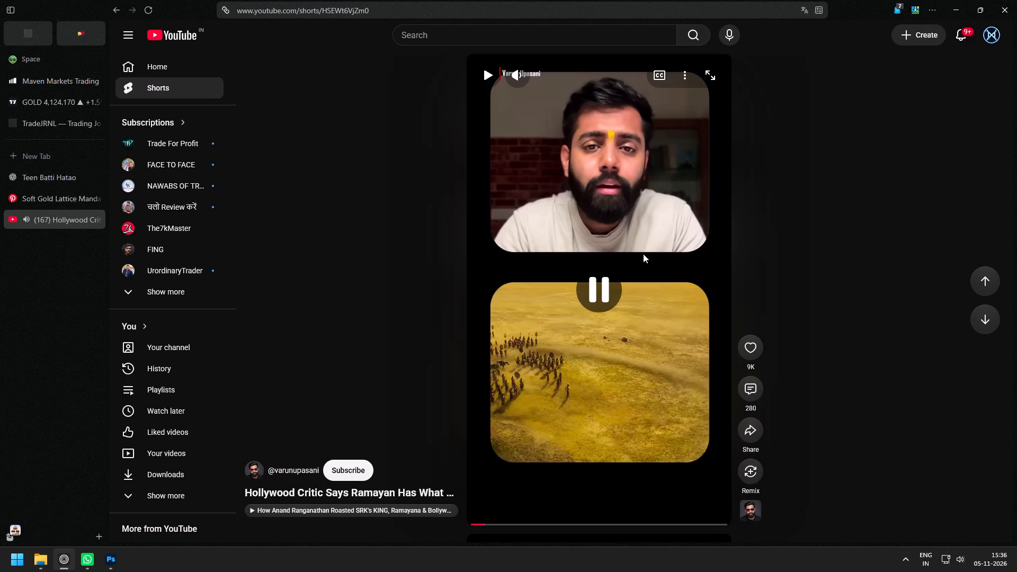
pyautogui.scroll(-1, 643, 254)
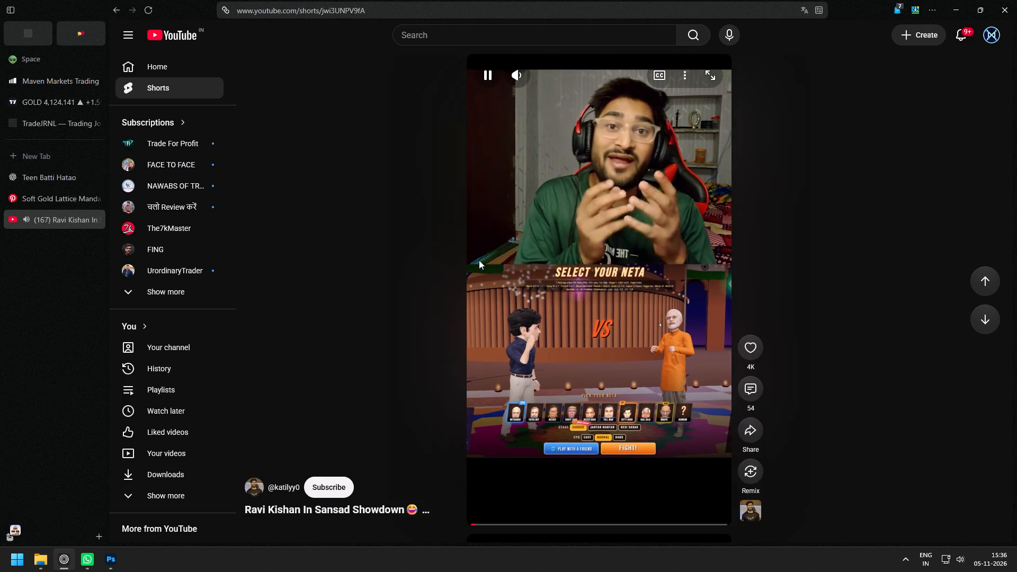
# Return to the ChatGPT chat, enlarge the generated DIWALI OFFERS badge without lamps and download it.
pyautogui.click(22, 196)
pyautogui.click(50, 177)
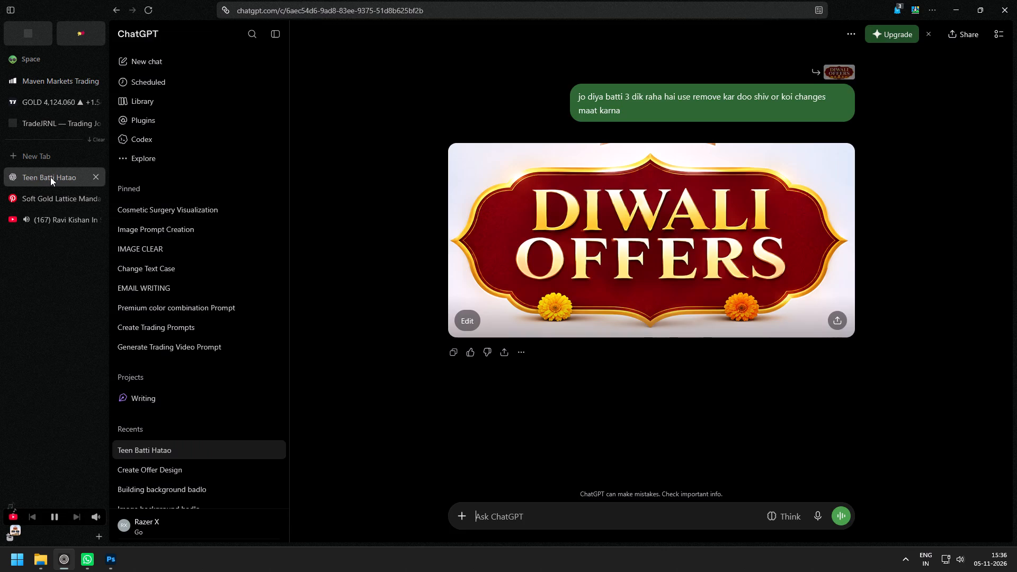
pyautogui.click(699, 231)
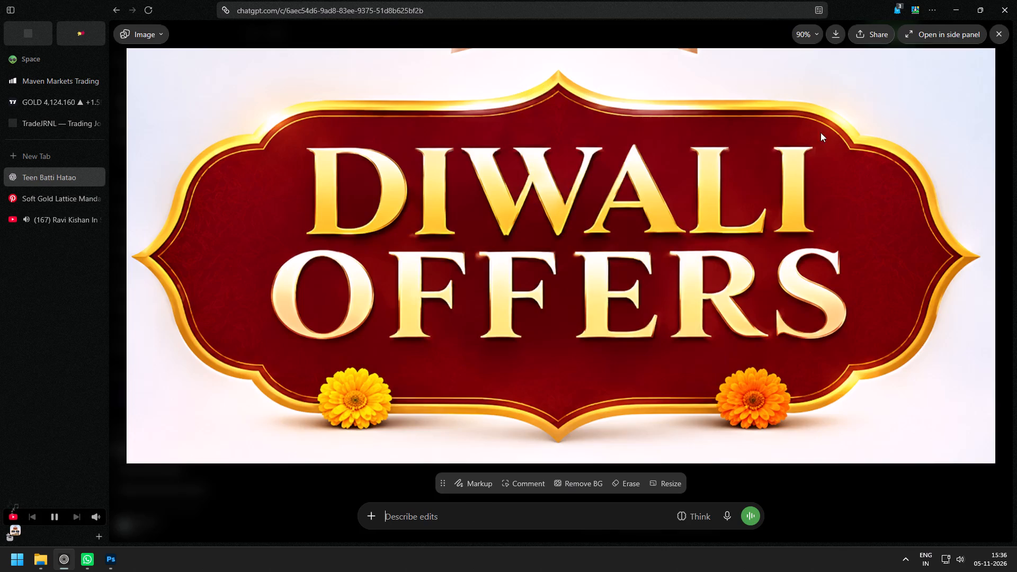
pyautogui.click(835, 34)
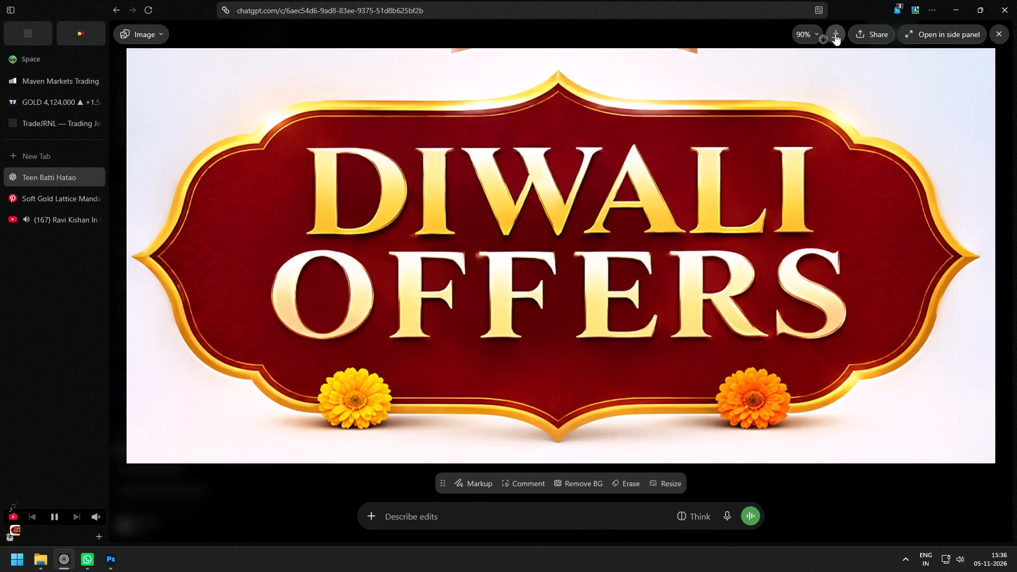
pyautogui.click(60, 214)
# Switch back to Photoshop and clear the selection around the DIWALI OFFERS badge.
pyautogui.click(109, 561)
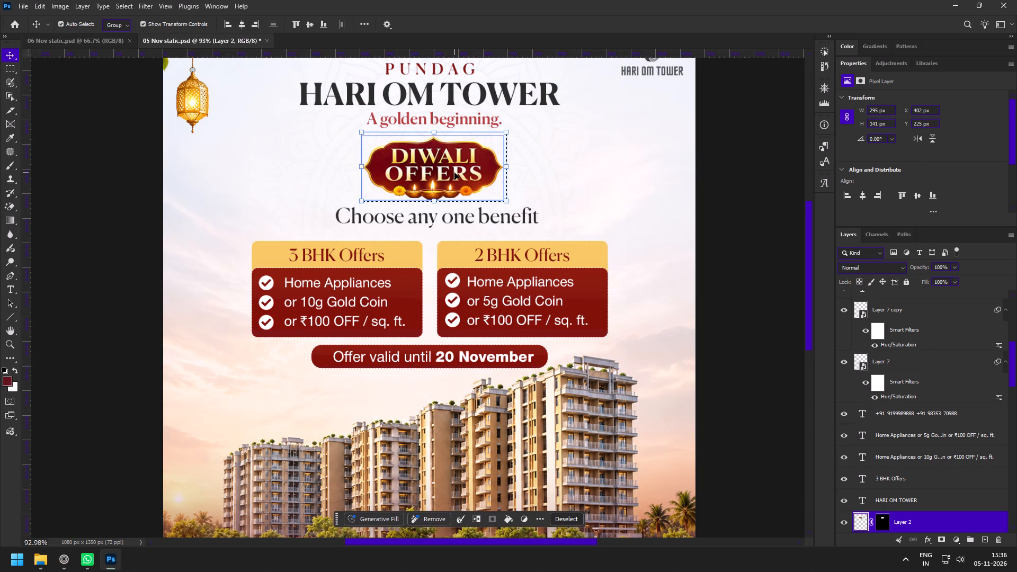
pyautogui.hotkey('ctrl', 'd')
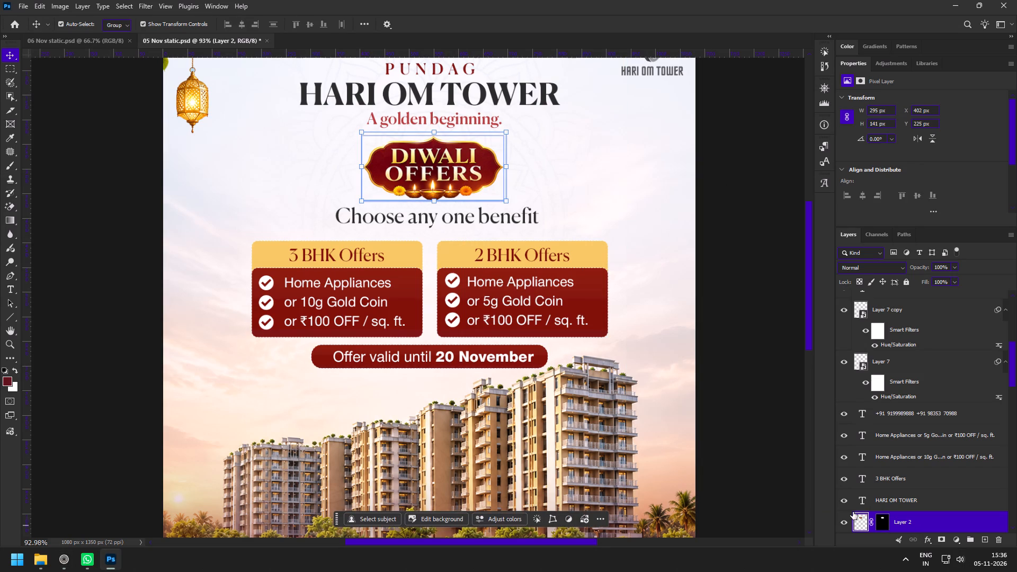
# Place the downloaded DIWALI OFFERS badge image from the Downloads folder into the poster.
pyautogui.click(49, 571)
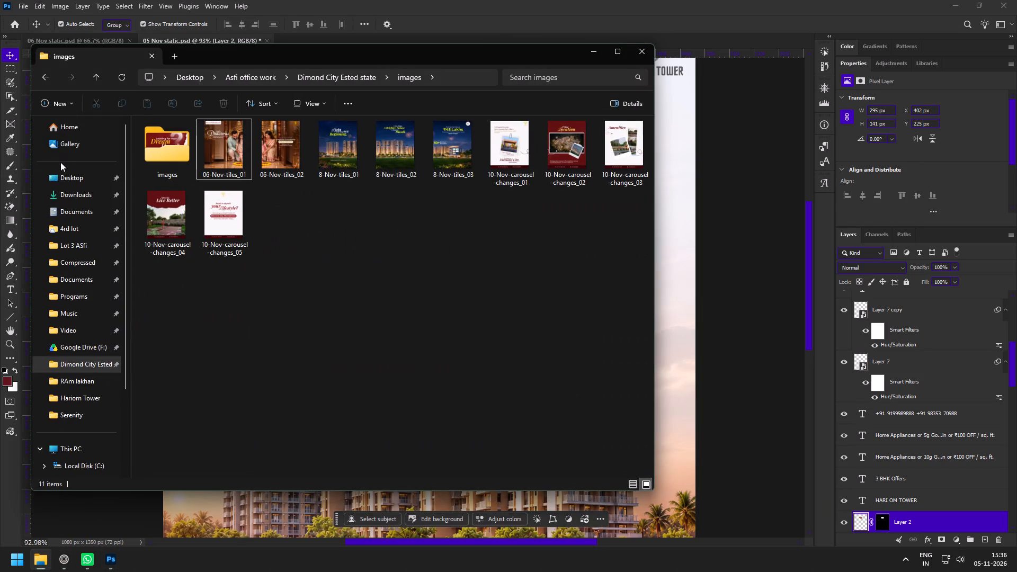
pyautogui.click(75, 189)
pyautogui.moveTo(239, 51); pyautogui.dragTo(731, 61)
pyautogui.moveTo(692, 221); pyautogui.dragTo(398, 230)
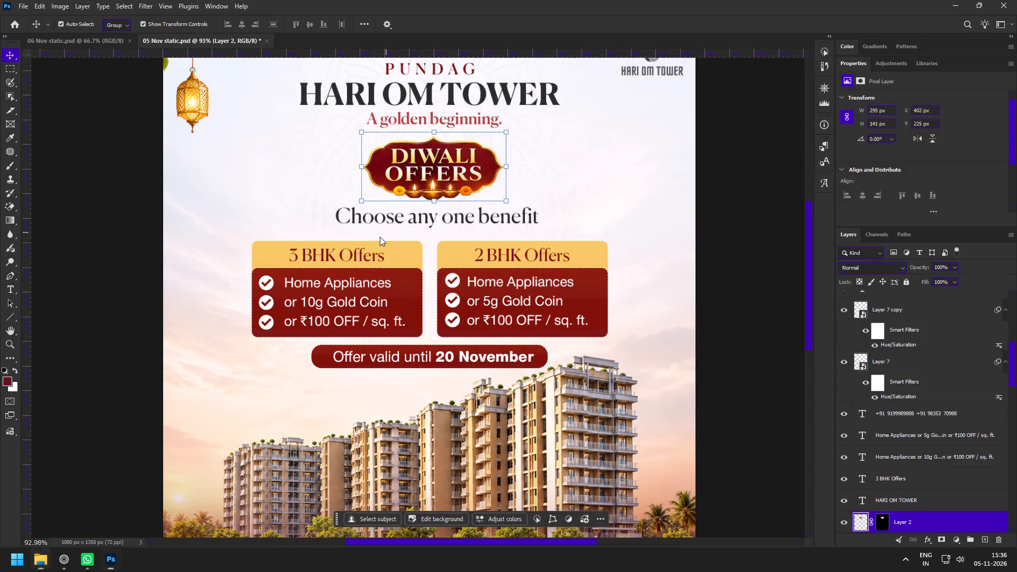
pyautogui.click(522, 26)
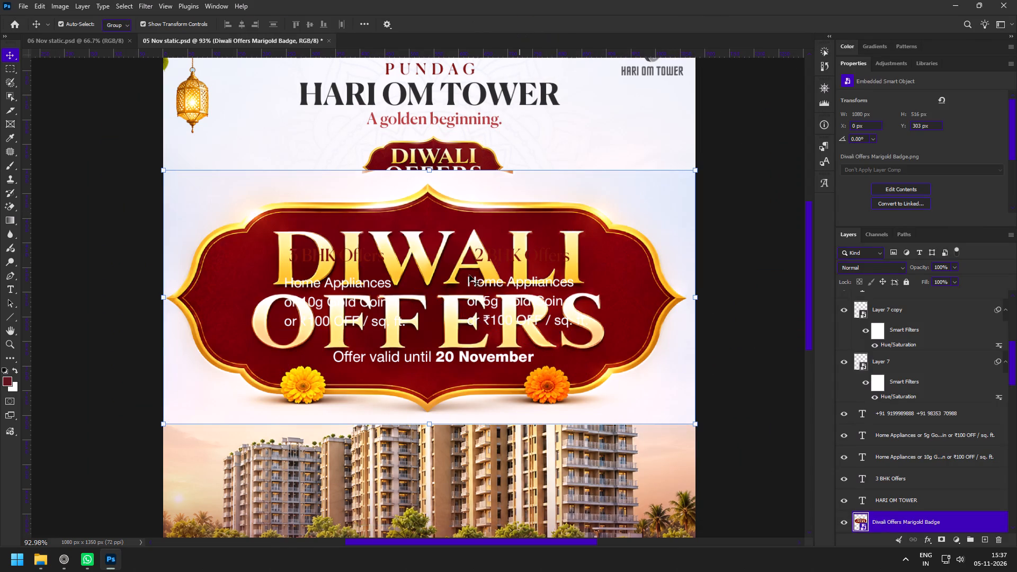
# Remove the background from the placed DIWALI OFFERS badge.
pyautogui.click(430, 518)
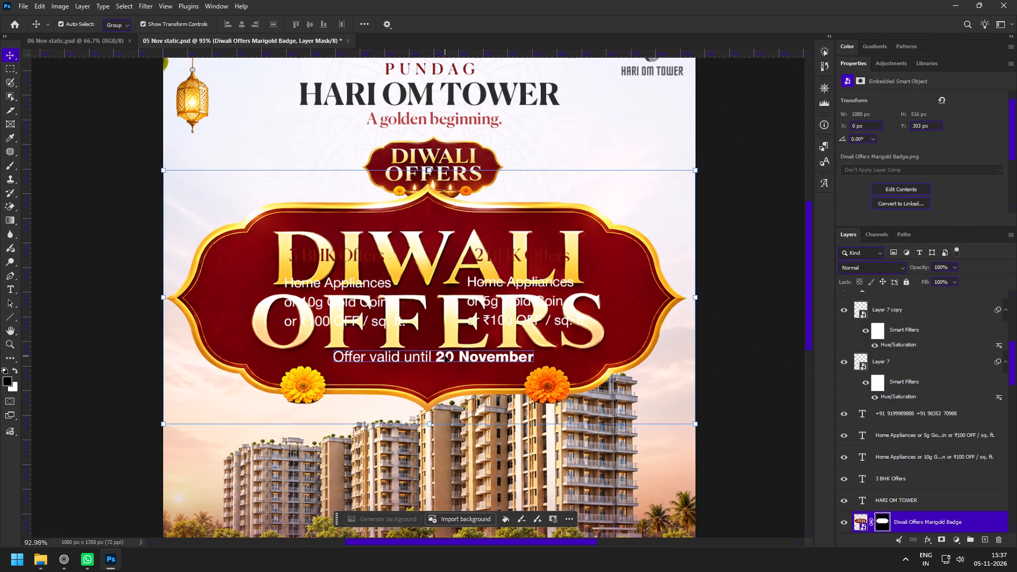
# Scale the new badge down to about 246 × 118 px and place it beside the old badge, partly overlapping its left side.
pyautogui.press('v')
pyautogui.click(423, 336)
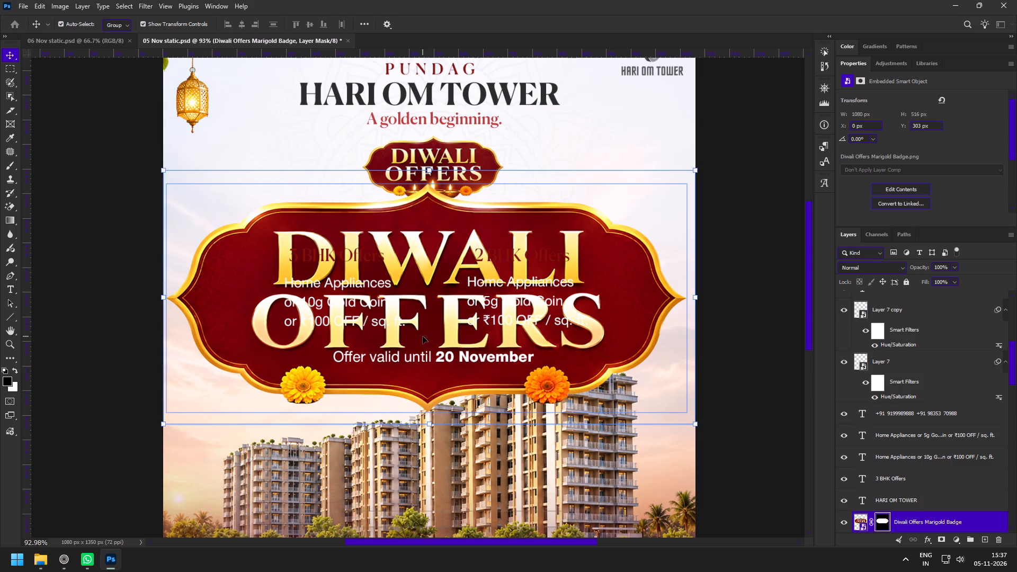
pyautogui.moveTo(697, 297); pyautogui.dragTo(615, 295)
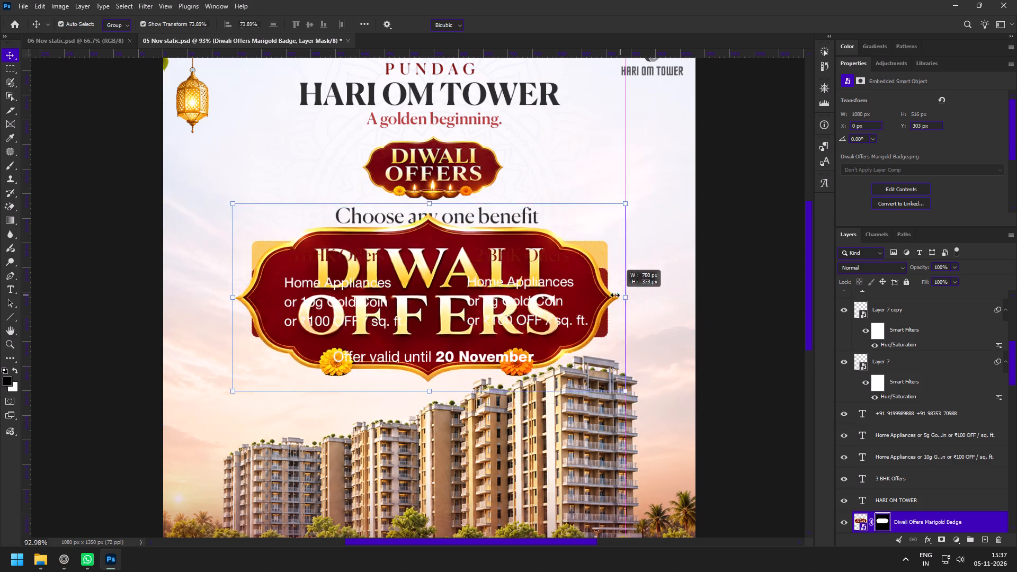
pyautogui.moveTo(615, 295); pyautogui.dragTo(522, 293)
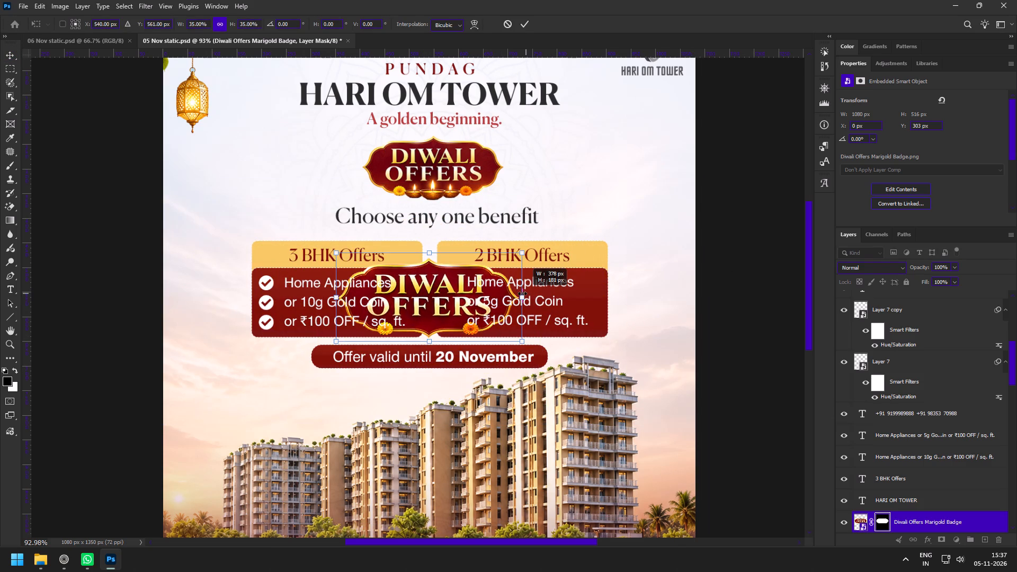
pyautogui.moveTo(522, 293); pyautogui.dragTo(492, 292)
pyautogui.moveTo(433, 300); pyautogui.dragTo(432, 179)
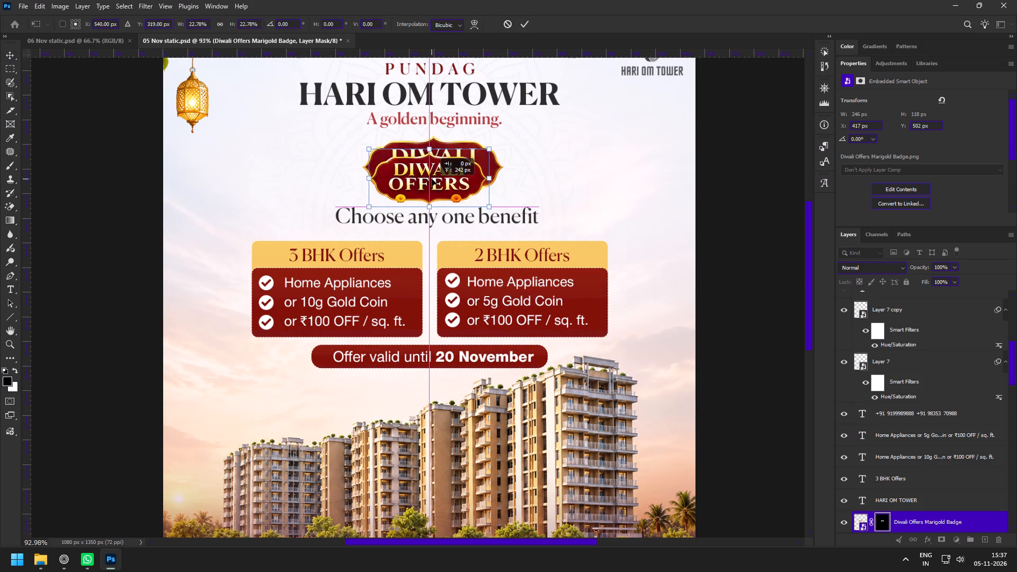
pyautogui.moveTo(432, 179); pyautogui.dragTo(432, 171)
pyautogui.click(431, 172)
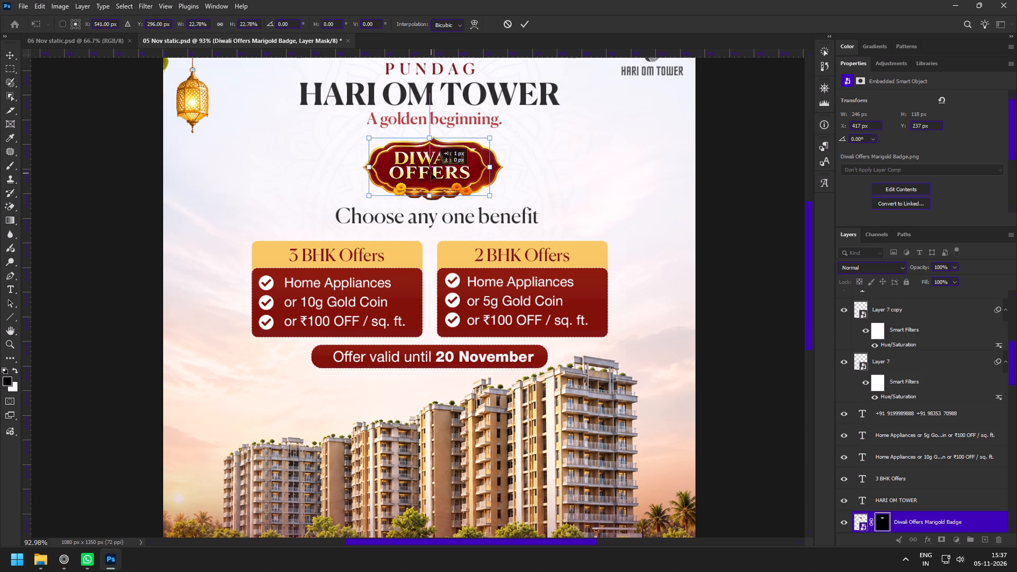
pyautogui.moveTo(446, 176); pyautogui.dragTo(358, 174)
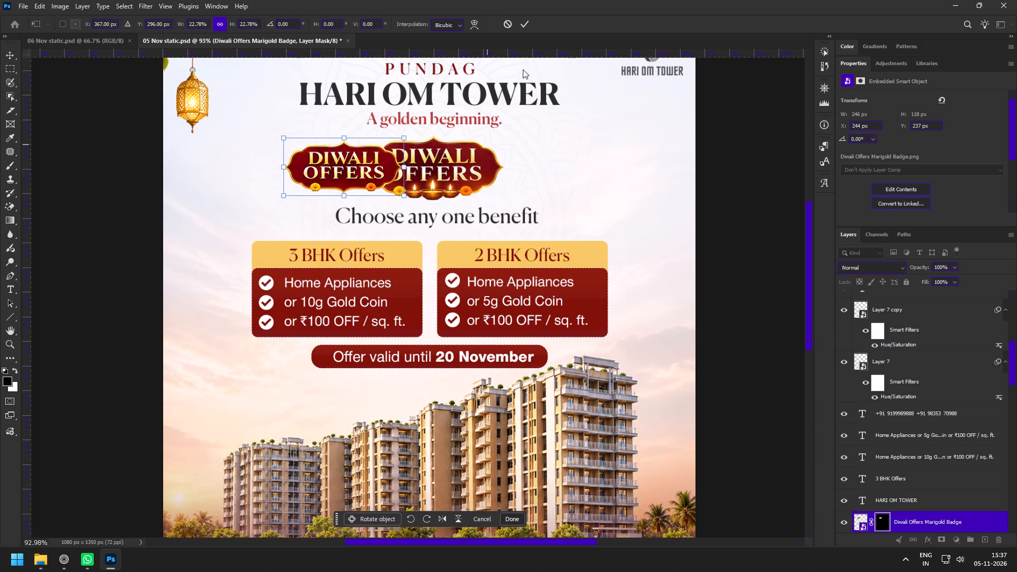
pyautogui.click(527, 21)
# Hide Layer 2, the old DIWALI OFFERS badge with the three lamps.
pyautogui.click(467, 171)
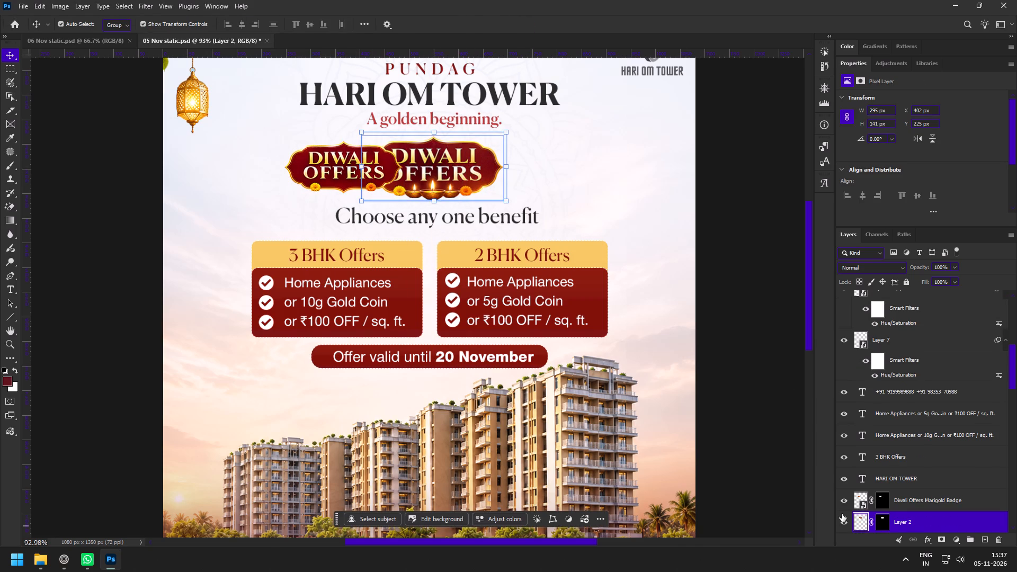
pyautogui.click(844, 521)
# Move the new badge between the tagline and "Choose any one benefit" and enlarge it to about 319 × 153 px.
pyautogui.press('z')
pyautogui.moveTo(380, 143); pyautogui.dragTo(411, 169)
pyautogui.press('v')
pyautogui.click(337, 178)
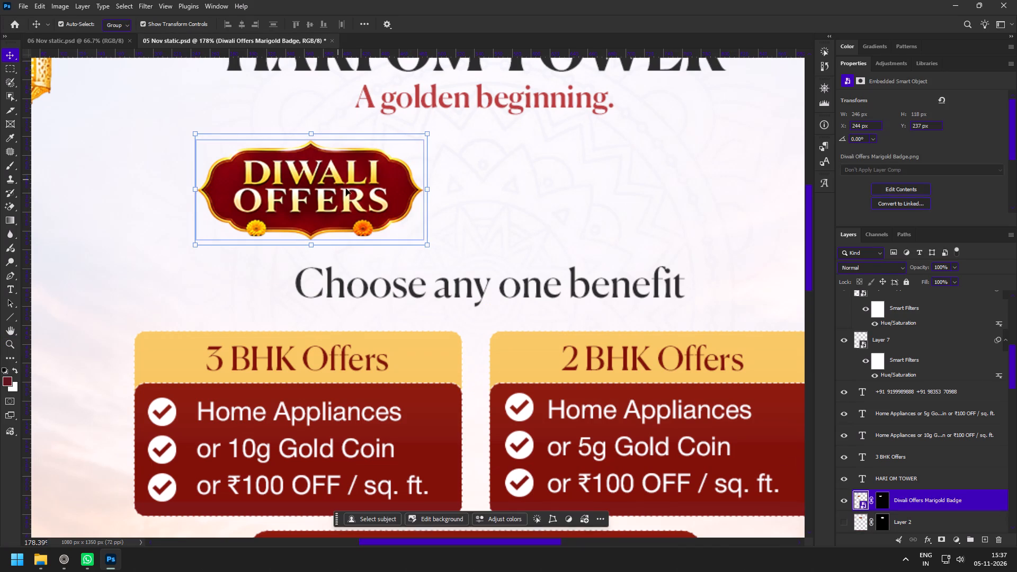
pyautogui.keyDown('shift'); pyautogui.moveTo(318, 192); pyautogui.dragTo(478, 199); pyautogui.keyUp('shift')
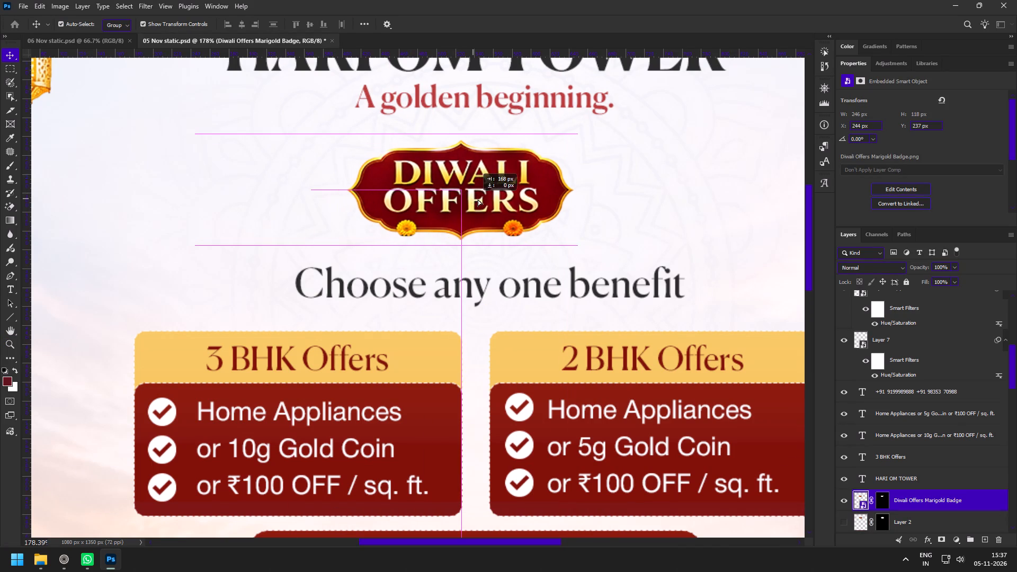
pyautogui.keyDown('shift'); pyautogui.moveTo(478, 199); pyautogui.dragTo(476, 199); pyautogui.keyUp('shift')
pyautogui.moveTo(587, 190); pyautogui.dragTo(605, 191)
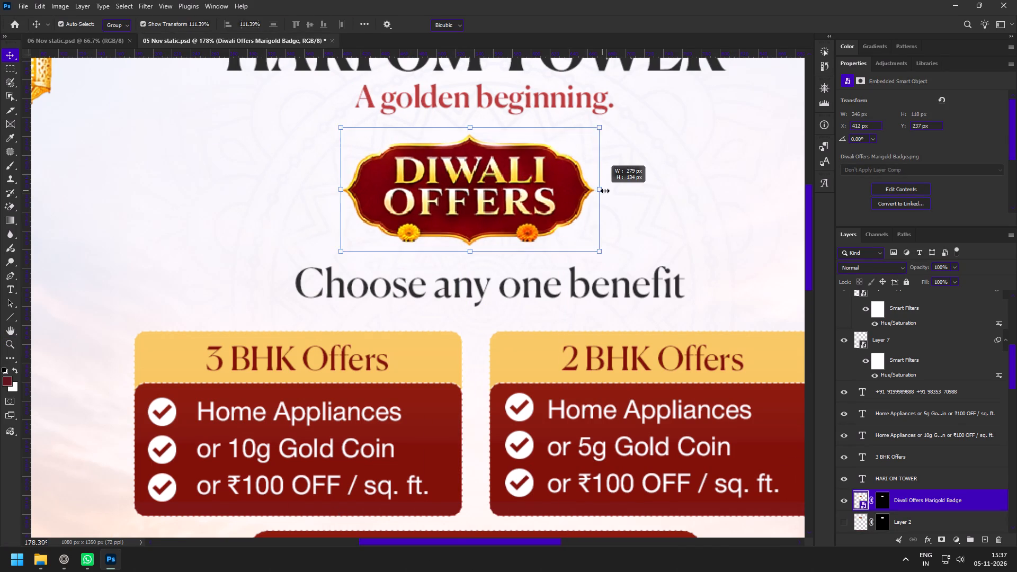
pyautogui.moveTo(605, 191); pyautogui.dragTo(621, 190)
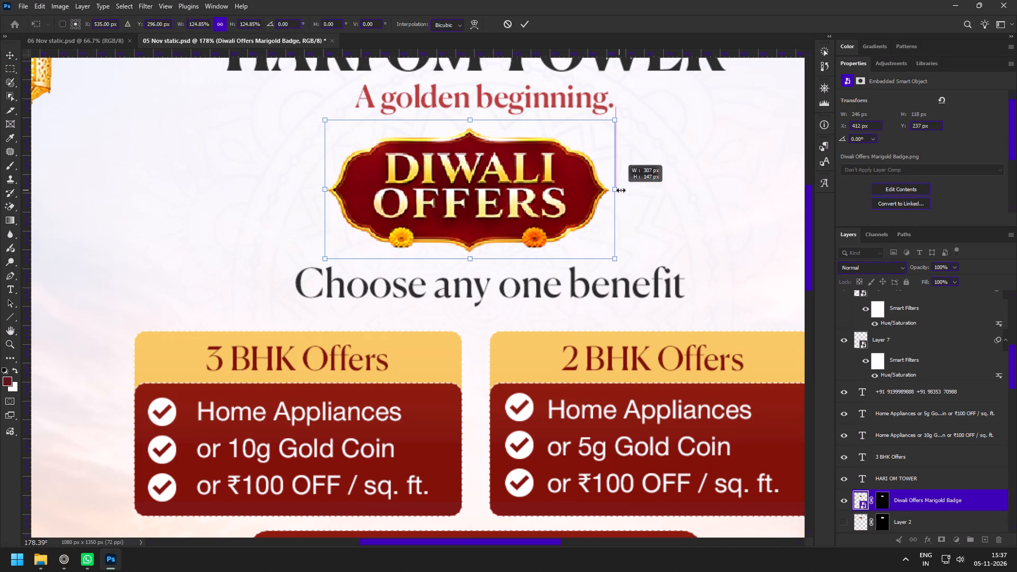
pyautogui.moveTo(621, 190); pyautogui.dragTo(622, 190)
pyautogui.click(527, 25)
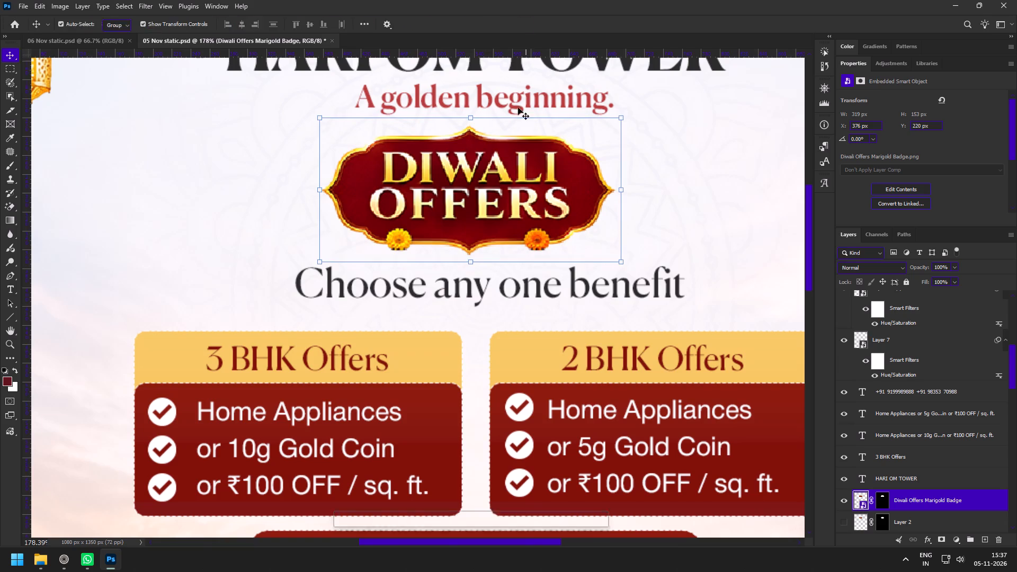
# Shift the new badge slightly right to about X 382 px, centring it under the HARI OM TOWER heading.
pyautogui.press('z')
pyautogui.moveTo(512, 187); pyautogui.dragTo(459, 175)
pyautogui.moveTo(514, 164); pyautogui.dragTo(532, 187)
pyautogui.moveTo(508, 149); pyautogui.dragTo(526, 182)
pyautogui.press('v')
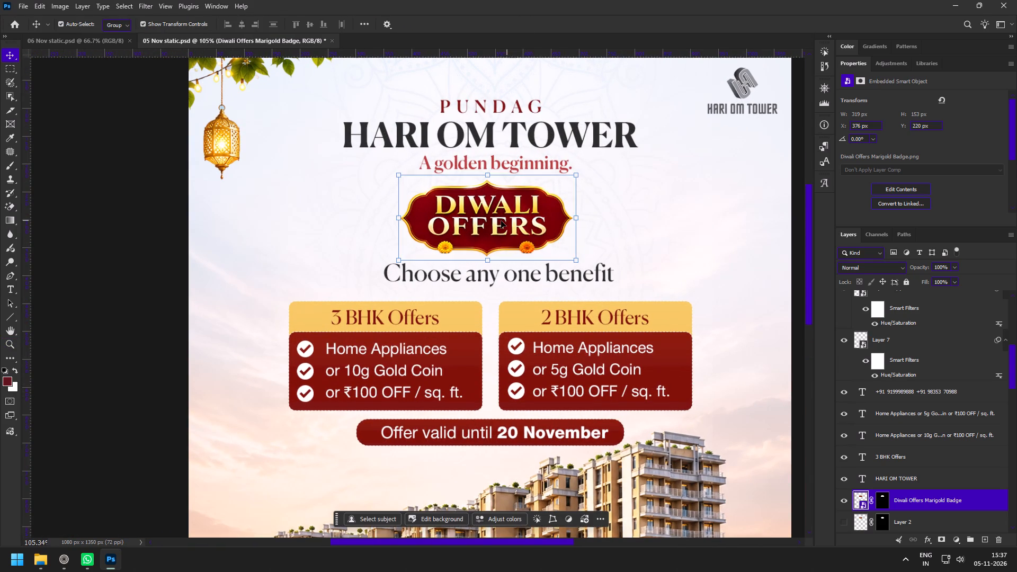
pyautogui.moveTo(499, 224); pyautogui.dragTo(498, 224)
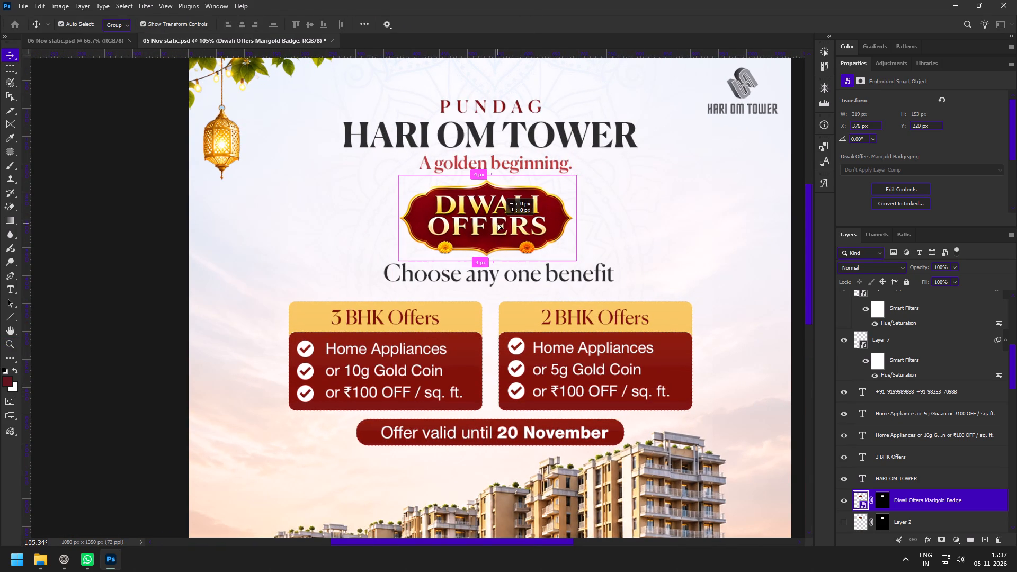
pyautogui.moveTo(498, 224); pyautogui.dragTo(501, 223)
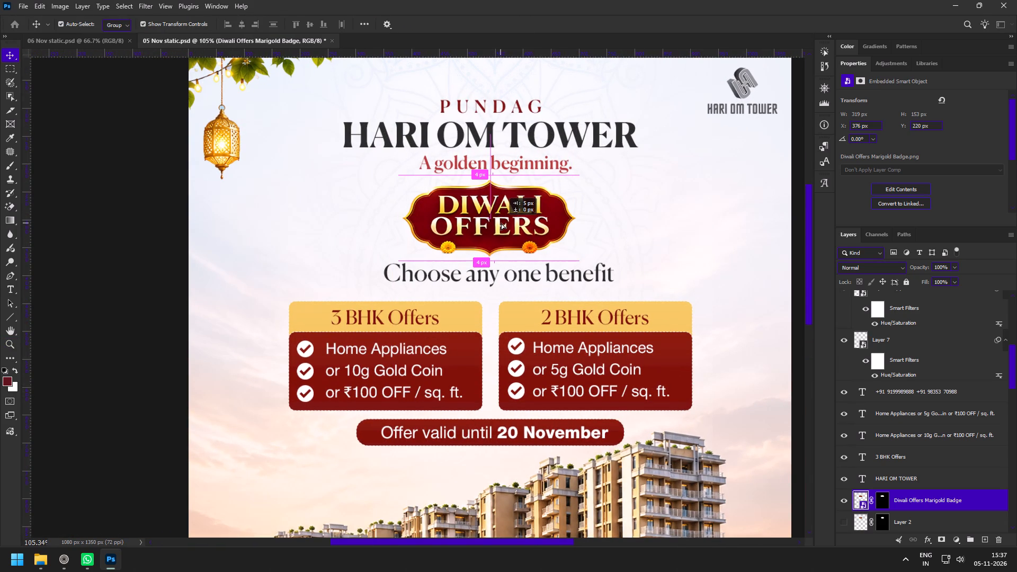
pyautogui.moveTo(501, 223); pyautogui.dragTo(505, 223)
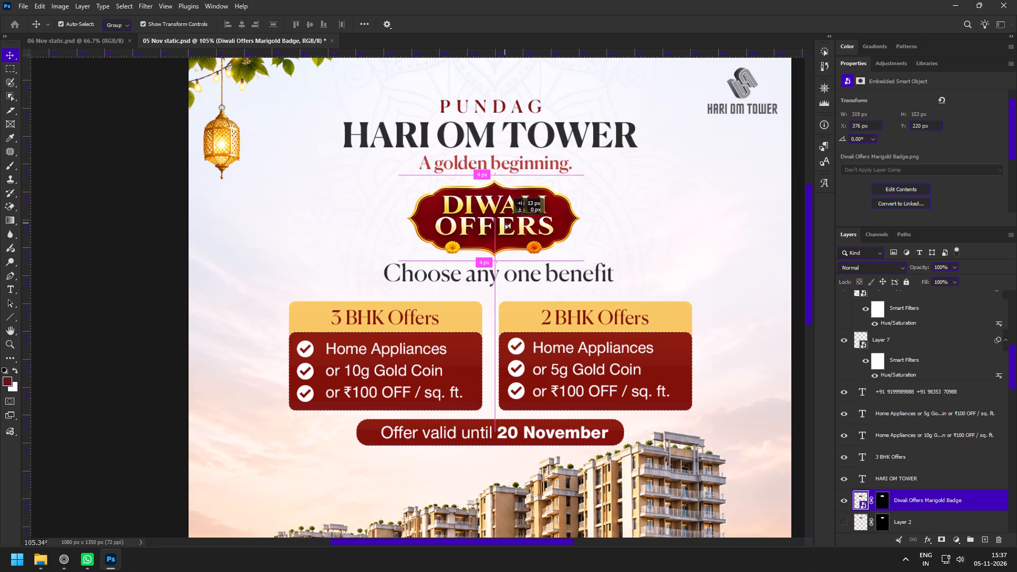
pyautogui.moveTo(505, 223); pyautogui.dragTo(504, 223)
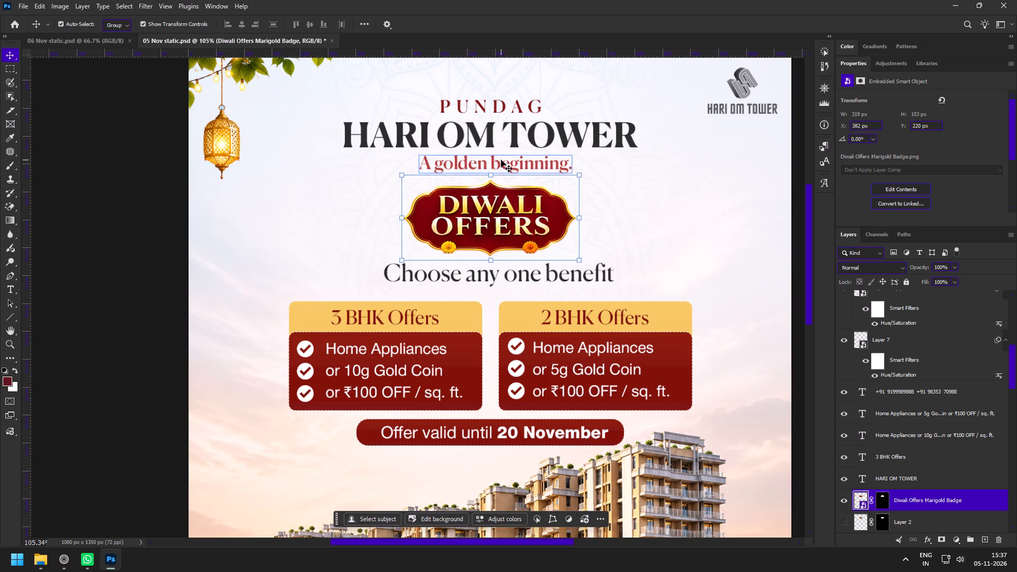
# Align the PUNDAG, HARI OM TOWER, tagline, badge and "Choose any one benefit" layers on their horizontal centres.
pyautogui.keyDown('shift'); pyautogui.click(501, 160); pyautogui.keyUp('shift')
pyautogui.keyDown('shift'); pyautogui.click(471, 275); pyautogui.keyUp('shift')
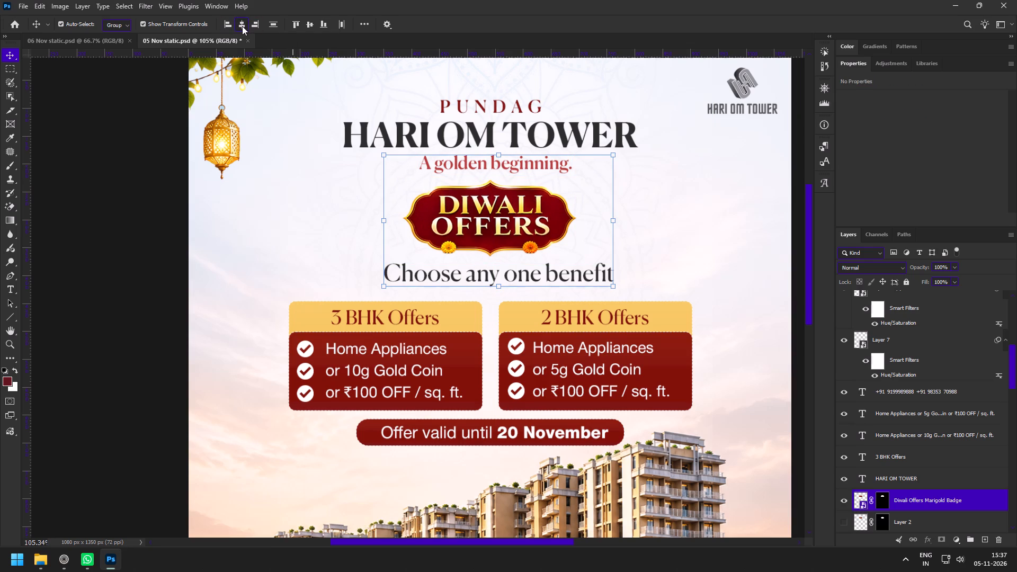
pyautogui.click(243, 26)
pyautogui.keyDown('shift'); pyautogui.click(490, 134); pyautogui.keyUp('shift')
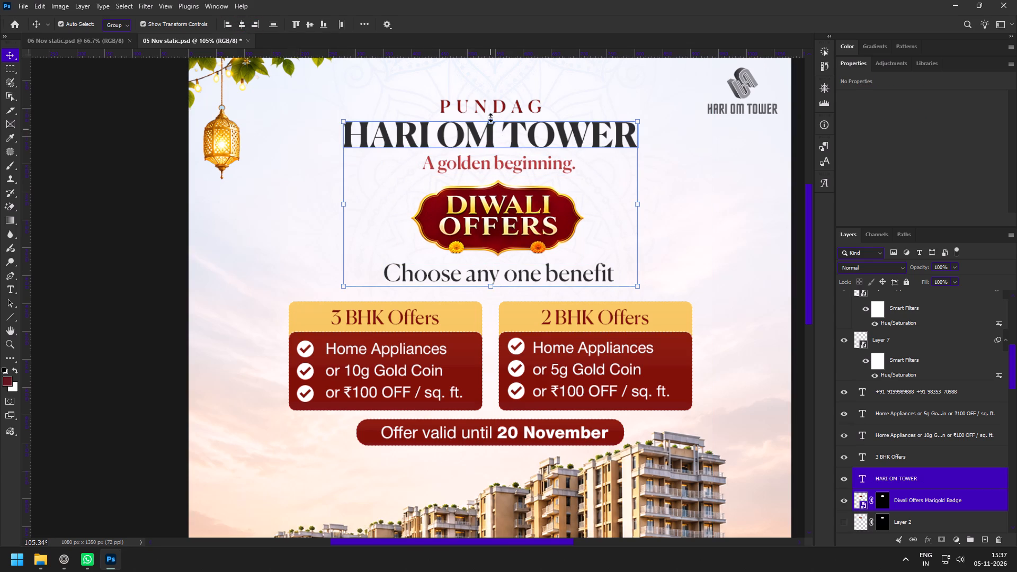
pyautogui.keyDown('shift'); pyautogui.click(486, 103); pyautogui.keyUp('shift')
pyautogui.keyDown('shift'); pyautogui.click(239, 25); pyautogui.keyUp('shift')
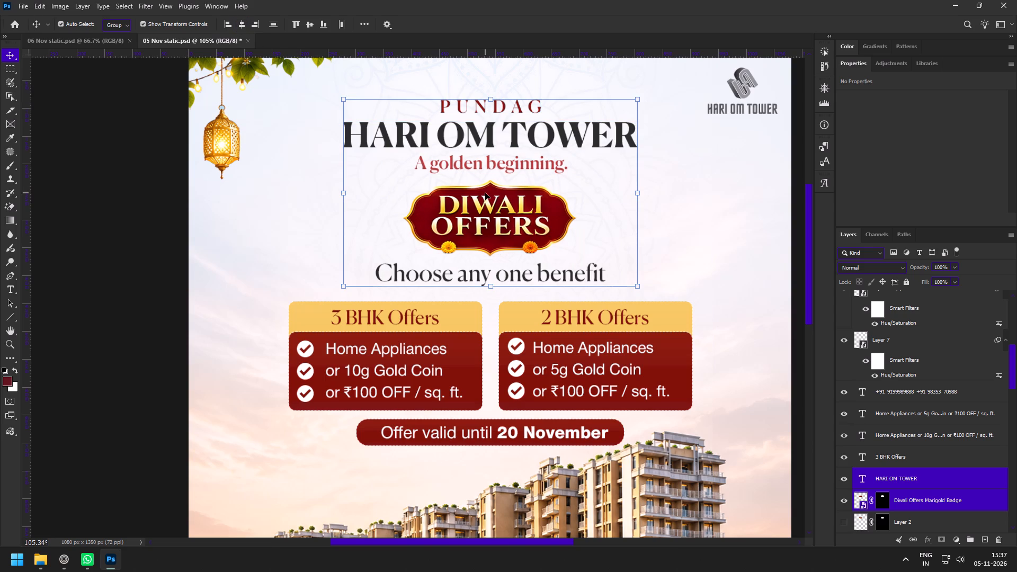
# Check the whole poster layout with the new badge and the aligned headings.
pyautogui.press('z')
pyautogui.moveTo(513, 211); pyautogui.dragTo(531, 224)
pyautogui.moveTo(535, 268); pyautogui.dragTo(495, 252)
pyautogui.press('space')
pyautogui.press('space')
pyautogui.press('space')
pyautogui.press('space')
pyautogui.moveTo(524, 287); pyautogui.dragTo(495, 228)
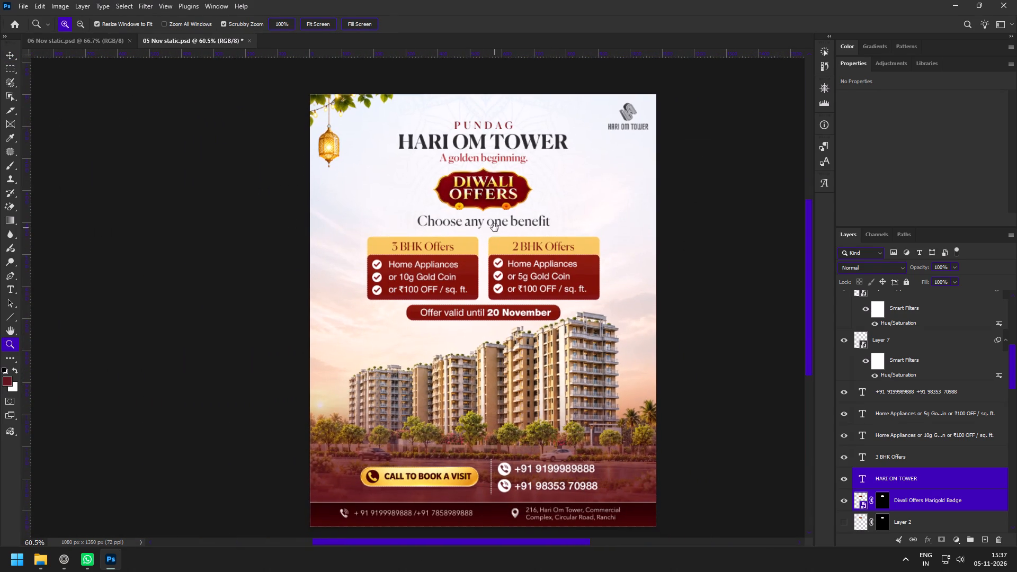
pyautogui.moveTo(502, 203); pyautogui.dragTo(514, 214)
# Stamp all visible layers into a new layer above the Logo png layer and convert it to a smart object.
pyautogui.scroll(6, 943, 400)
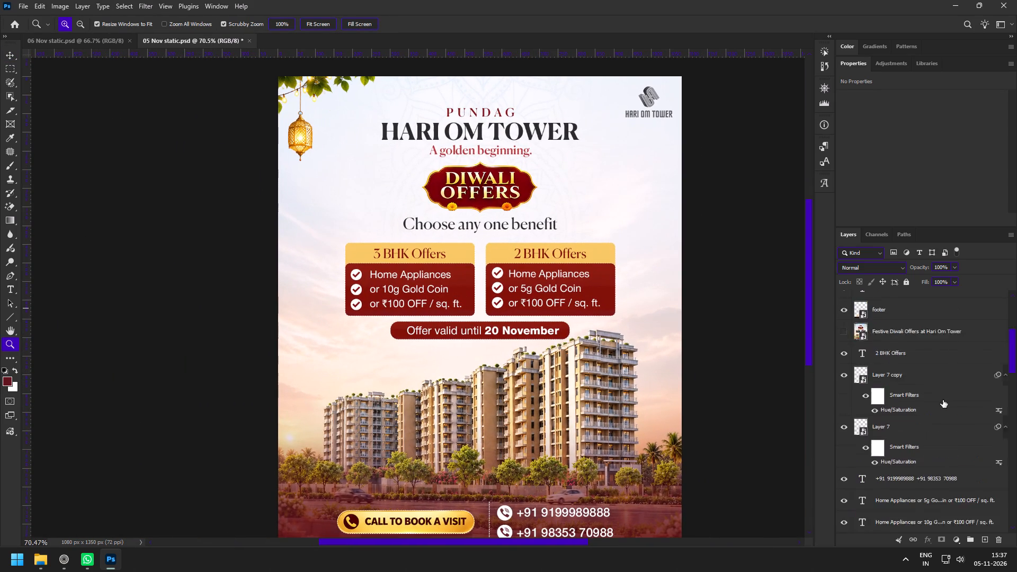
pyautogui.scroll(20, 943, 400)
pyautogui.scroll(3, 943, 400)
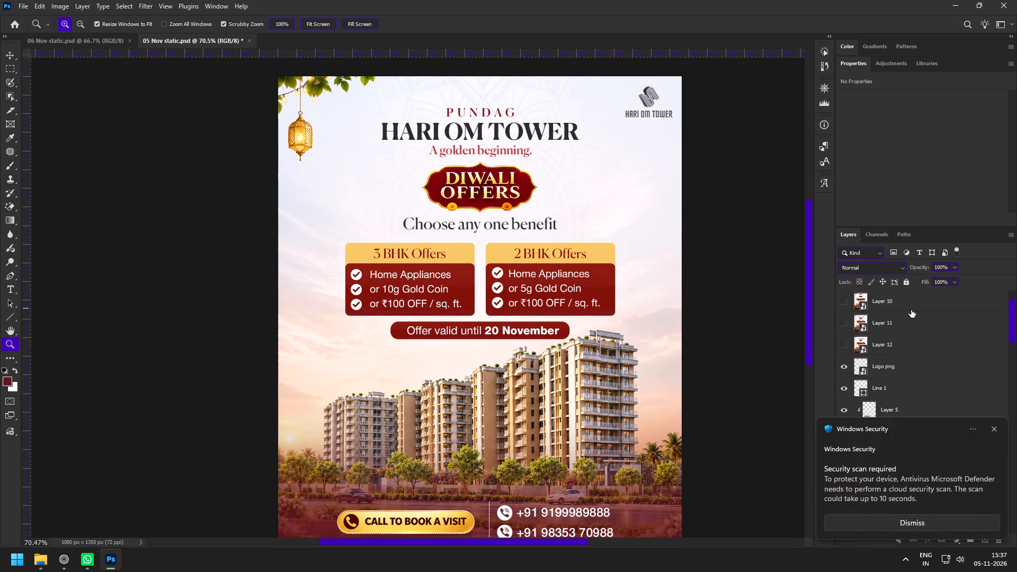
pyautogui.click(911, 367)
pyautogui.hotkey('ctrl', 'alt', 'shift', 'e')
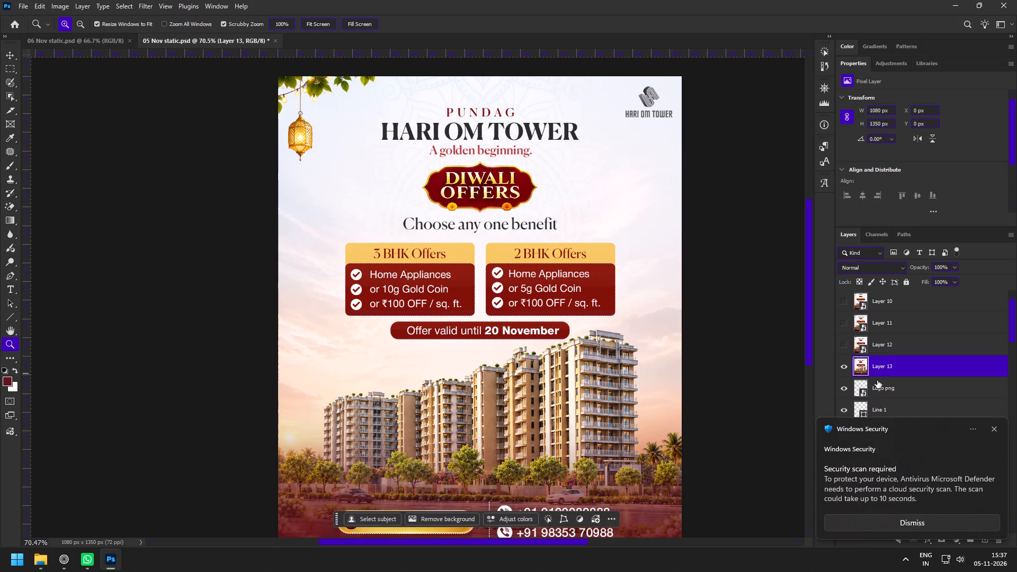
pyautogui.press('F8')
# Select the full area of the merged poster layer and copy it.
pyautogui.keyDown('ctrl'); pyautogui.click(859, 363); pyautogui.keyUp('ctrl')
pyautogui.hotkey('ctrl', 'c')
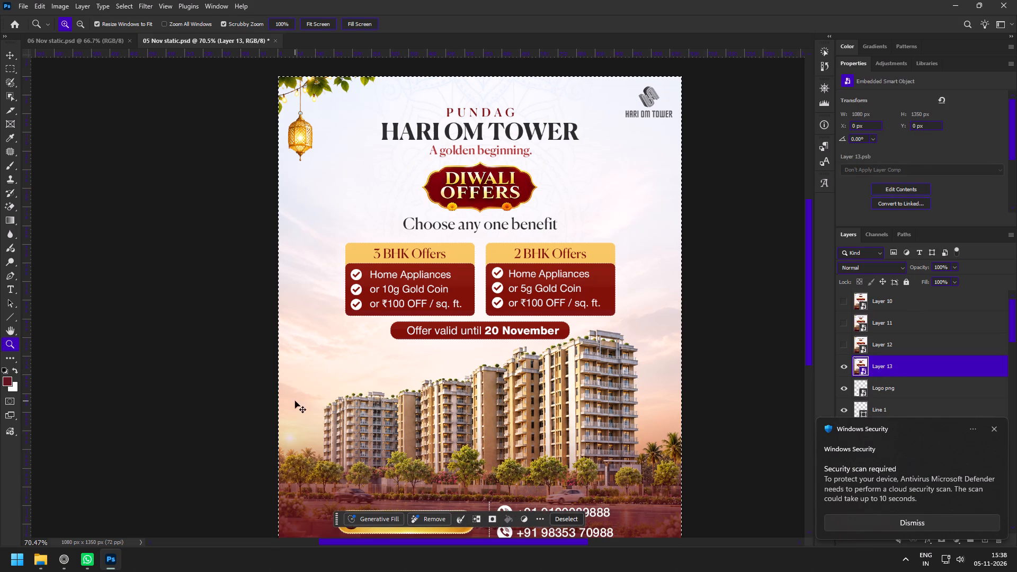
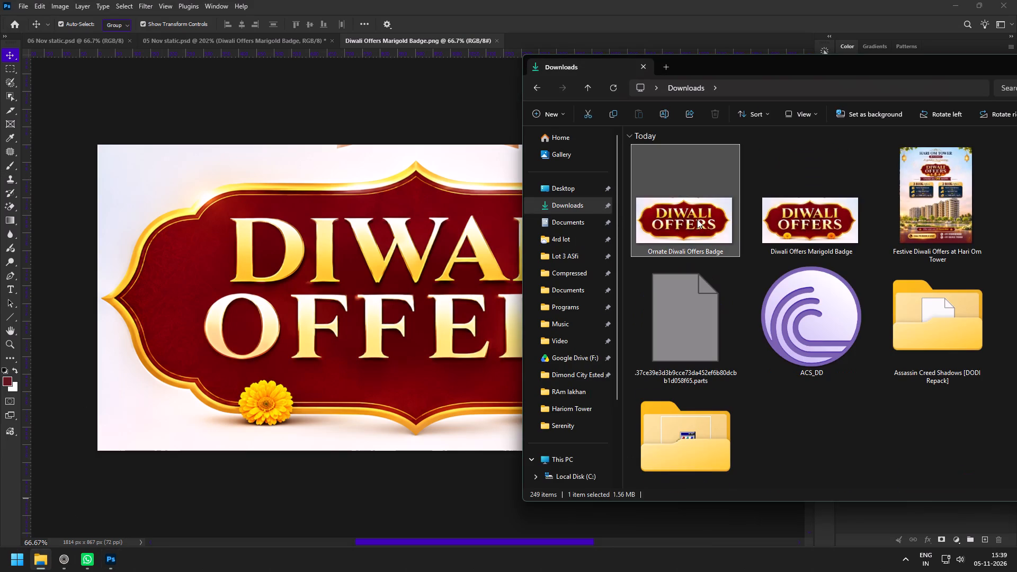
pyautogui.moveTo(695, 220); pyautogui.dragTo(346, 245)
pyautogui.click(529, 12)
pyautogui.click(527, 23)
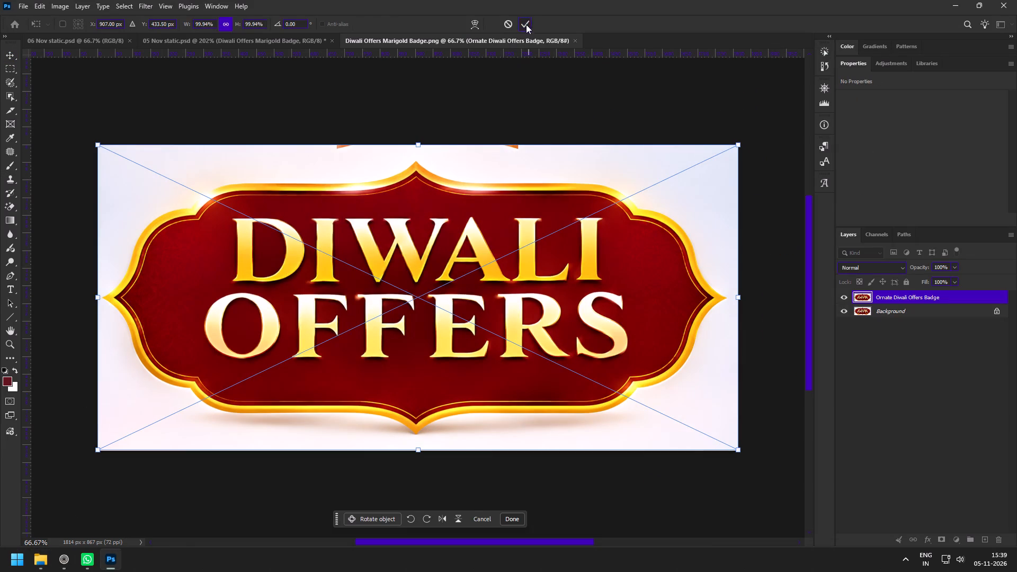
pyautogui.hotkey('ctrl', 'e')
# Save the edited Diwali Offers Marigold Badge.png contents and return to the 05 Nov static.psd poster.
pyautogui.click(209, 37)
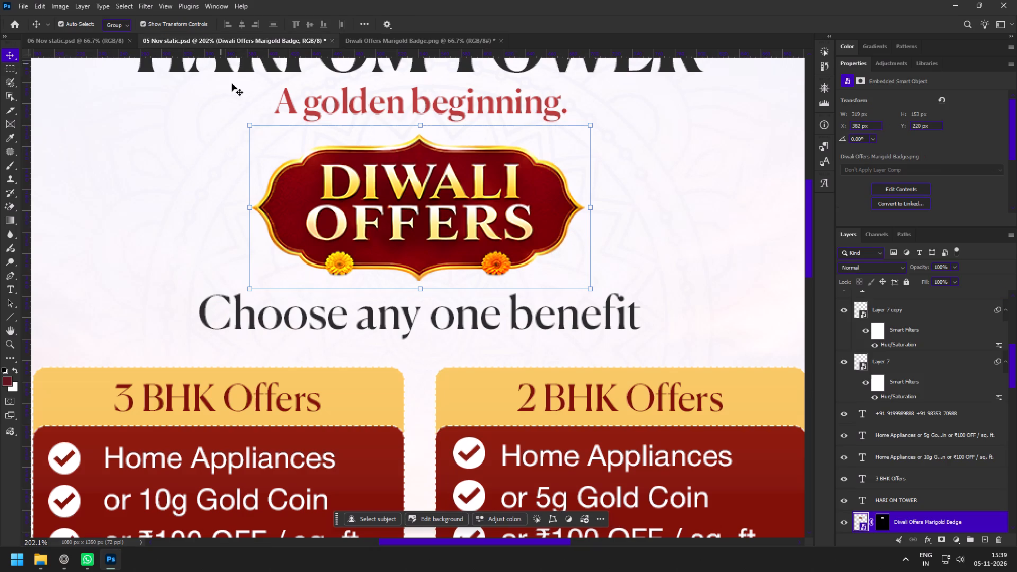
pyautogui.press('z')
pyautogui.press('space')
pyautogui.press('space')
pyautogui.press('space')
pyautogui.press('space')
pyautogui.press('space')
pyautogui.press('space')
pyautogui.press('space')
pyautogui.press('space')
pyautogui.moveTo(424, 151); pyautogui.dragTo(416, 198)
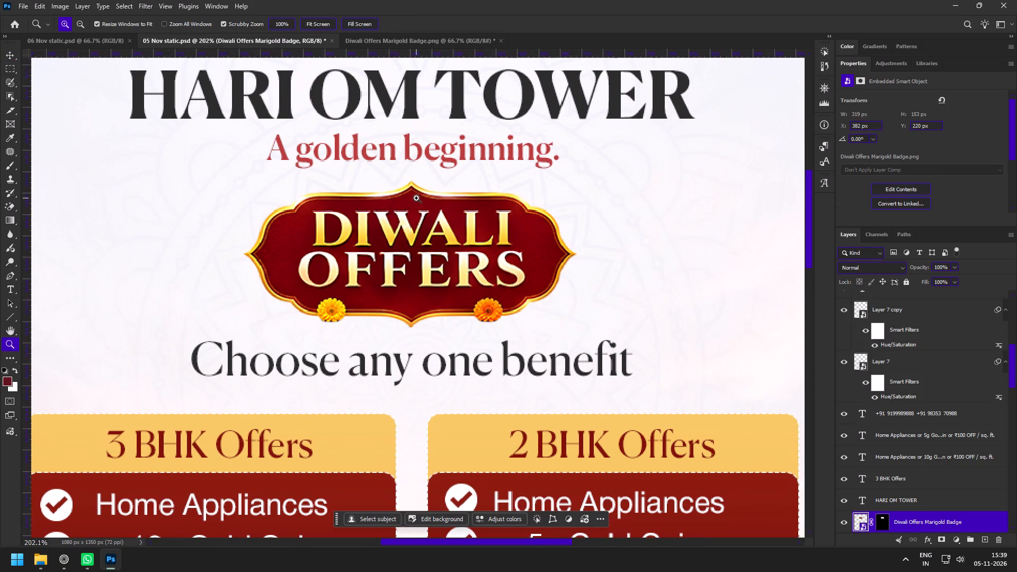
pyautogui.click(431, 36)
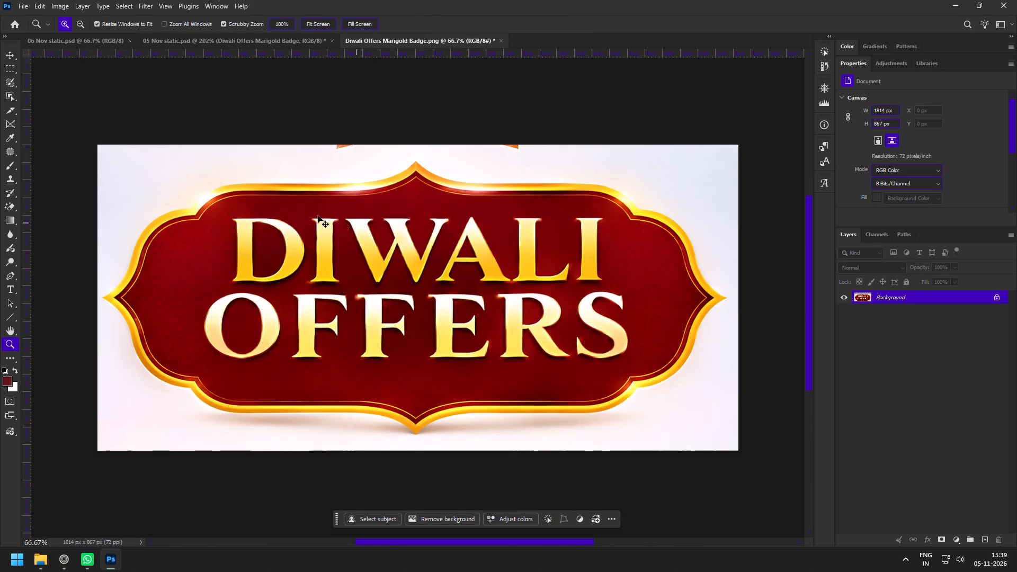
pyautogui.hotkey('ctrl', 's')
pyautogui.click(228, 43)
# Select the Diwali Offers Marigold Badge layer mask and shrink the Brush tip to about 4 px for the badge's lower edge.
pyautogui.press('z')
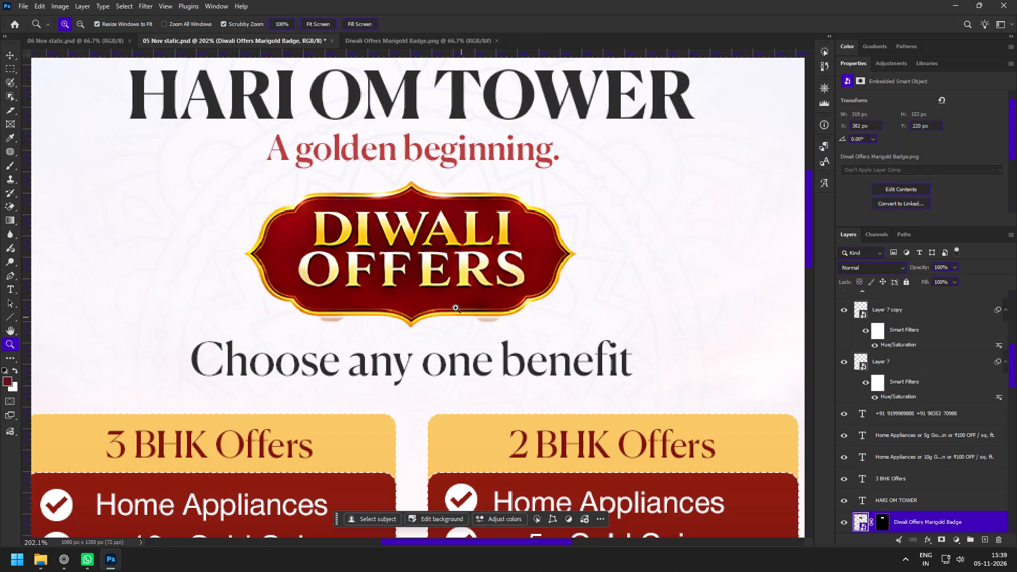
pyautogui.moveTo(456, 308); pyautogui.dragTo(467, 324)
pyautogui.click(882, 521)
pyautogui.press('z')
pyautogui.moveTo(463, 263); pyautogui.dragTo(467, 269)
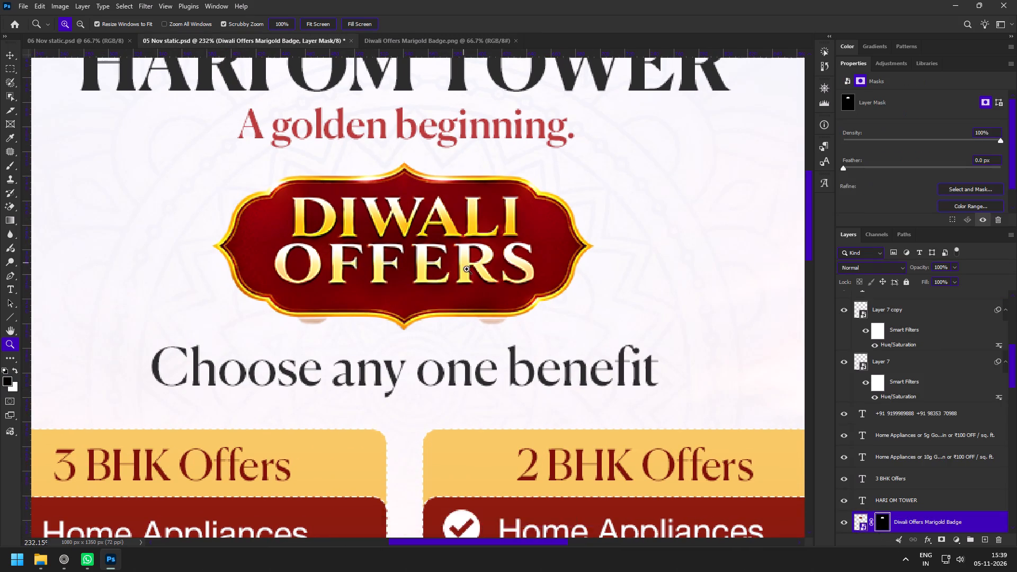
pyautogui.moveTo(467, 269); pyautogui.dragTo(487, 307)
pyautogui.moveTo(483, 311); pyautogui.dragTo(493, 327)
pyautogui.press('b')
pyautogui.keyDown('alt'); pyautogui.moveTo(545, 383); pyautogui.dragTo(339, 357, button='right'); pyautogui.keyUp('alt')
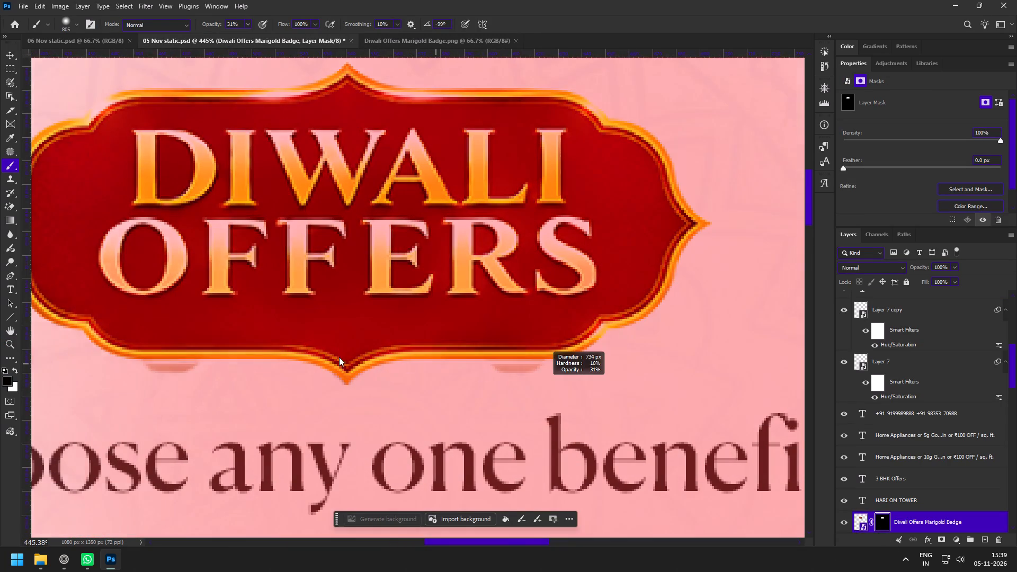
pyautogui.keyDown('alt'); pyautogui.moveTo(339, 357); pyautogui.dragTo(231, 350, button='right'); pyautogui.keyUp('alt')
pyautogui.keyDown('alt'); pyautogui.moveTo(607, 382); pyautogui.dragTo(286, 356, button='right'); pyautogui.keyUp('alt')
pyautogui.keyDown('alt'); pyautogui.moveTo(534, 370); pyautogui.dragTo(291, 342, button='right'); pyautogui.keyUp('alt')
pyautogui.keyDown('alt'); pyautogui.moveTo(513, 364); pyautogui.dragTo(444, 358, button='right'); pyautogui.keyUp('alt')
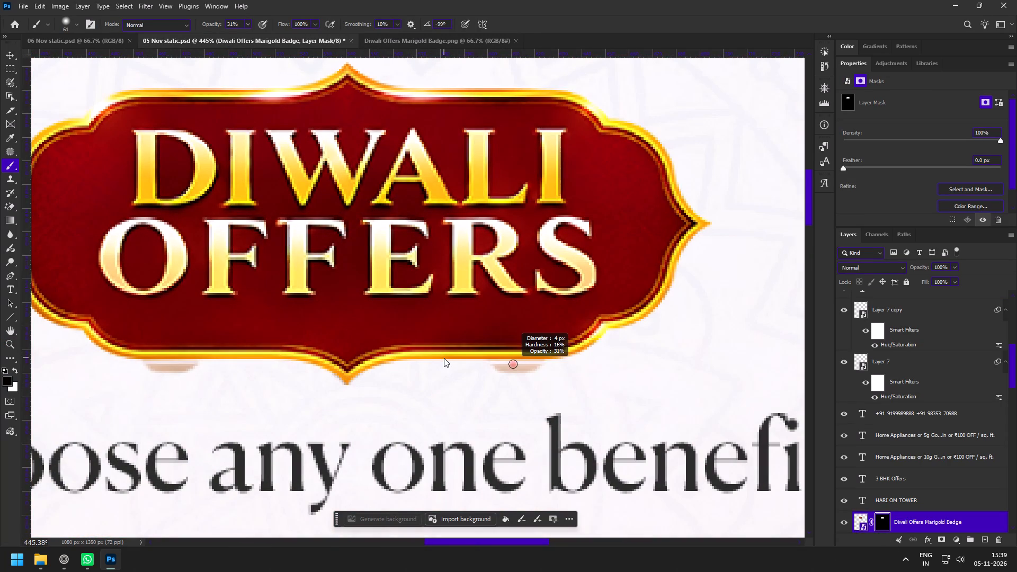
pyautogui.keyDown('alt'); pyautogui.moveTo(444, 358); pyautogui.dragTo(444, 358, button='right'); pyautogui.keyUp('alt')
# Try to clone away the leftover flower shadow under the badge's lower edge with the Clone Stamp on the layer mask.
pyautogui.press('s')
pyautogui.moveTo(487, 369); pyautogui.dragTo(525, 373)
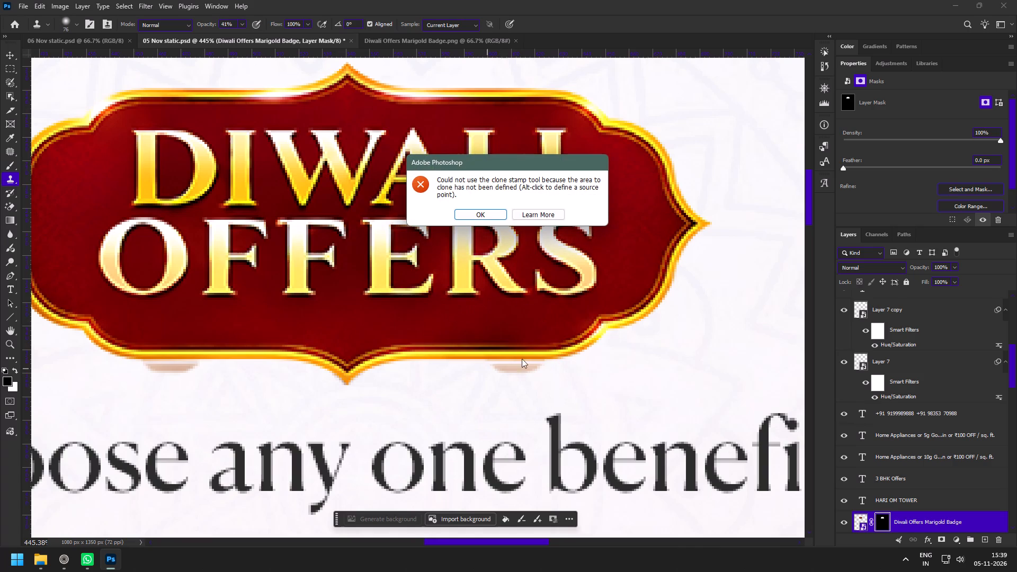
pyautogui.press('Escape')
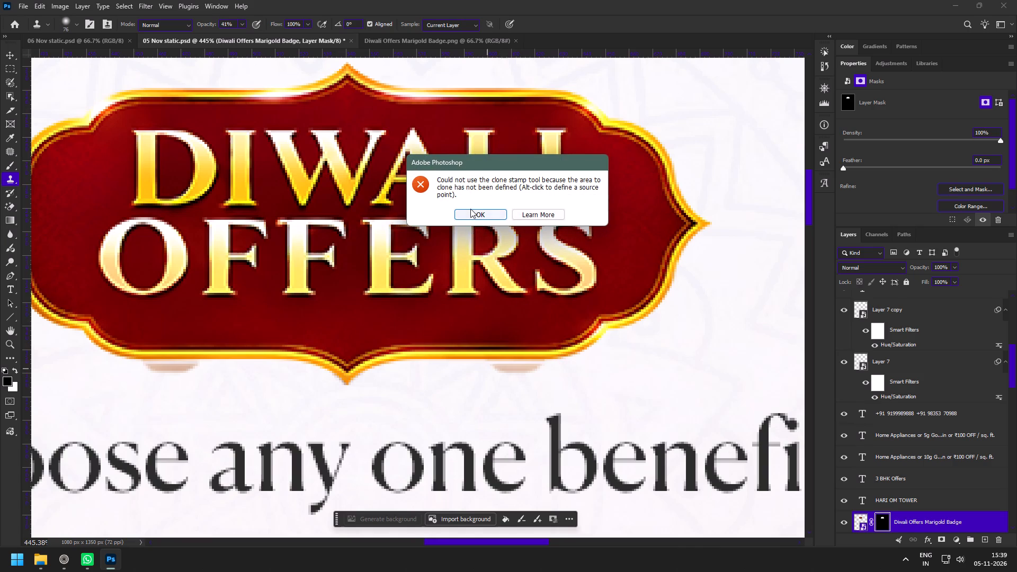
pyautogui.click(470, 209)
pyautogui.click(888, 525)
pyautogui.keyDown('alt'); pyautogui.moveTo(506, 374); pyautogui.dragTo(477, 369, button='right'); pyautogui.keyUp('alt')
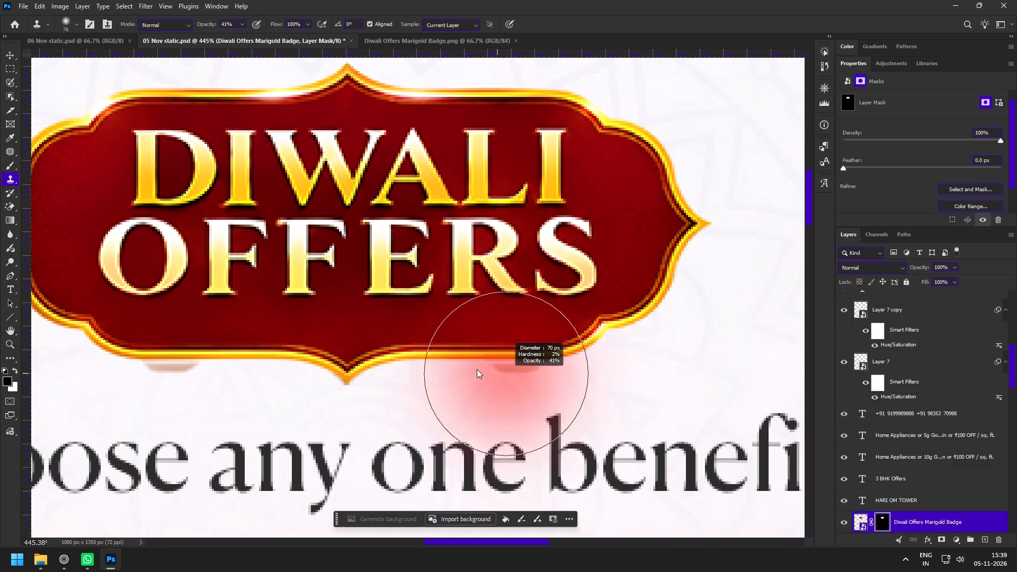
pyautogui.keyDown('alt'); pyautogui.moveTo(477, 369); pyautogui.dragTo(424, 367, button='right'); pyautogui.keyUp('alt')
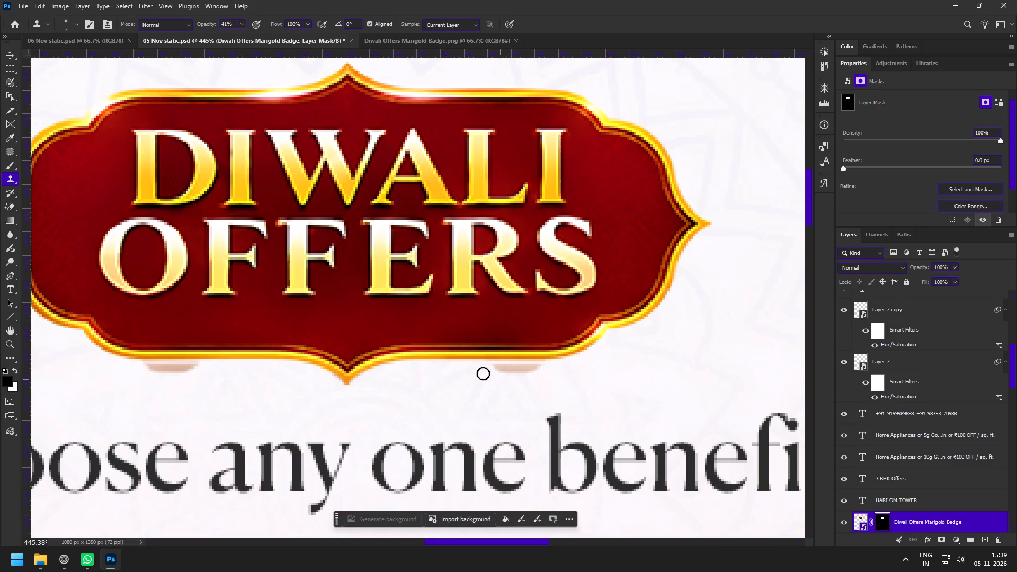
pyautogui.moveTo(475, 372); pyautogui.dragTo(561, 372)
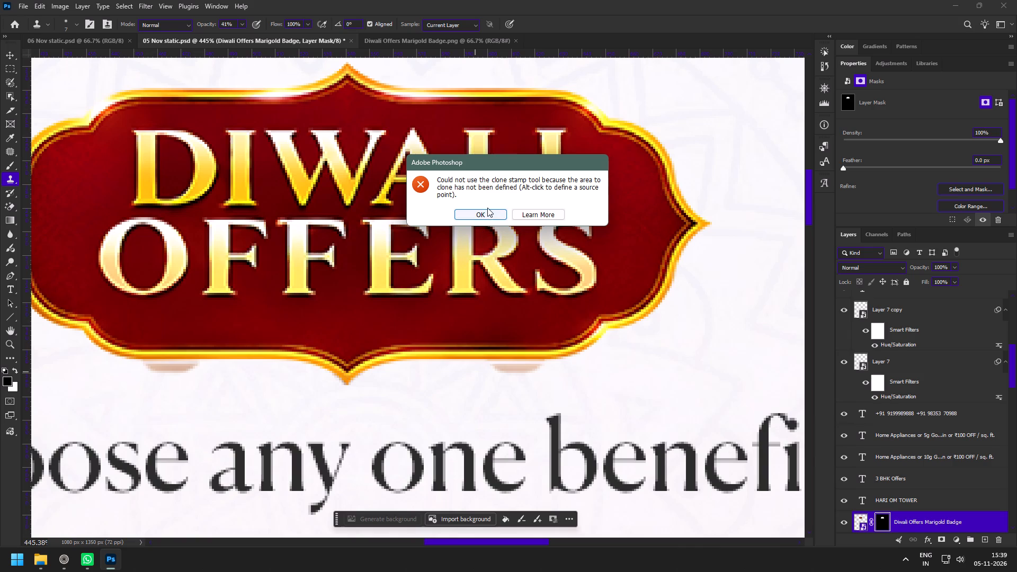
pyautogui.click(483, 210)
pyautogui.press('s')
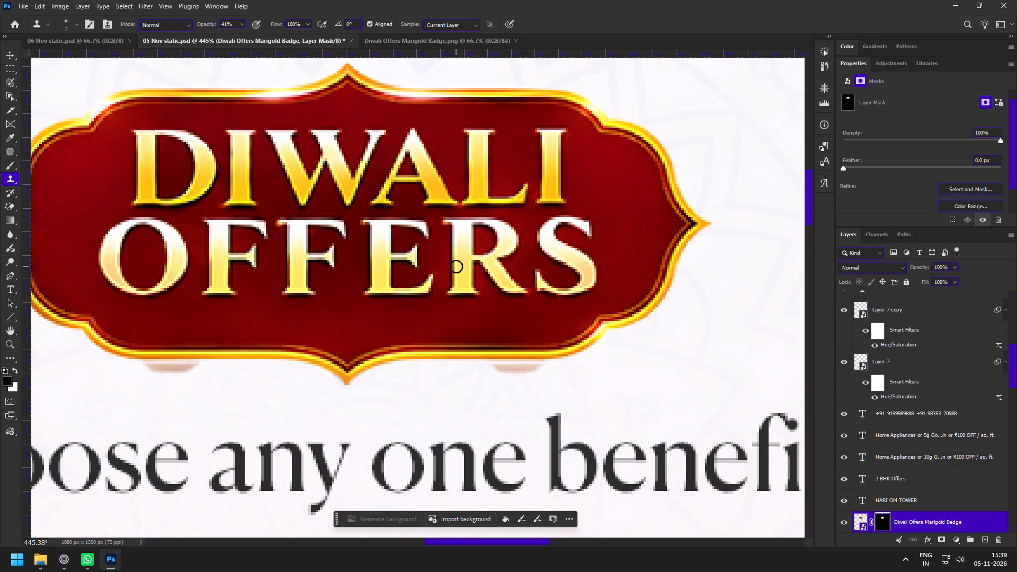
# Paint black with the Brush at 31% opacity on the badge's layer mask over the flower shadow below its lower-right edge.
pyautogui.press('b')
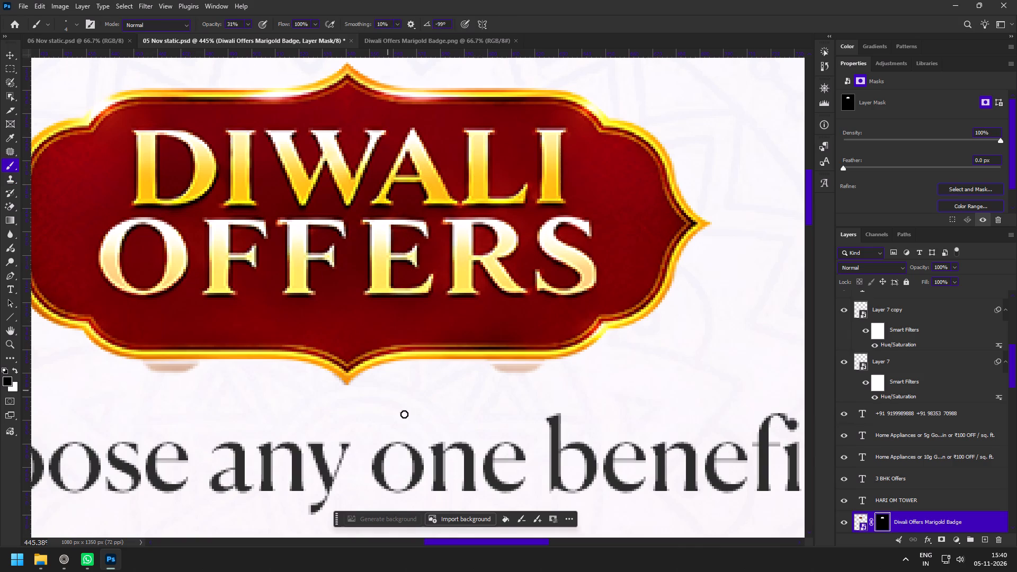
pyautogui.moveTo(456, 369); pyautogui.dragTo(547, 368)
pyautogui.moveTo(514, 370); pyautogui.dragTo(425, 370)
pyautogui.moveTo(476, 370); pyautogui.dragTo(551, 370)
pyautogui.moveTo(515, 368); pyautogui.dragTo(454, 368)
pyautogui.moveTo(477, 367); pyautogui.dragTo(492, 367)
pyautogui.moveTo(492, 367); pyautogui.dragTo(529, 367)
pyautogui.moveTo(496, 367); pyautogui.dragTo(456, 369)
pyautogui.moveTo(489, 368); pyautogui.dragTo(534, 368)
pyautogui.moveTo(518, 368); pyautogui.dragTo(477, 368)
pyautogui.moveTo(504, 367); pyautogui.dragTo(552, 367)
pyautogui.moveTo(526, 367); pyautogui.dragTo(492, 370)
pyautogui.moveTo(523, 371); pyautogui.dragTo(546, 372)
pyautogui.moveTo(515, 373); pyautogui.dragTo(506, 374)
pyautogui.click(547, 370)
pyautogui.moveTo(527, 368); pyautogui.dragTo(518, 368)
pyautogui.click(536, 365)
# Raise the Brush opacity to 51% and mask out the rest of the shadow below the badge's lower-right edge.
pyautogui.moveTo(208, 23); pyautogui.dragTo(219, 24)
pyautogui.moveTo(533, 369); pyautogui.dragTo(486, 368)
pyautogui.moveTo(497, 368); pyautogui.dragTo(540, 369)
pyautogui.moveTo(540, 369); pyautogui.dragTo(498, 367)
pyautogui.moveTo(506, 368); pyautogui.dragTo(534, 362)
pyautogui.moveTo(534, 362); pyautogui.dragTo(535, 364)
pyautogui.moveTo(530, 365); pyautogui.dragTo(561, 365)
# Mask out the remaining flower shadow below the badge's lower-left edge with the Brush at 51% opacity.
pyautogui.press('space')
pyautogui.press('space')
pyautogui.press('space')
pyautogui.press('space')
pyautogui.press('space')
pyautogui.press('space')
pyautogui.moveTo(156, 373); pyautogui.dragTo(429, 368)
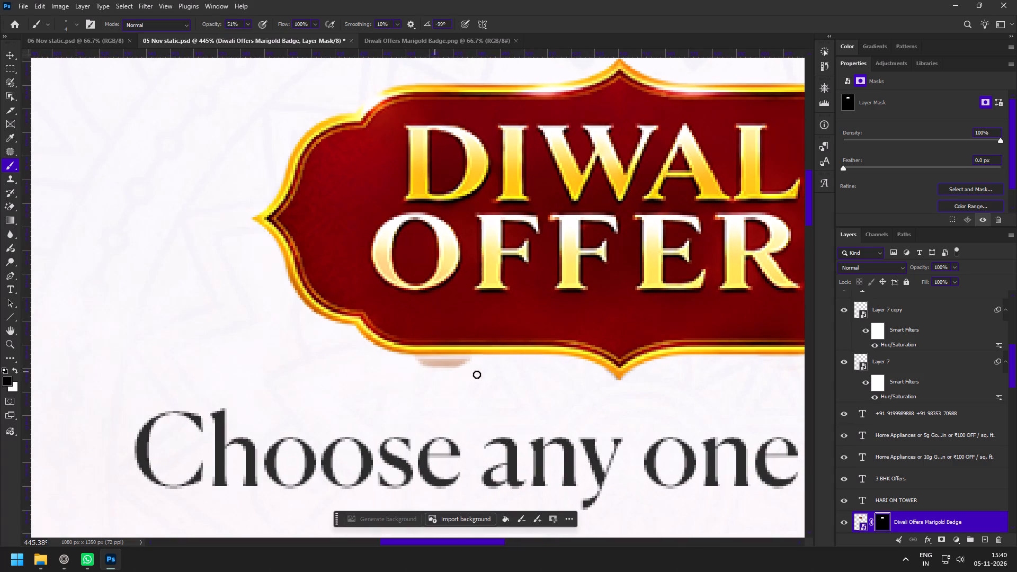
pyautogui.moveTo(487, 365); pyautogui.dragTo(404, 364)
pyautogui.moveTo(425, 363); pyautogui.dragTo(483, 364)
pyautogui.moveTo(433, 364); pyautogui.dragTo(401, 364)
pyautogui.moveTo(422, 364); pyautogui.dragTo(470, 364)
pyautogui.moveTo(423, 361); pyautogui.dragTo(468, 362)
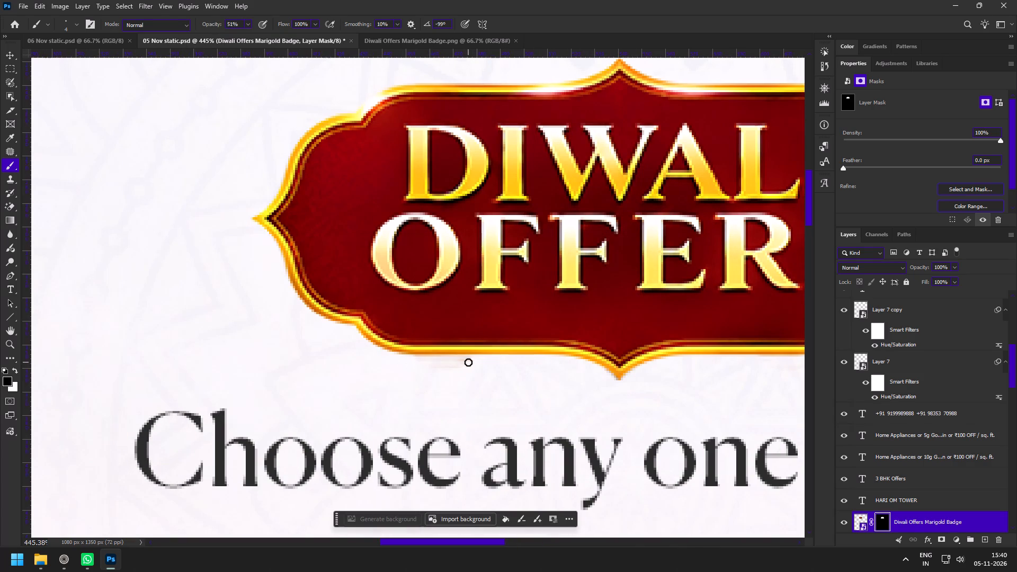
pyautogui.moveTo(468, 362); pyautogui.dragTo(417, 364)
pyautogui.moveTo(437, 364); pyautogui.dragTo(496, 365)
pyautogui.moveTo(461, 365); pyautogui.dragTo(445, 364)
pyautogui.moveTo(476, 361); pyautogui.dragTo(466, 361)
pyautogui.moveTo(464, 361); pyautogui.dragTo(430, 361)
pyautogui.moveTo(430, 361); pyautogui.dragTo(423, 362)
pyautogui.moveTo(422, 363); pyautogui.dragTo(454, 370)
pyautogui.moveTo(416, 360); pyautogui.dragTo(489, 360)
pyautogui.moveTo(475, 360); pyautogui.dragTo(399, 360)
# Review the cleaned DIWALI OFFERS badge in the context of the whole poster.
pyautogui.press('z')
pyautogui.moveTo(634, 403); pyautogui.dragTo(583, 382)
pyautogui.press('space')
pyautogui.press('space')
pyautogui.press('space')
pyautogui.press('space')
pyautogui.press('space')
pyautogui.press('space')
pyautogui.moveTo(630, 390); pyautogui.dragTo(414, 310)
pyautogui.moveTo(465, 340); pyautogui.dragTo(422, 316)
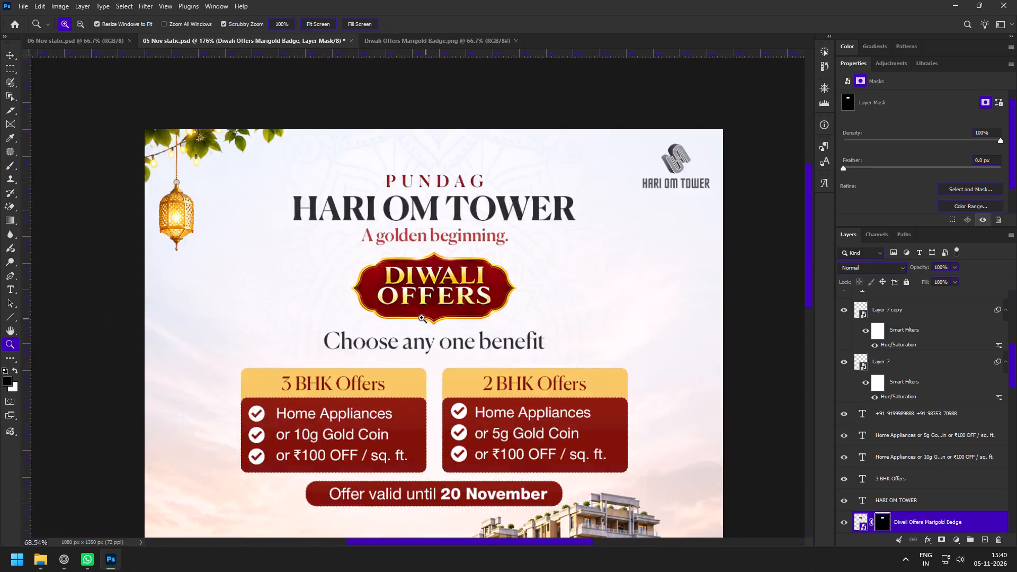
pyautogui.press('space')
pyautogui.press('space')
pyautogui.moveTo(441, 335); pyautogui.dragTo(433, 291)
# Stamp all visible layers into a new layer above Logo png, convert it to a smart object and copy the poster image.
pyautogui.scroll(20, 952, 351)
pyautogui.scroll(2, 952, 351)
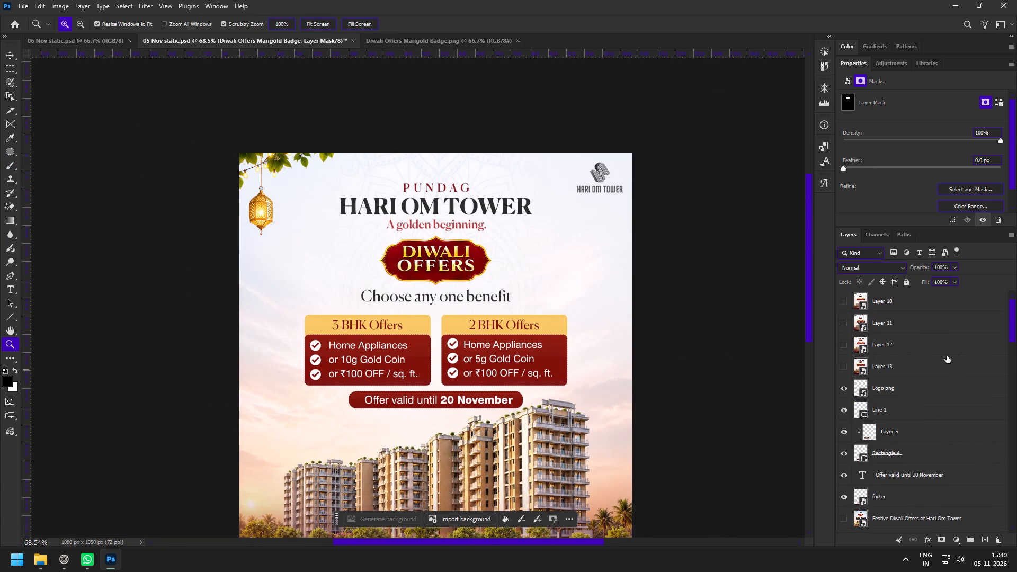
pyautogui.click(905, 384)
pyautogui.hotkey('ctrl', 'alt', 'shift', 'e')
pyautogui.press('F8')
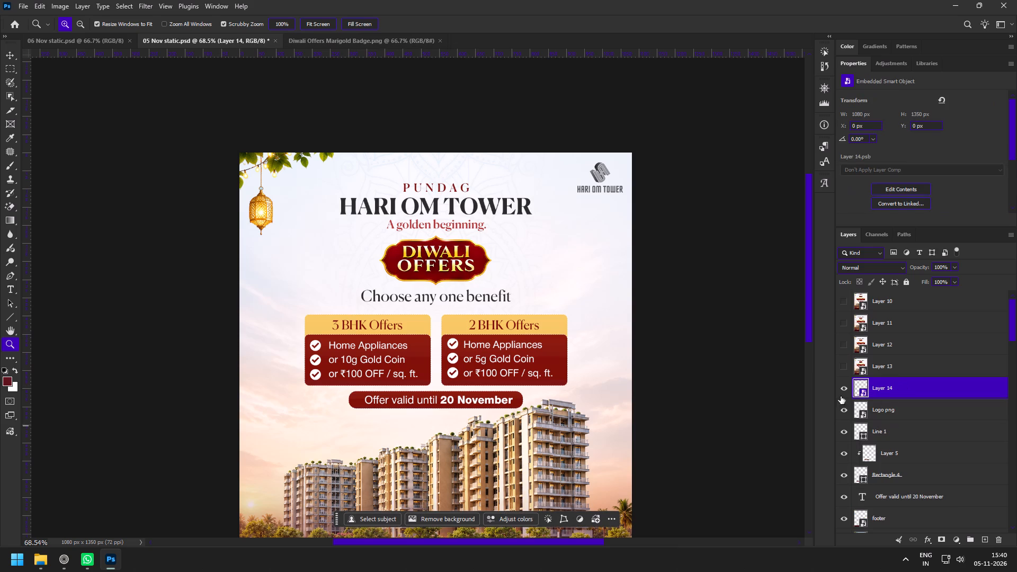
pyautogui.keyDown('ctrl'); pyautogui.click(857, 388); pyautogui.keyUp('ctrl')
pyautogui.hotkey('ctrl', 'c')
# Switch to the ChatGPT conversation in the Zen browser and try to leave the enlarged badge image.
pyautogui.click(61, 560)
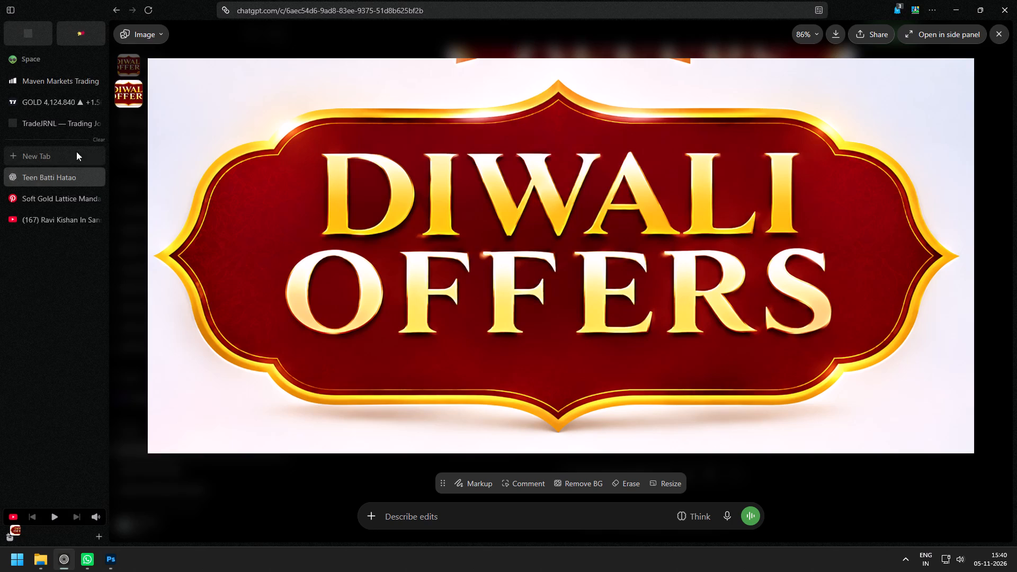
pyautogui.click(114, 367)
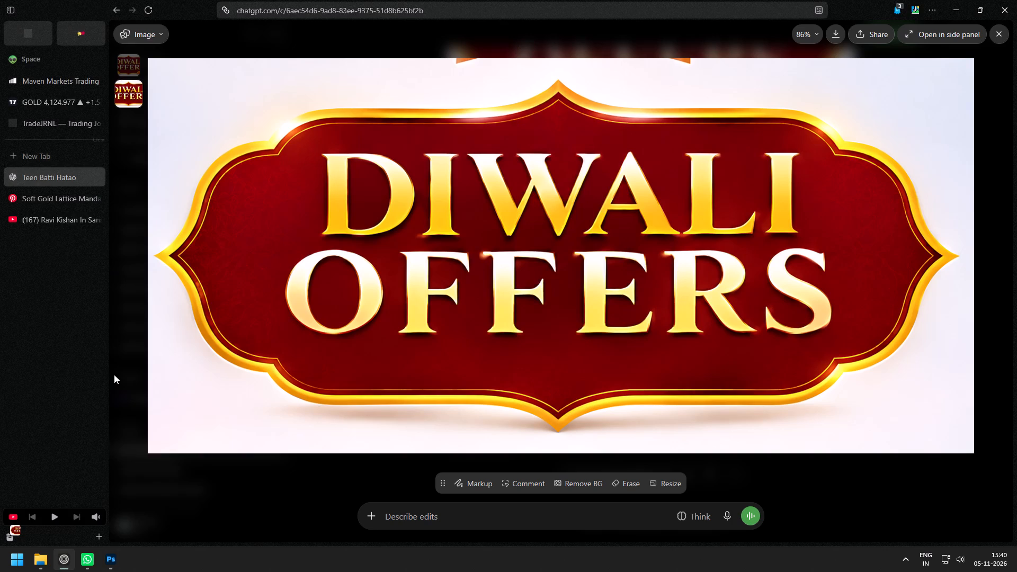
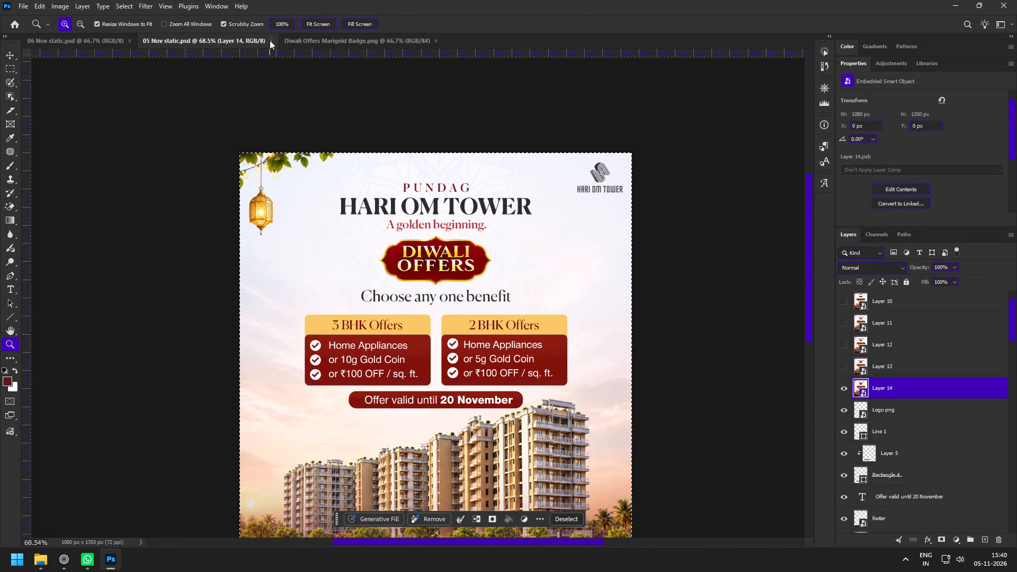
# Close the 05 Nov static.psd poster and the Diwali Offers Marigold Badge.png image, keeping 06 Nov static.psd open.
pyautogui.click(270, 40)
pyautogui.click(290, 37)
pyautogui.click(293, 39)
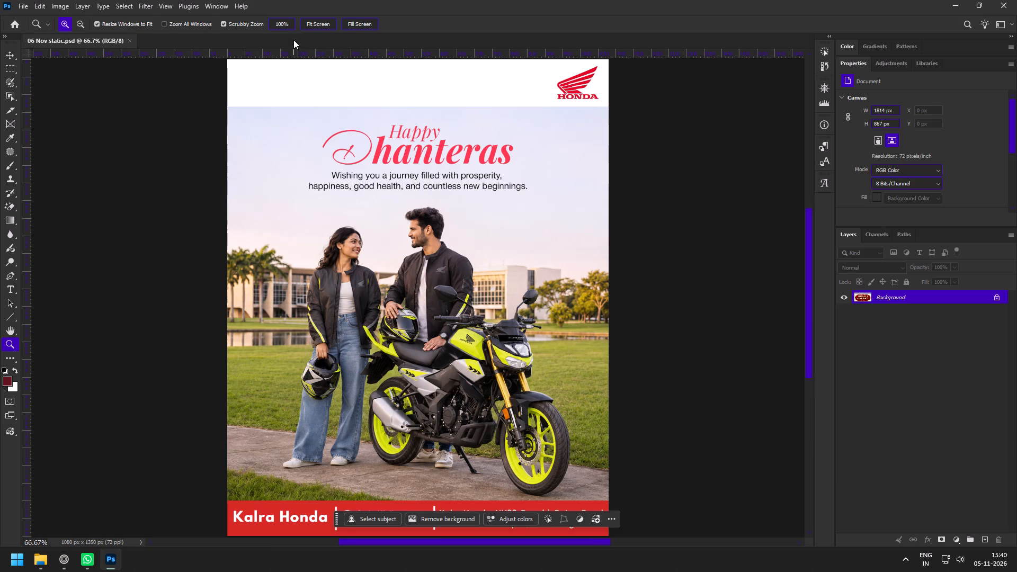
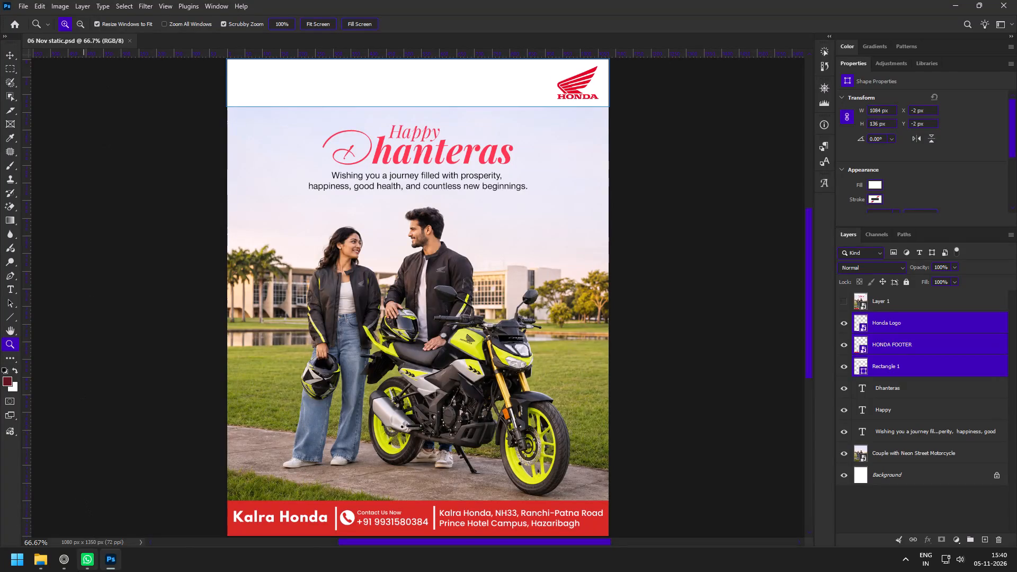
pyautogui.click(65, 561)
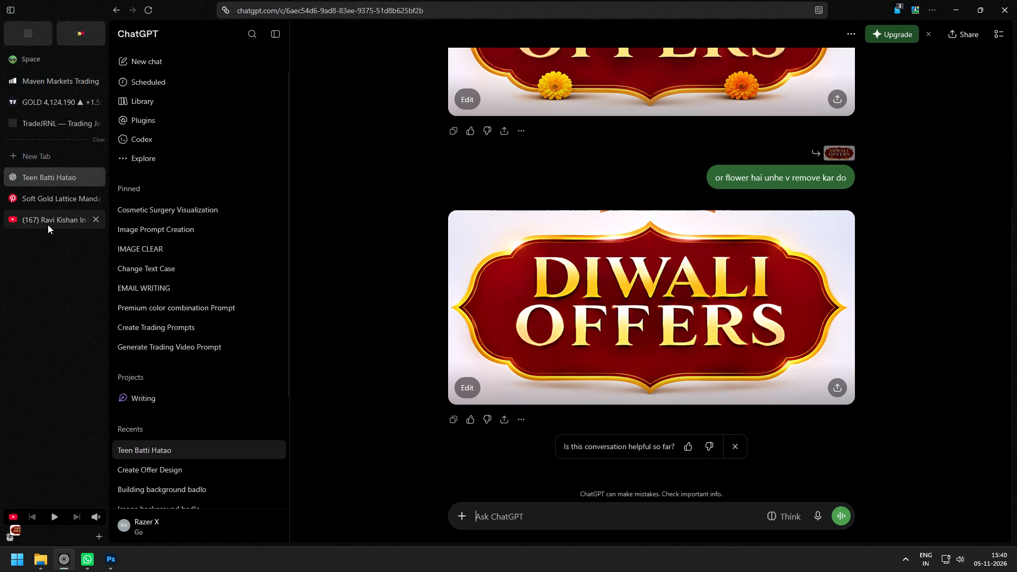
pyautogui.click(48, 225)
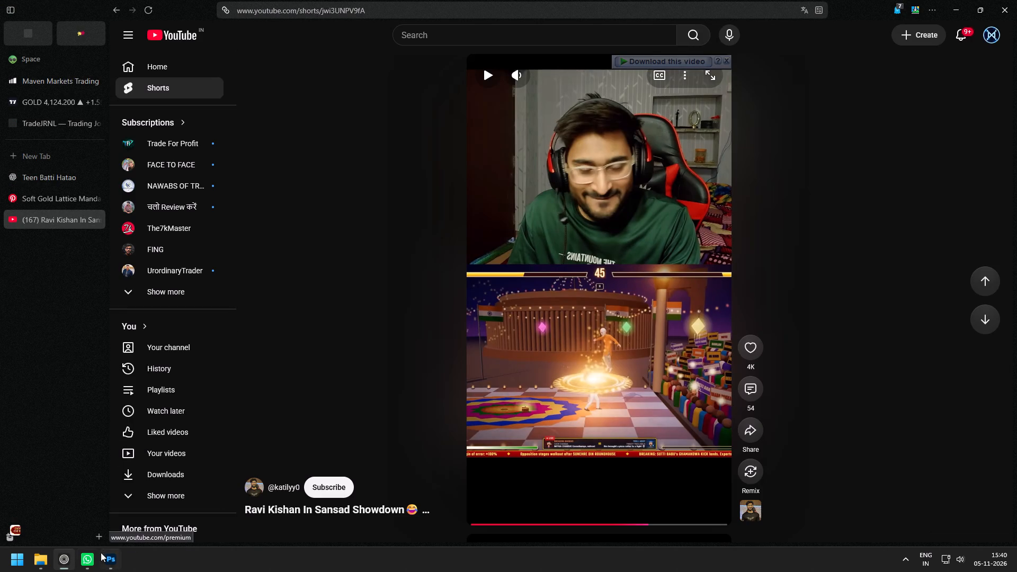
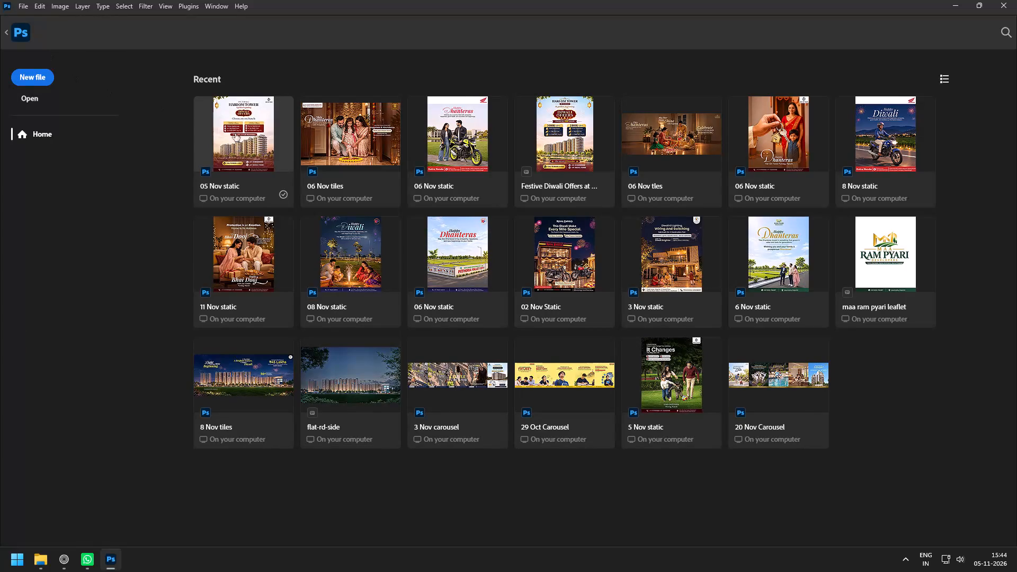
# Return to the 05 Nov static poster and hide Layer 14.
pyautogui.click(240, 142)
pyautogui.press('z')
pyautogui.moveTo(398, 144); pyautogui.dragTo(443, 201)
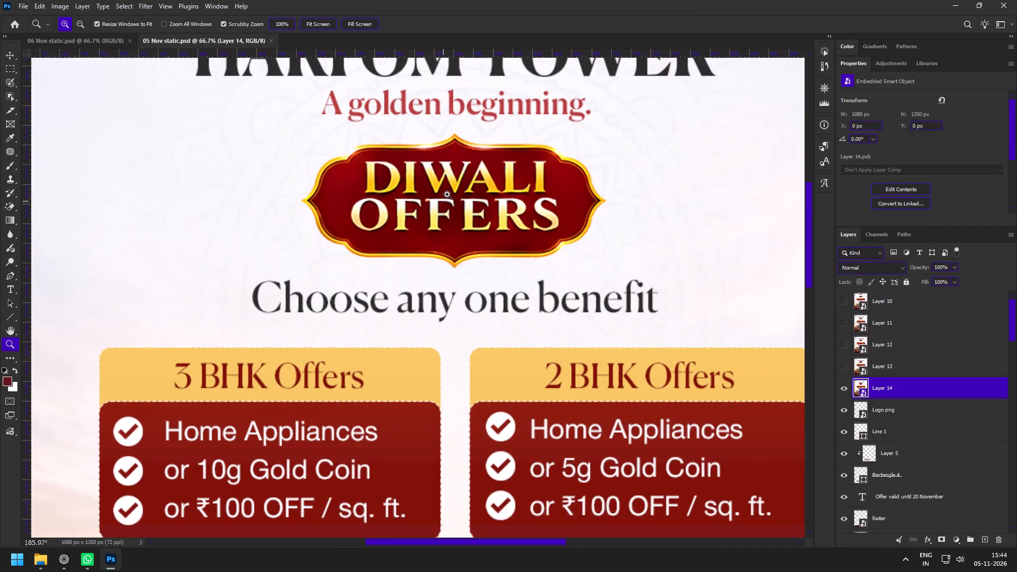
pyautogui.moveTo(471, 141); pyautogui.dragTo(489, 166)
pyautogui.hotkey('ctrl', 'd')
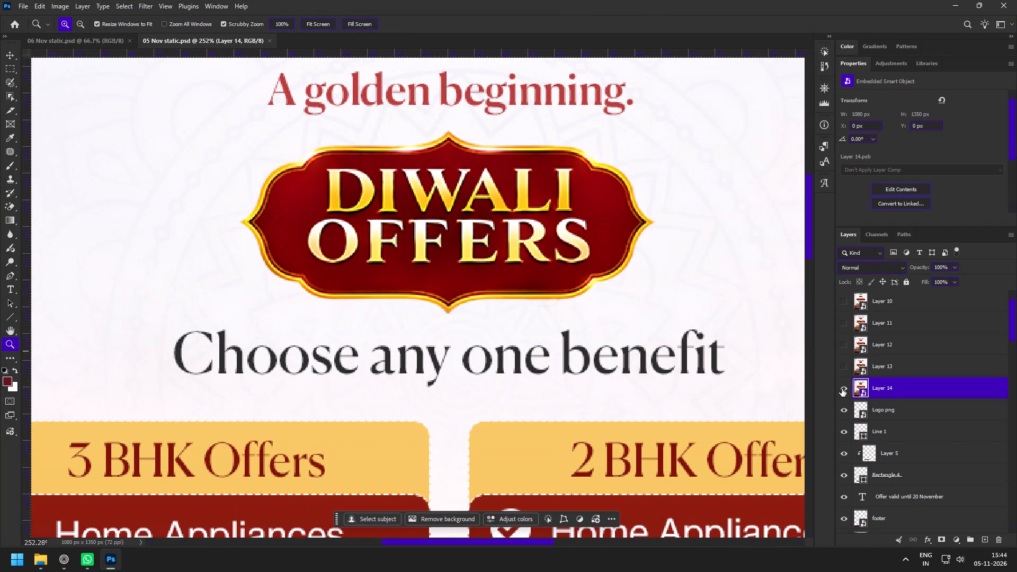
pyautogui.click(845, 390)
# Select the DIWALI OFFERS badge in the poster and open its smart object contents.
pyautogui.press('z')
pyautogui.moveTo(479, 129); pyautogui.dragTo(505, 169)
pyautogui.press('space')
pyautogui.press('space')
pyautogui.moveTo(504, 185); pyautogui.dragTo(484, 203)
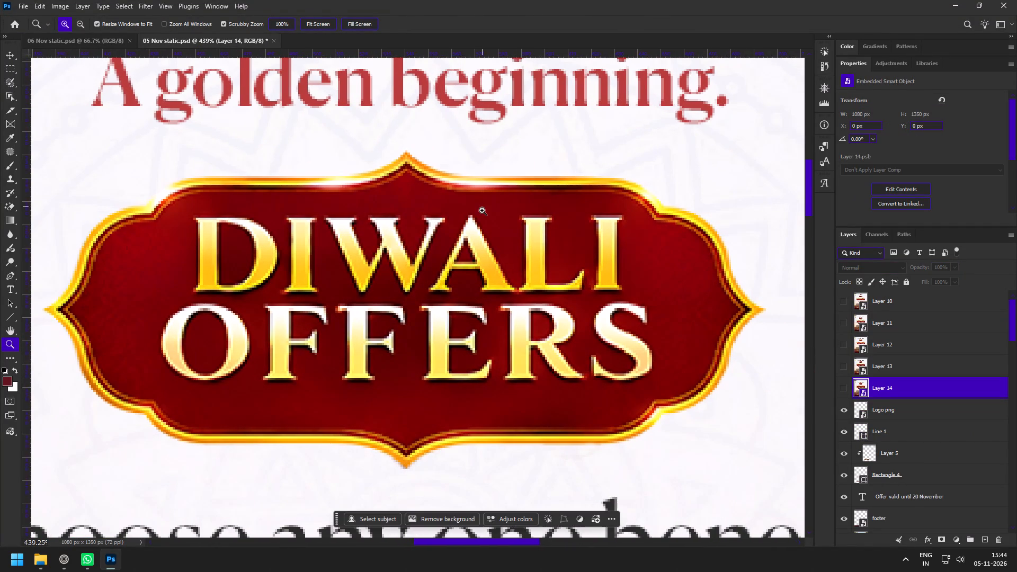
pyautogui.press('v')
pyautogui.click(427, 288)
pyautogui.doubleClick(860, 521)
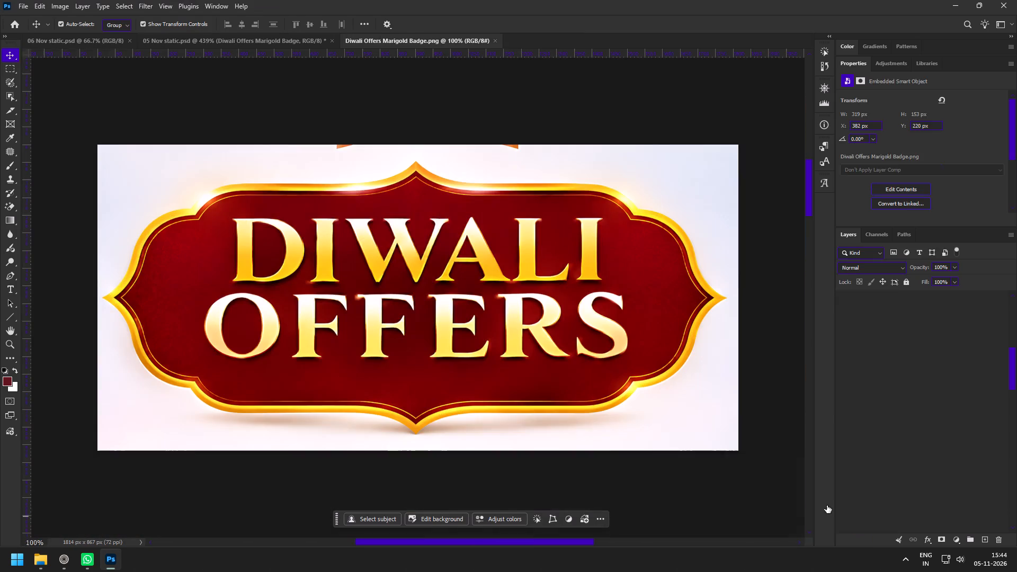
# Outline the DIWALI OFFERS lettering freehand with the Patch tool and copy that area to a new layer.
pyautogui.press('z')
pyautogui.moveTo(316, 205); pyautogui.dragTo(327, 220)
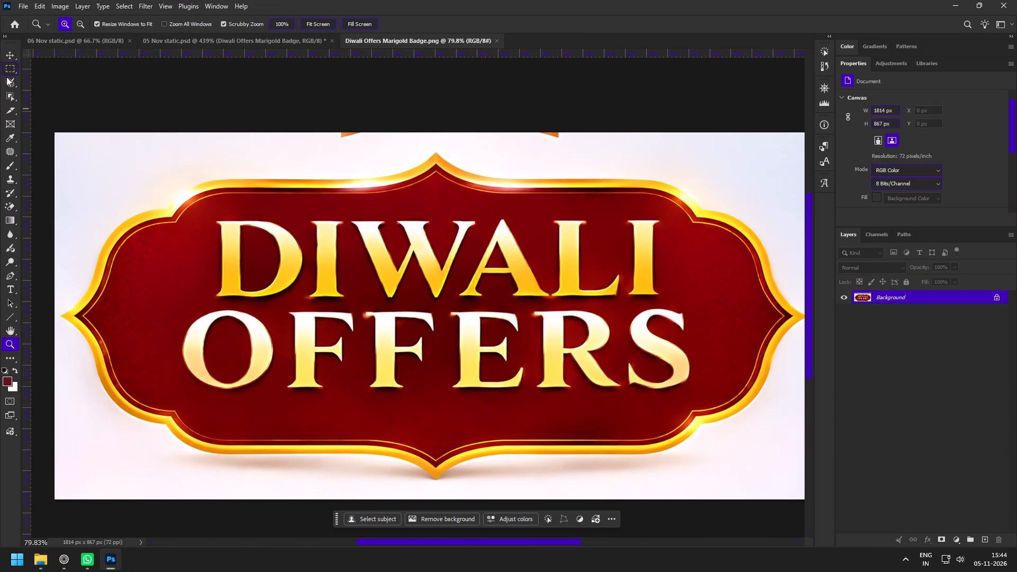
pyautogui.click(11, 153)
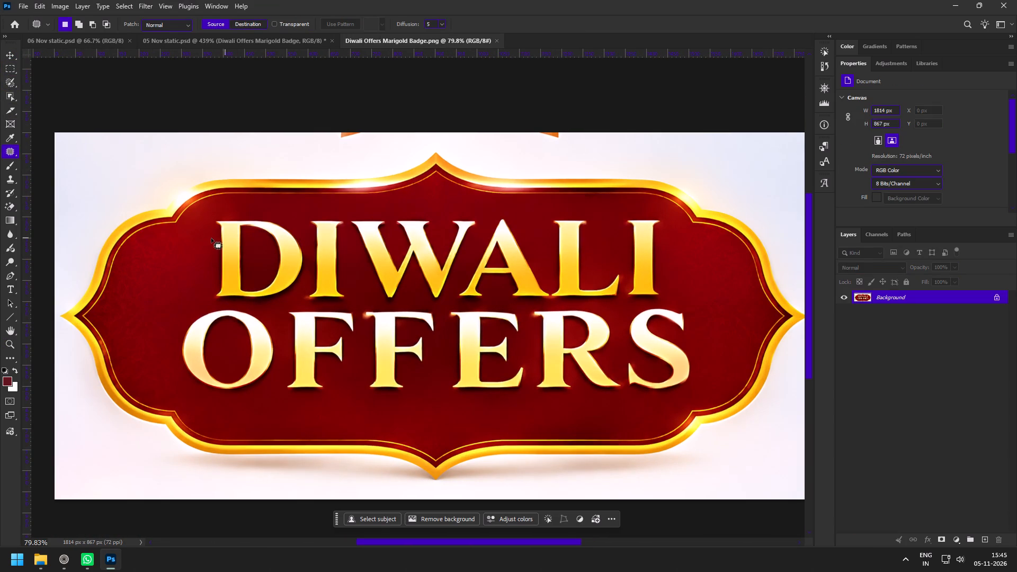
pyautogui.moveTo(207, 239); pyautogui.dragTo(666, 224)
pyautogui.click(620, 195)
pyautogui.moveTo(209, 217); pyautogui.dragTo(660, 213)
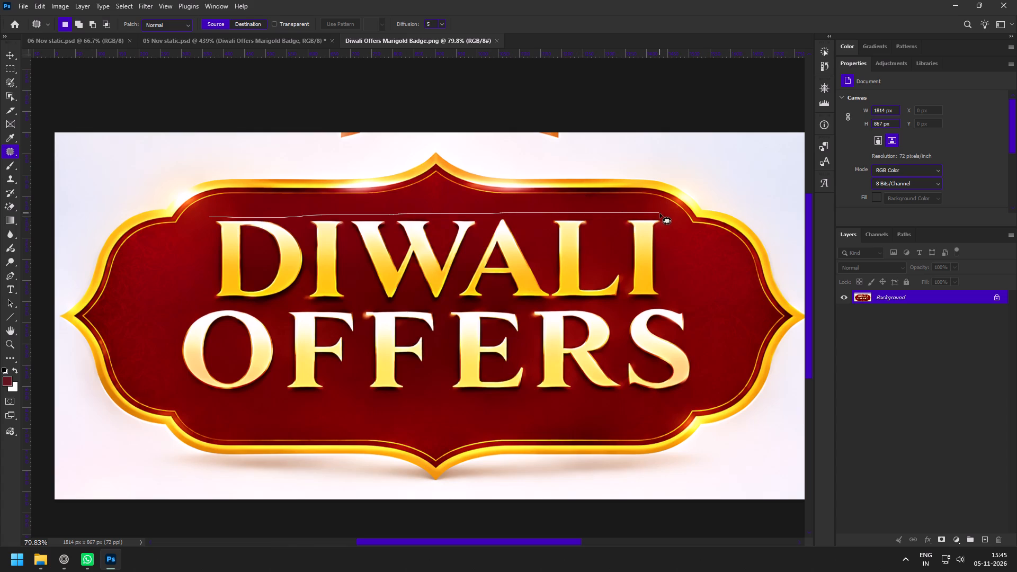
pyautogui.moveTo(660, 213); pyautogui.dragTo(692, 384)
pyautogui.moveTo(692, 384); pyautogui.dragTo(202, 399)
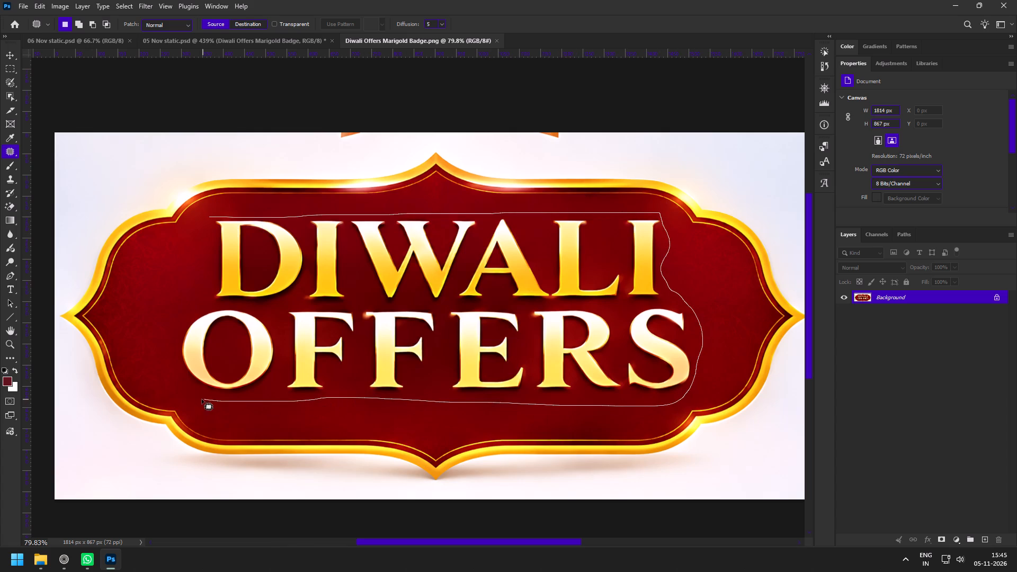
pyautogui.moveTo(202, 399); pyautogui.dragTo(216, 220)
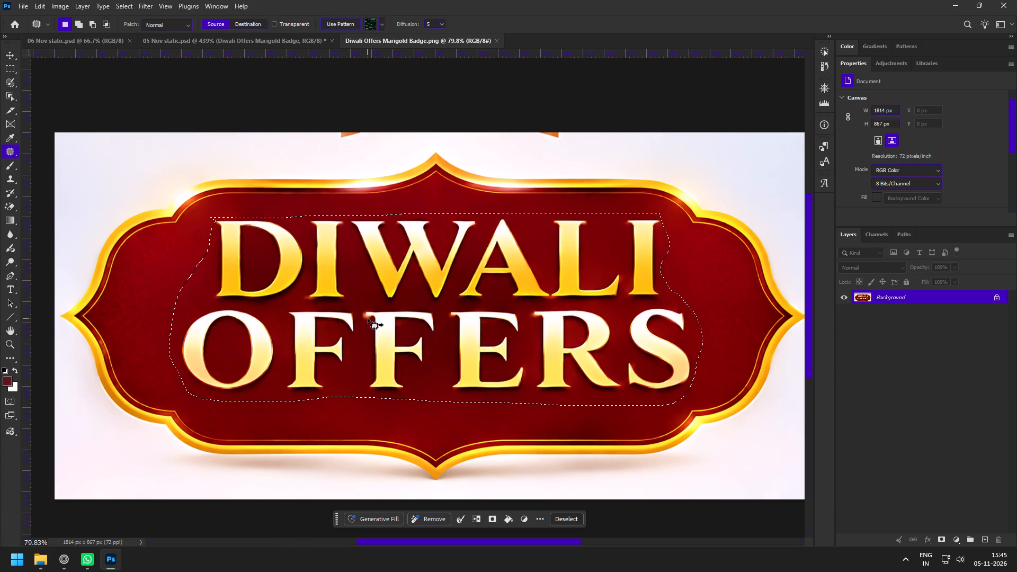
pyautogui.press('Down')
pyautogui.press('Down')
pyautogui.press('Down')
pyautogui.press('Down')
pyautogui.press('Up')
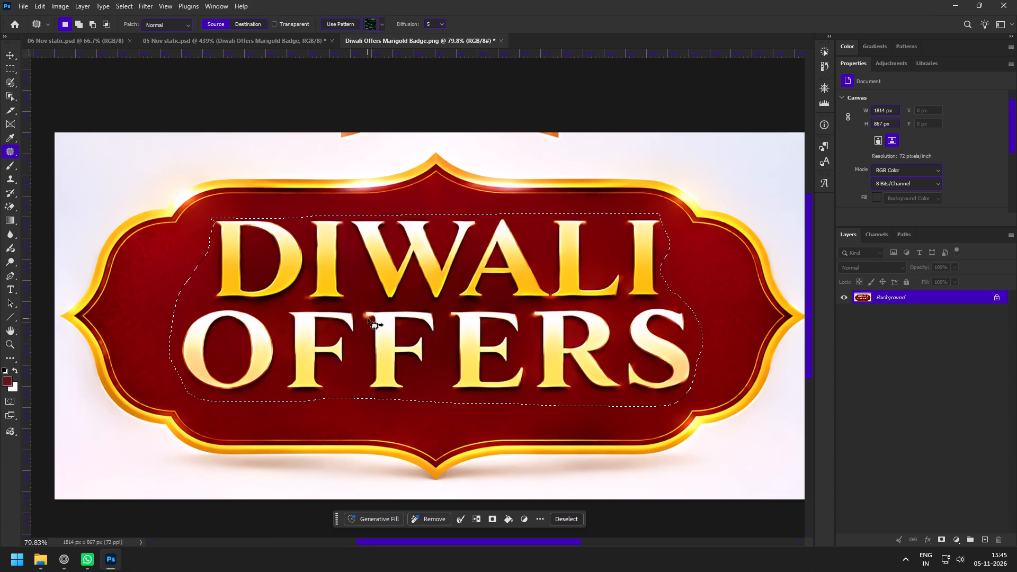
pyautogui.press('Up')
pyautogui.press('Up')
pyautogui.press('Up')
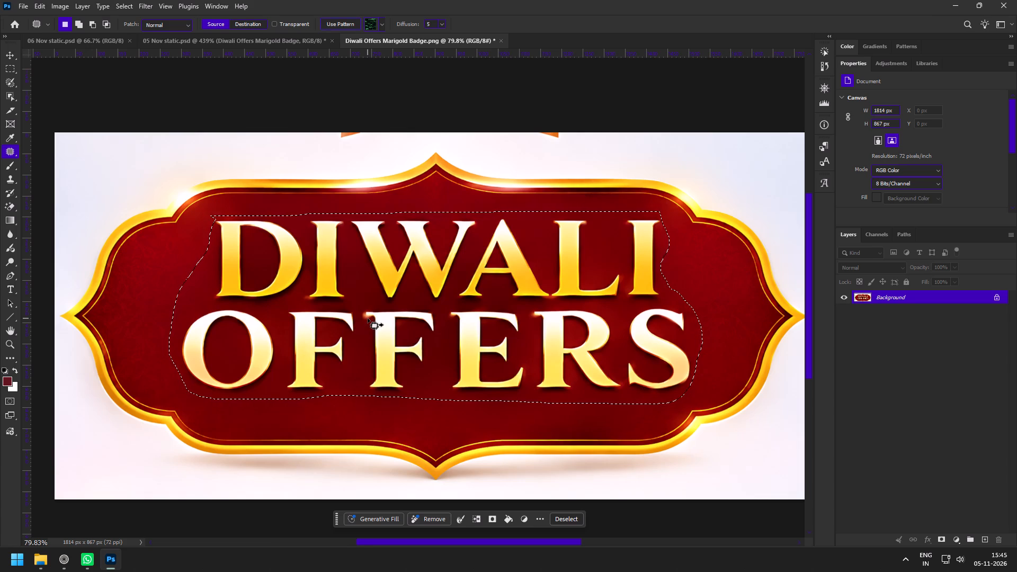
pyautogui.hotkey('ctrl', 'j')
# Move the copied lettering layer straight down by 18 px, to a Y position of 204 px.
pyautogui.press('Down')
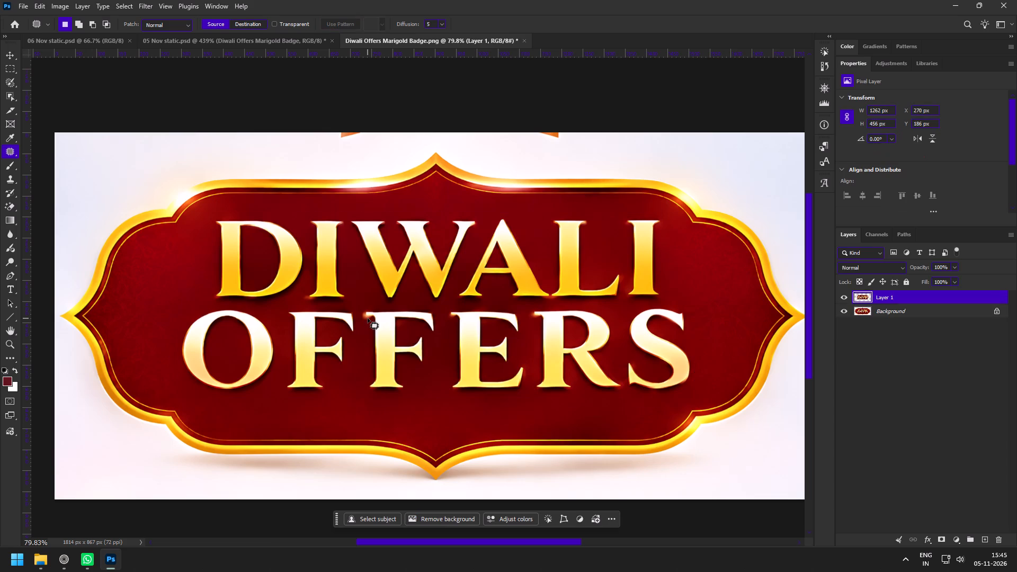
pyautogui.press('Down')
pyautogui.press('Down')
pyautogui.press('Down')
pyautogui.press('Down')
pyautogui.press('Down')
pyautogui.press('Down')
pyautogui.press('Down')
pyautogui.press('Down')
pyautogui.press('Down')
pyautogui.press('Down')
pyautogui.press('Down')
pyautogui.press('Down')
pyautogui.press('Down')
pyautogui.press('Down')
pyautogui.press('Down')
pyautogui.press('Down')
pyautogui.press('Down')
pyautogui.press('Down')
pyautogui.press('Down')
pyautogui.press('Down')
pyautogui.press('Down')
pyautogui.press('Down')
pyautogui.press('Down')
pyautogui.press('Down')
pyautogui.press('Down')
pyautogui.press('Down')
pyautogui.press('Down')
pyautogui.press('v')
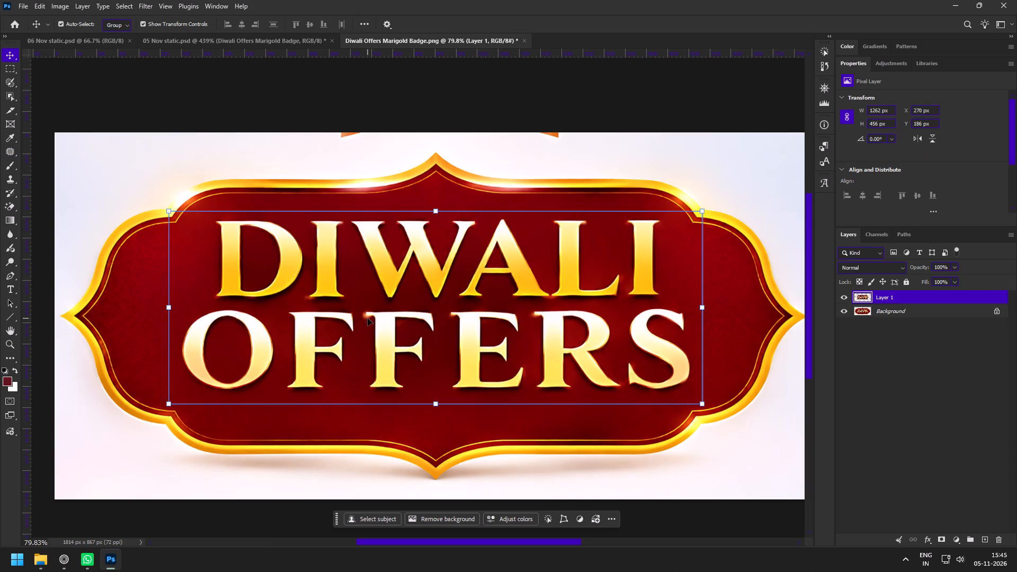
pyautogui.press('Down')
pyautogui.press('Down')
pyautogui.press('Down')
pyautogui.press('Down')
pyautogui.press('Down')
pyautogui.press('Down')
pyautogui.press('Down')
pyautogui.press('Down')
pyautogui.press('Down')
pyautogui.press('Down')
pyautogui.press('Down')
pyautogui.press('Down')
pyautogui.press('Down')
pyautogui.press('Down')
pyautogui.press('Down')
pyautogui.press('Down')
pyautogui.press('Down')
pyautogui.press('Down')
pyautogui.press('Down')
pyautogui.press('Down')
pyautogui.press('Down')
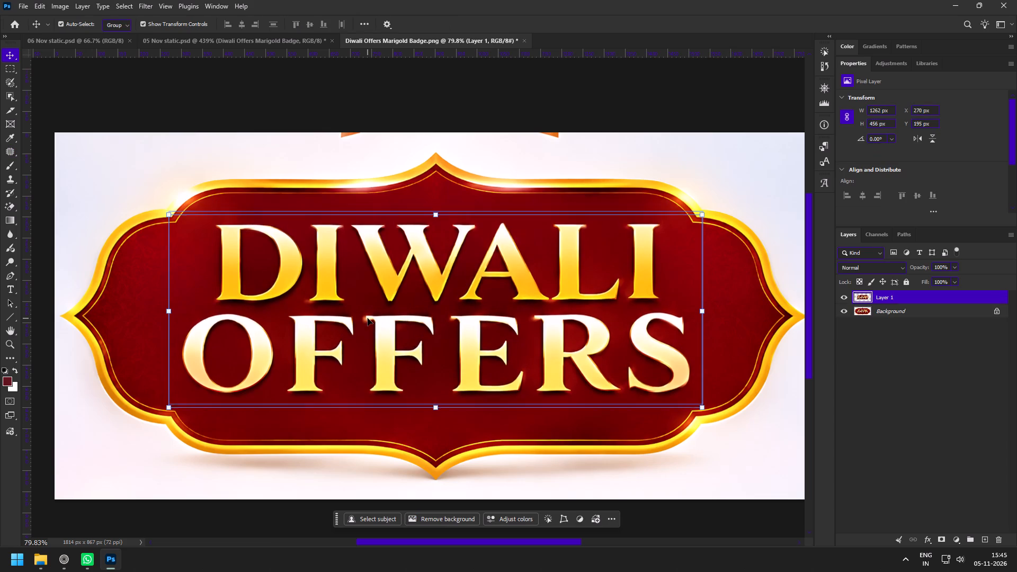
pyautogui.press('Down')
pyautogui.press('Down')
pyautogui.press('Down')
pyautogui.press('Down')
pyautogui.press('Down')
pyautogui.press('Down')
pyautogui.press('Down')
pyautogui.press('Down')
pyautogui.press('Down')
pyautogui.press('Down')
pyautogui.press('Down')
pyautogui.press('Down')
pyautogui.press('Down')
pyautogui.press('Down')
pyautogui.press('Down')
pyautogui.press('Down')
pyautogui.press('Down')
pyautogui.press('Down')
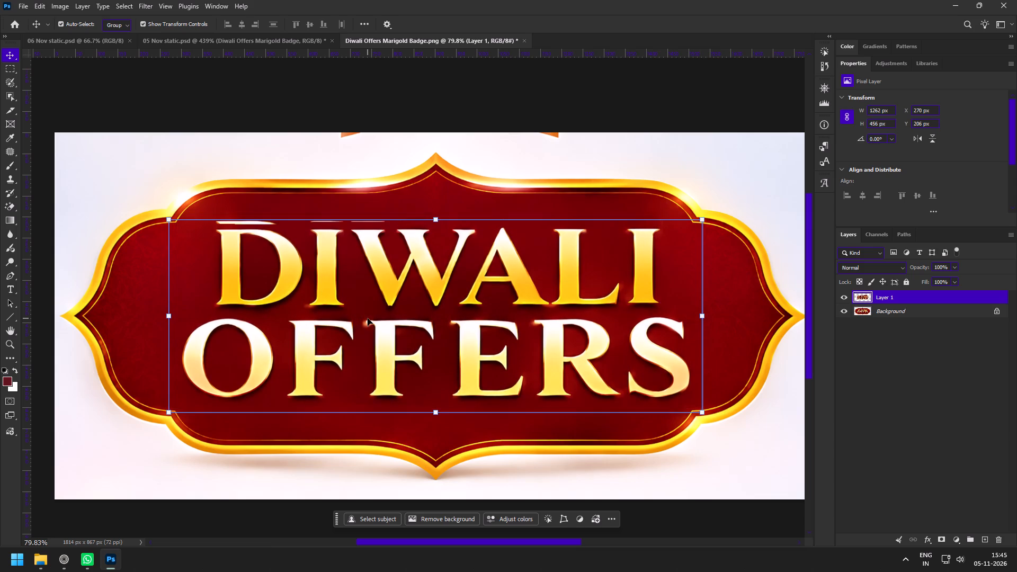
pyautogui.press('Down')
pyautogui.press('Down')
pyautogui.press('Down')
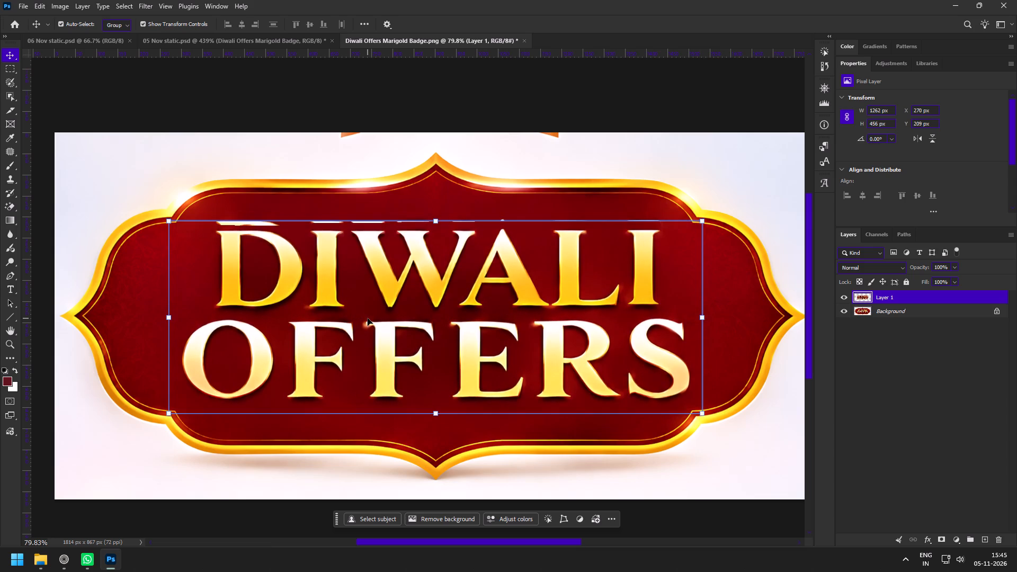
pyautogui.press('Up')
pyautogui.press('Up')
pyautogui.press('Down')
pyautogui.press('Up')
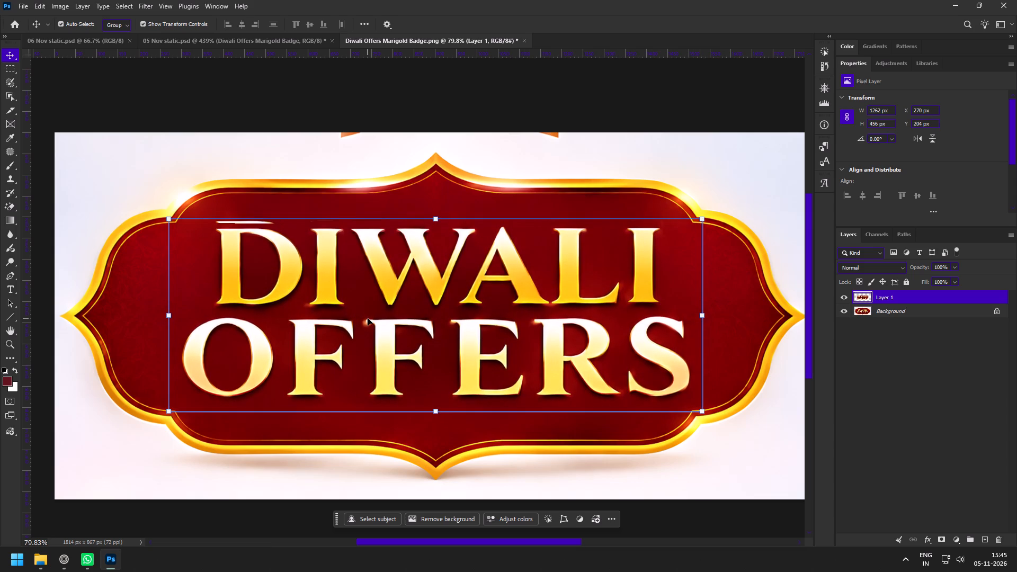
# Unlock the Background layer beneath the lettering so it becomes a regular layer.
pyautogui.press('z')
pyautogui.moveTo(246, 183); pyautogui.dragTo(264, 212)
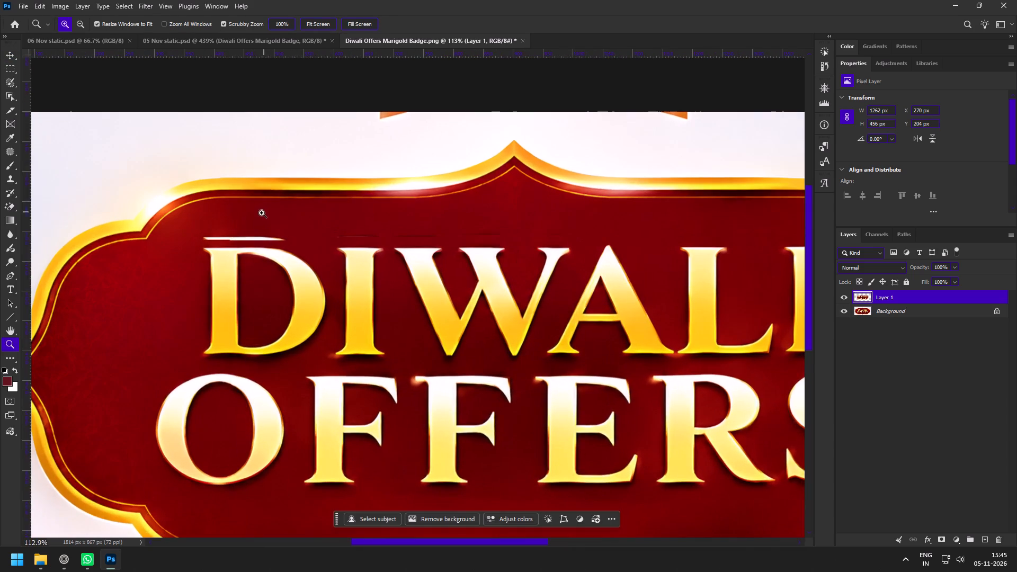
pyautogui.moveTo(243, 215); pyautogui.dragTo(257, 226)
pyautogui.press('v')
pyautogui.click(229, 214)
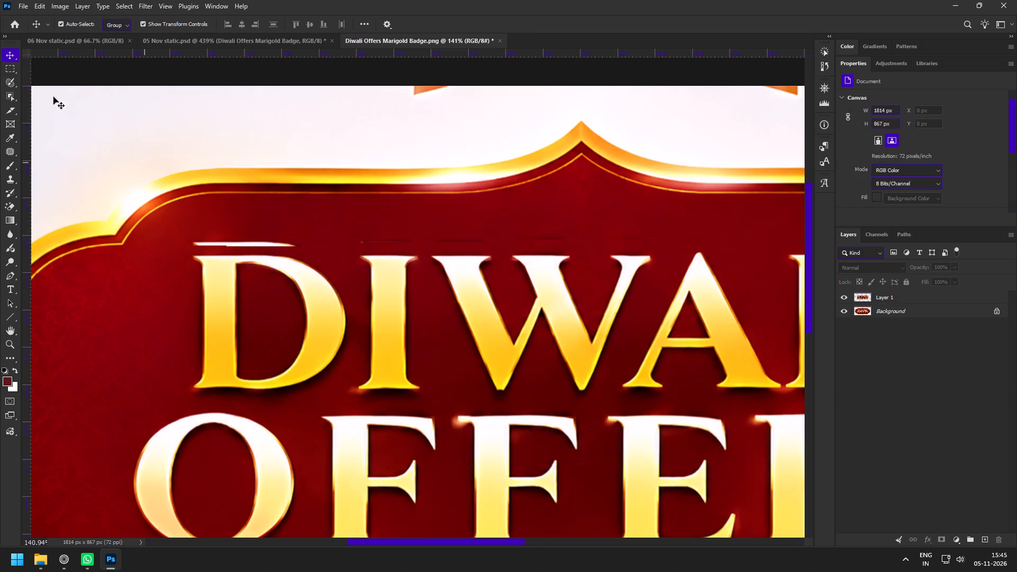
pyautogui.click(11, 66)
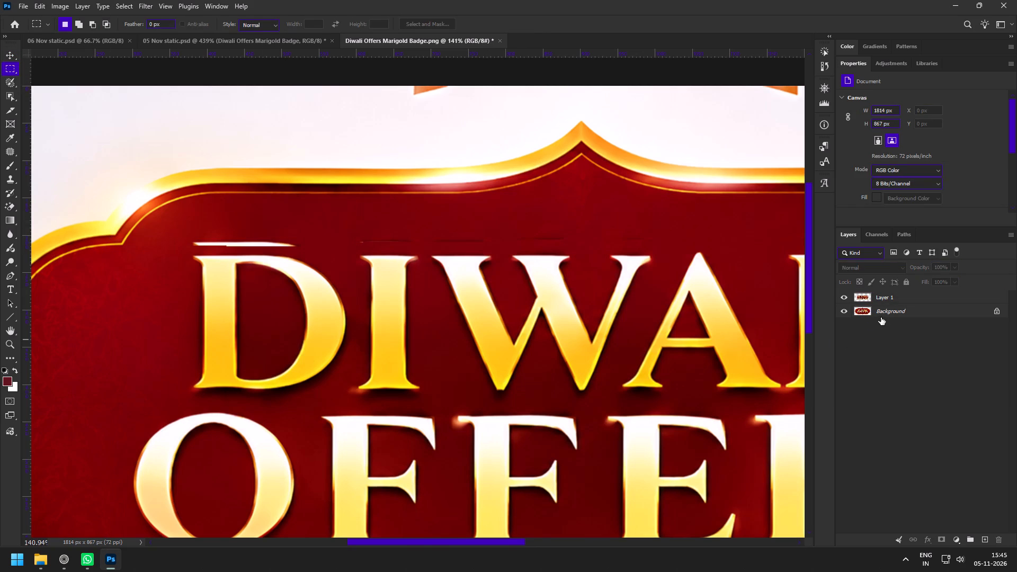
pyautogui.click(881, 317)
pyautogui.click(997, 316)
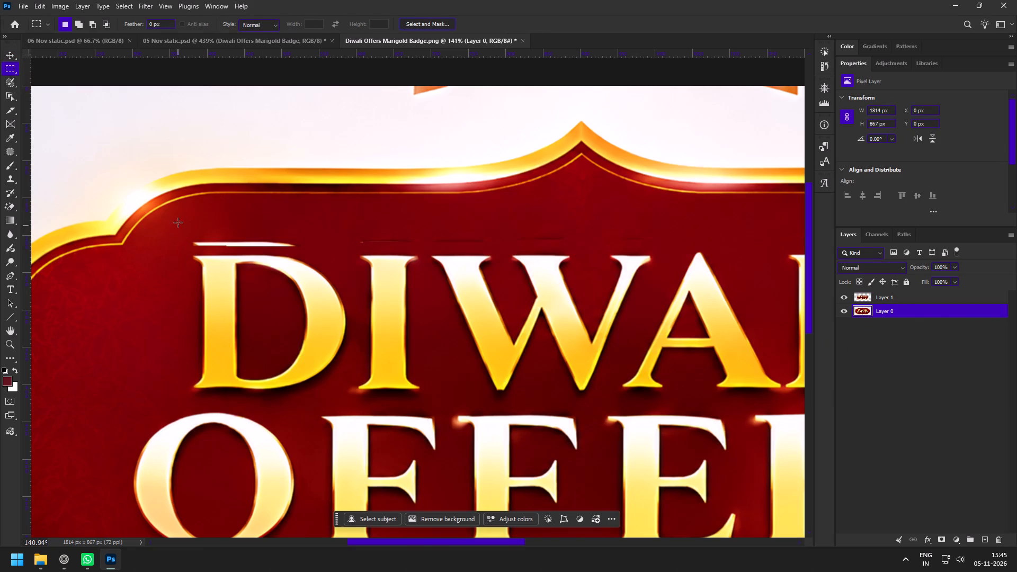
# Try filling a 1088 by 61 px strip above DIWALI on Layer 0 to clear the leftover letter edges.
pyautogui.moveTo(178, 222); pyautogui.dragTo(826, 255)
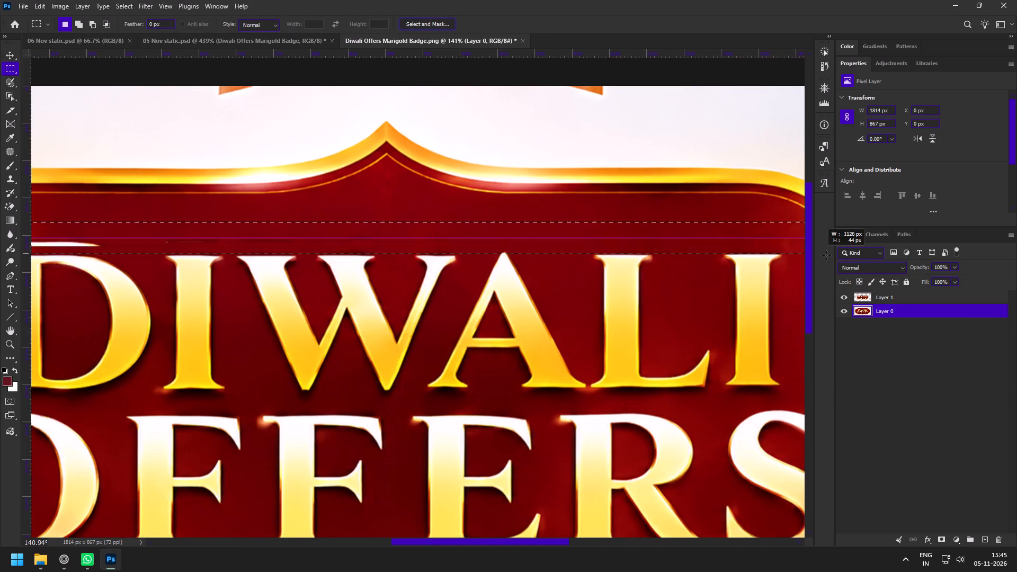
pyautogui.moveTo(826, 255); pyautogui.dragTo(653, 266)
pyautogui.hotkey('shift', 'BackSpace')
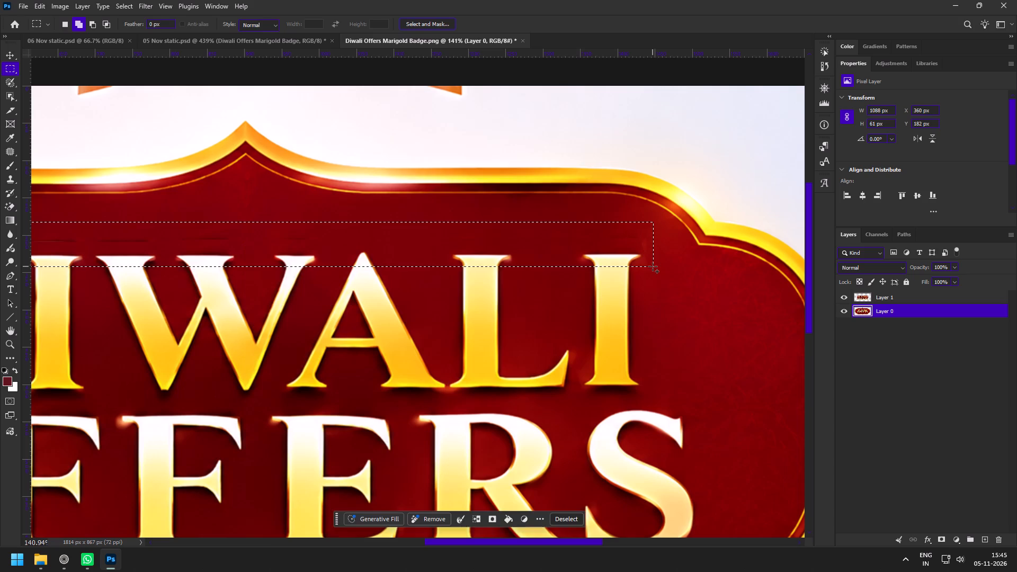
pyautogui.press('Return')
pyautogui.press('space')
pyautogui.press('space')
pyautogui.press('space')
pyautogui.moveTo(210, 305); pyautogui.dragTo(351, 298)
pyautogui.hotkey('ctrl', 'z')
# Select a 197 by 46 px area around the leftover white stroke above the D and patch it with clean red from above.
pyautogui.press('space')
pyautogui.press('space')
pyautogui.press('space')
pyautogui.moveTo(296, 309); pyautogui.dragTo(407, 315)
pyautogui.click(151, 207)
pyautogui.moveTo(97, 223); pyautogui.dragTo(243, 254)
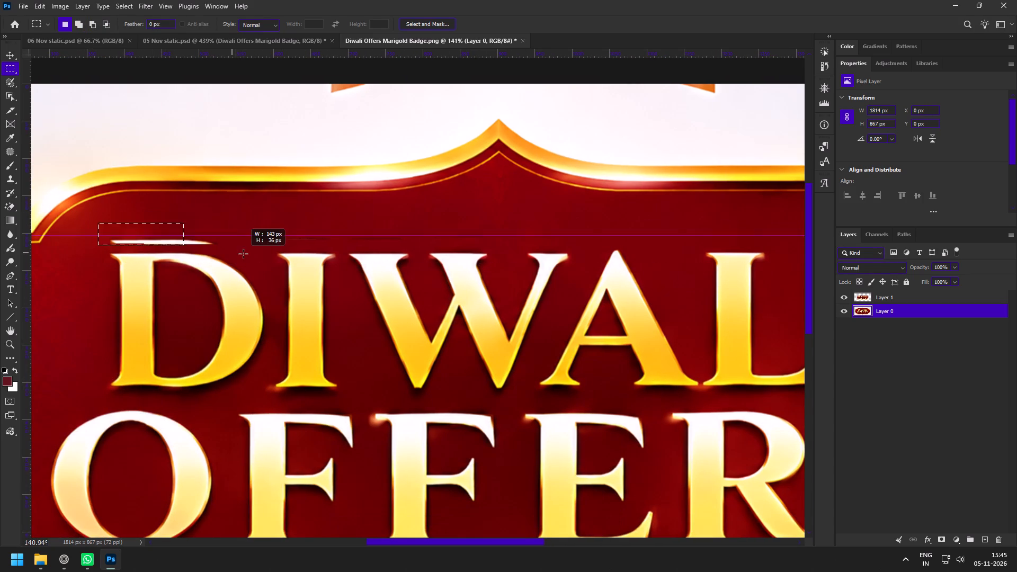
pyautogui.moveTo(243, 254); pyautogui.dragTo(244, 256)
pyautogui.hotkey('shift', 'BackSpace')
pyautogui.press('Return')
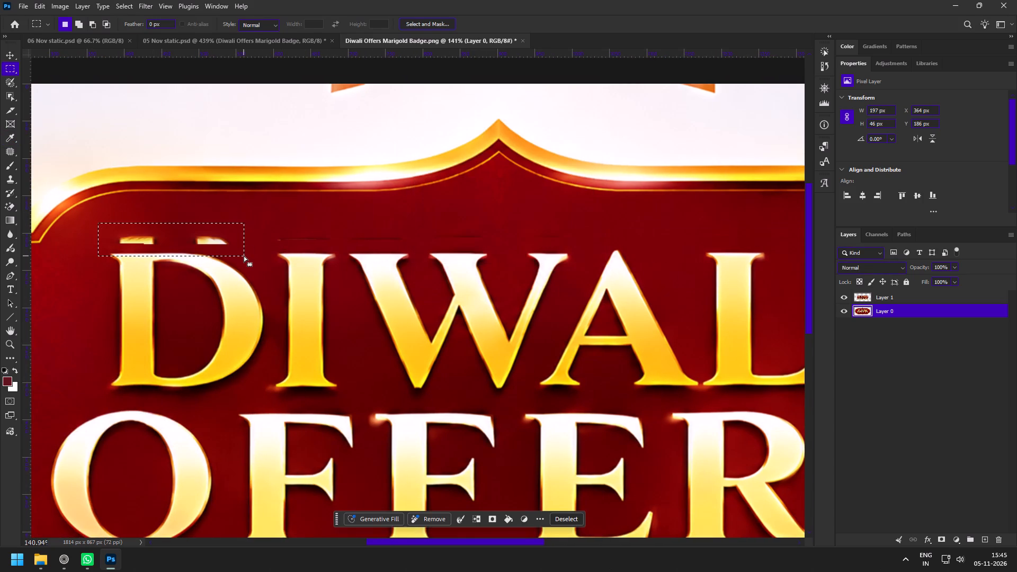
pyautogui.hotkey('ctrl', 'z')
pyautogui.click(5, 153)
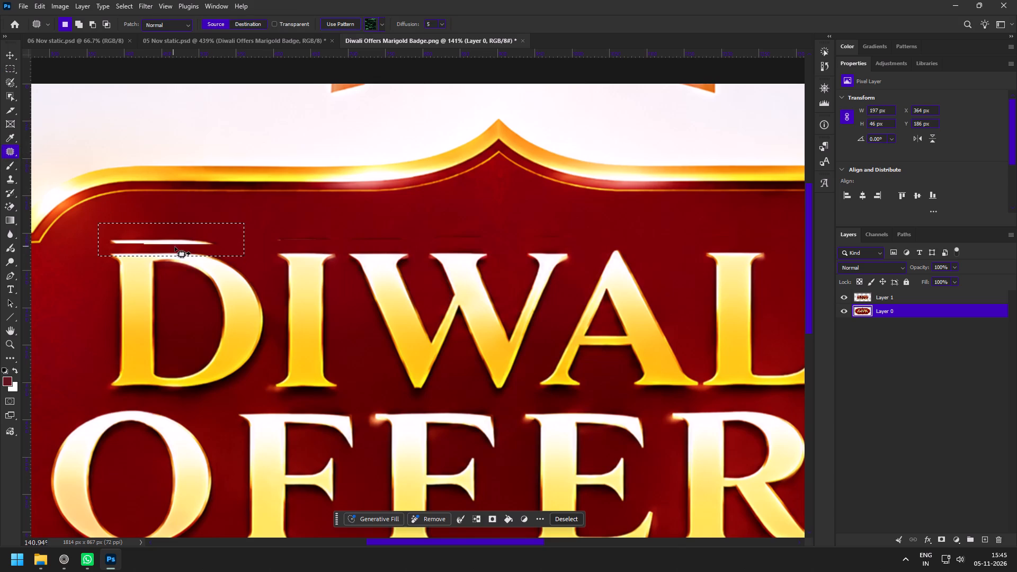
pyautogui.moveTo(175, 239); pyautogui.dragTo(175, 229)
pyautogui.click(234, 196)
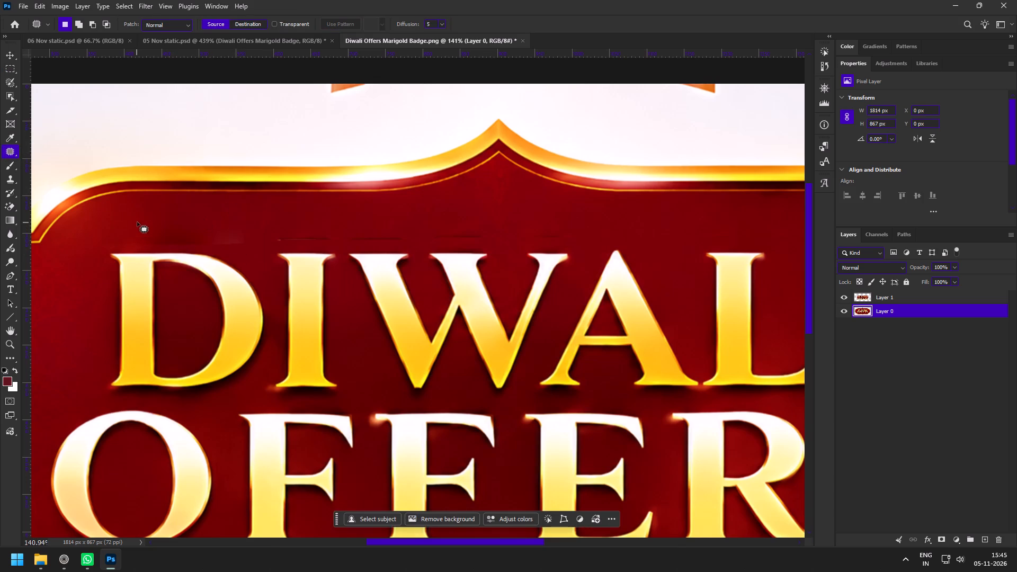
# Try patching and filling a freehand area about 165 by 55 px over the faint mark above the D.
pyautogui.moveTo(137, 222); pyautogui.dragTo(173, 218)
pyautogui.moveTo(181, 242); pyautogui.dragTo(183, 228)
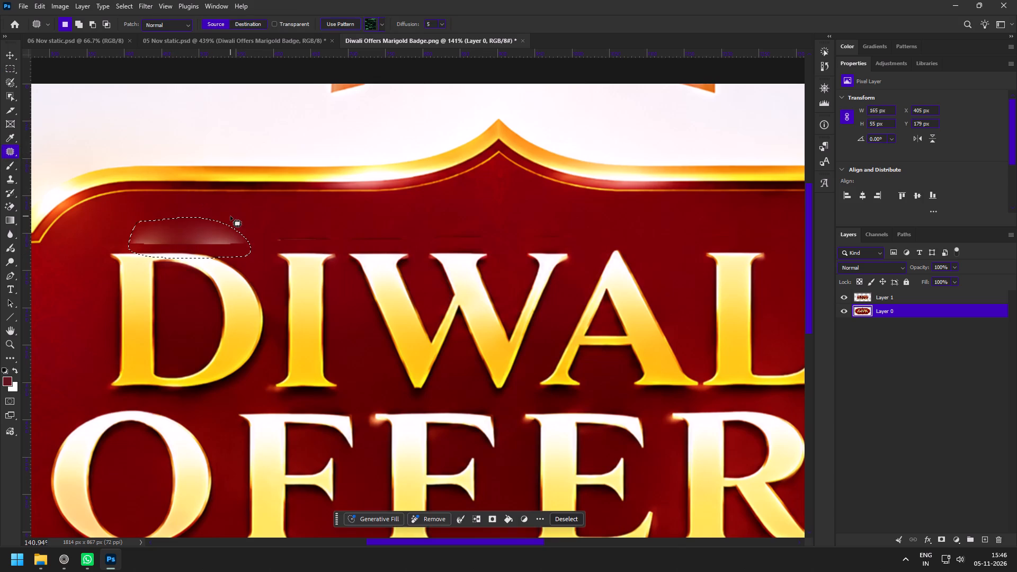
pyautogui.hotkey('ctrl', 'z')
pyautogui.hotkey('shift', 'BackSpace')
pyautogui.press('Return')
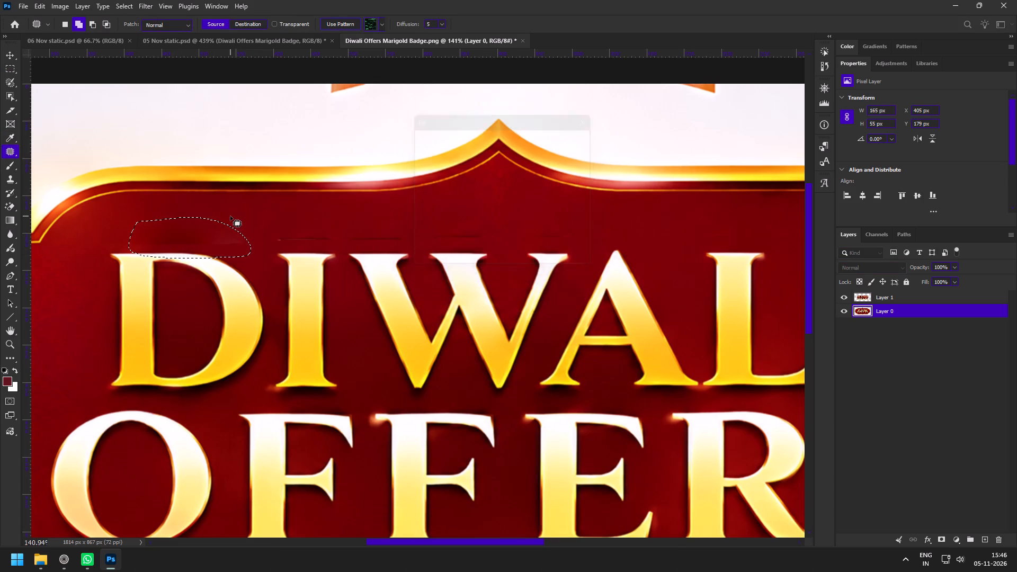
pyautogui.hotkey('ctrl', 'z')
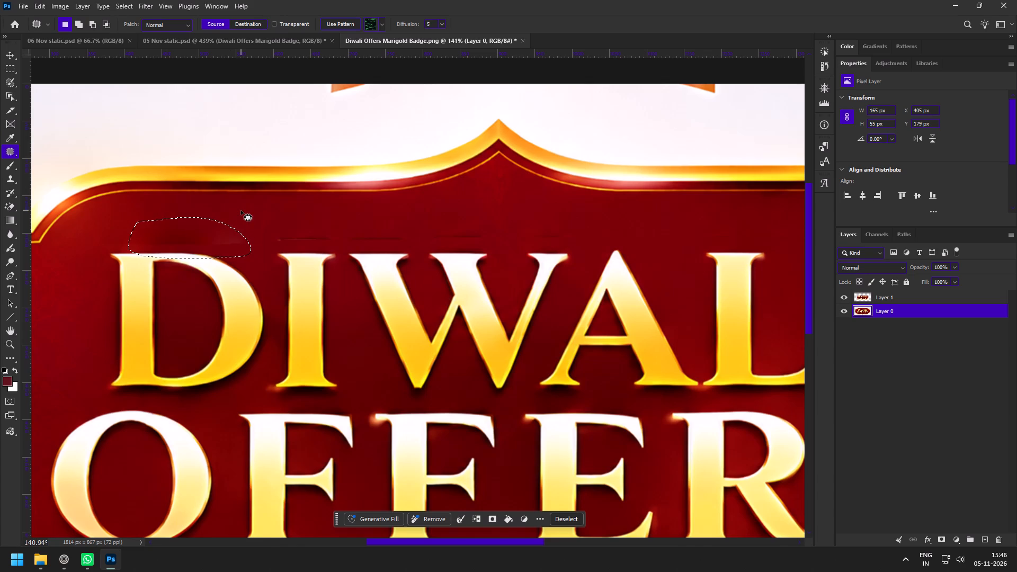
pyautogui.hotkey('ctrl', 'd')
# Hide Layer 1 so only the original DIWALI OFFERS lettering on Layer 0 is displayed.
pyautogui.press('z')
pyautogui.moveTo(240, 216); pyautogui.dragTo(230, 215)
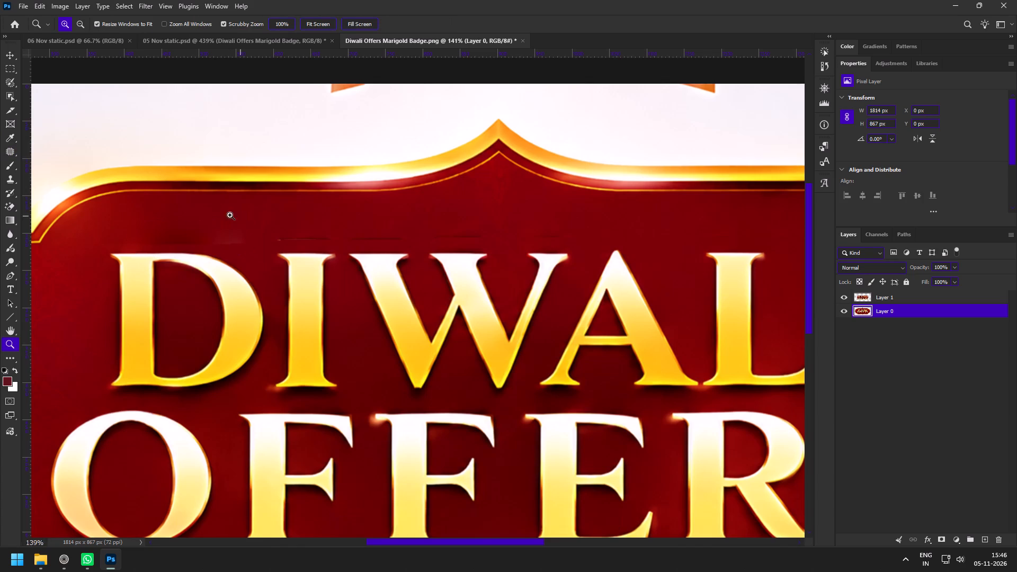
pyautogui.moveTo(230, 215); pyautogui.dragTo(202, 205)
pyautogui.press('space')
pyautogui.press('space')
pyautogui.moveTo(236, 227); pyautogui.dragTo(233, 196)
pyautogui.press('v')
pyautogui.click(304, 245)
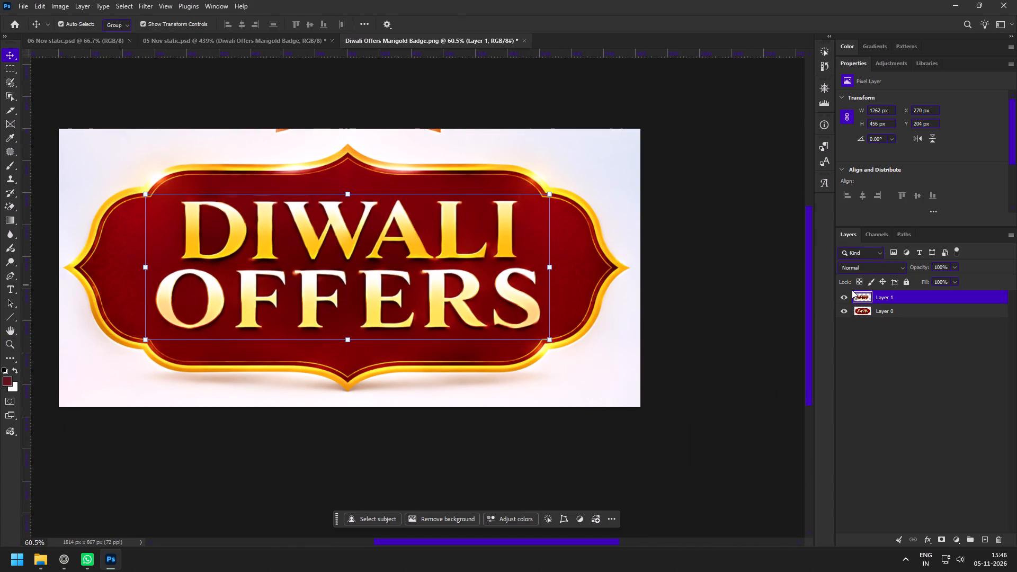
pyautogui.click(840, 298)
# Outline the old lettering on Layer 0 freehand, about 1251 by 456 px, apply a Content-Aware fill and deselect.
pyautogui.press('z')
pyautogui.moveTo(211, 183); pyautogui.dragTo(227, 208)
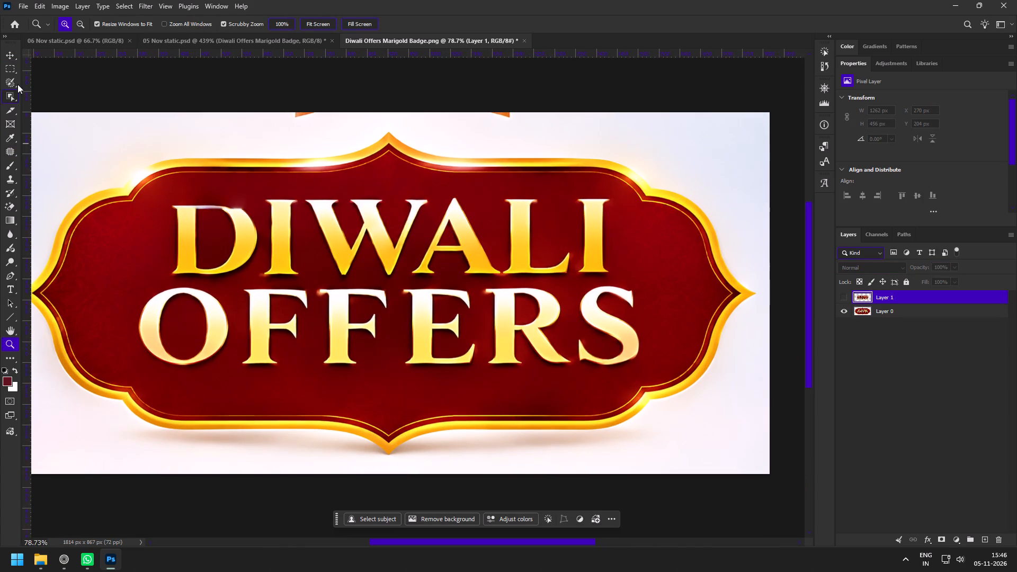
pyautogui.click(6, 68)
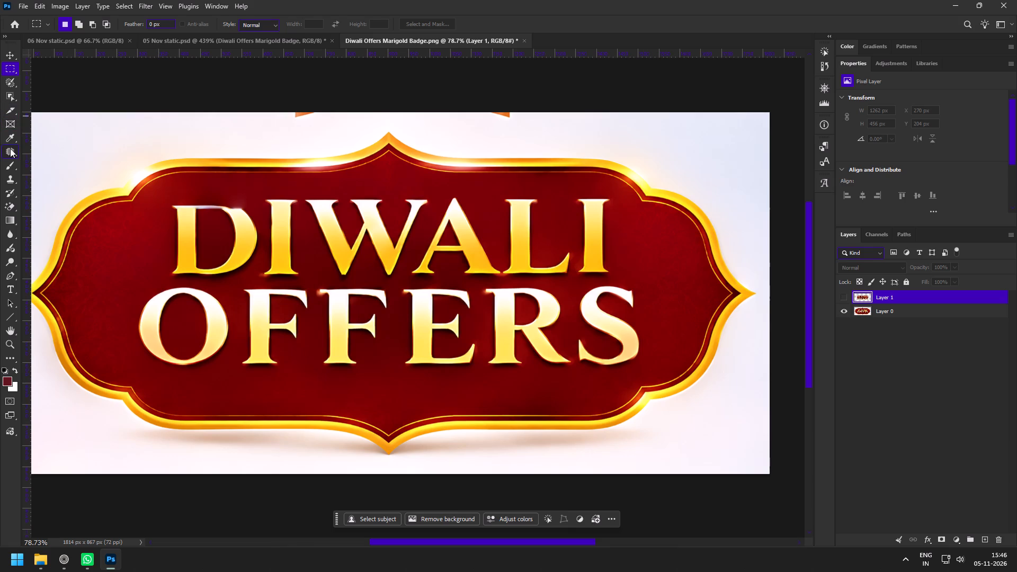
pyautogui.click(11, 149)
pyautogui.click(165, 216)
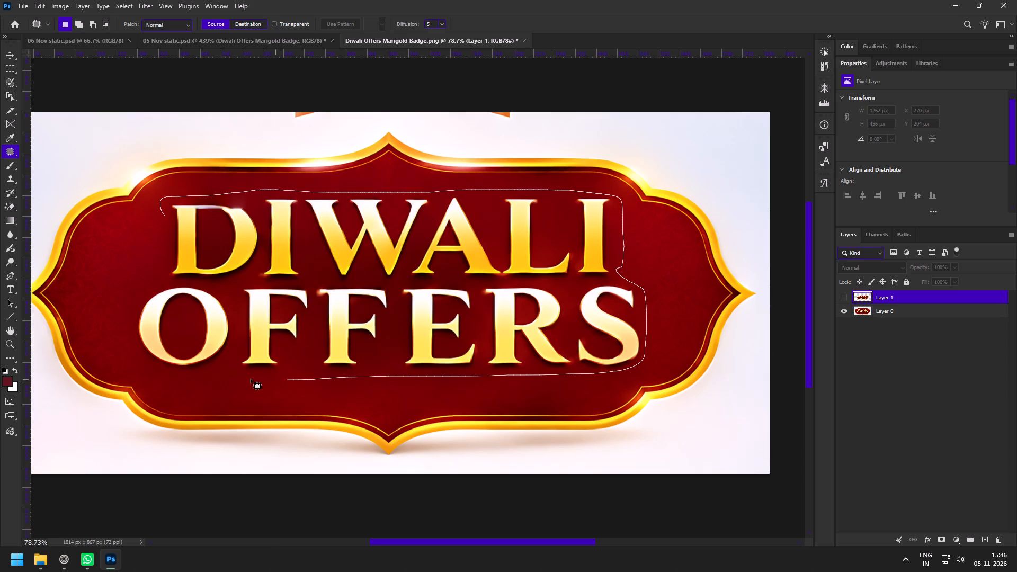
pyautogui.hotkey('shift', 'BackSpace')
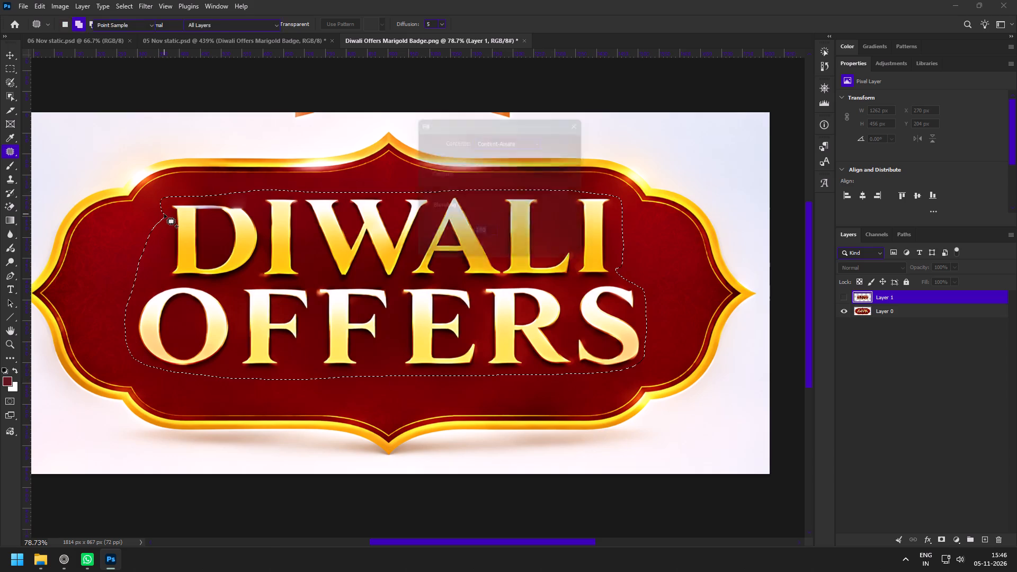
pyautogui.press('Return')
pyautogui.click(475, 208)
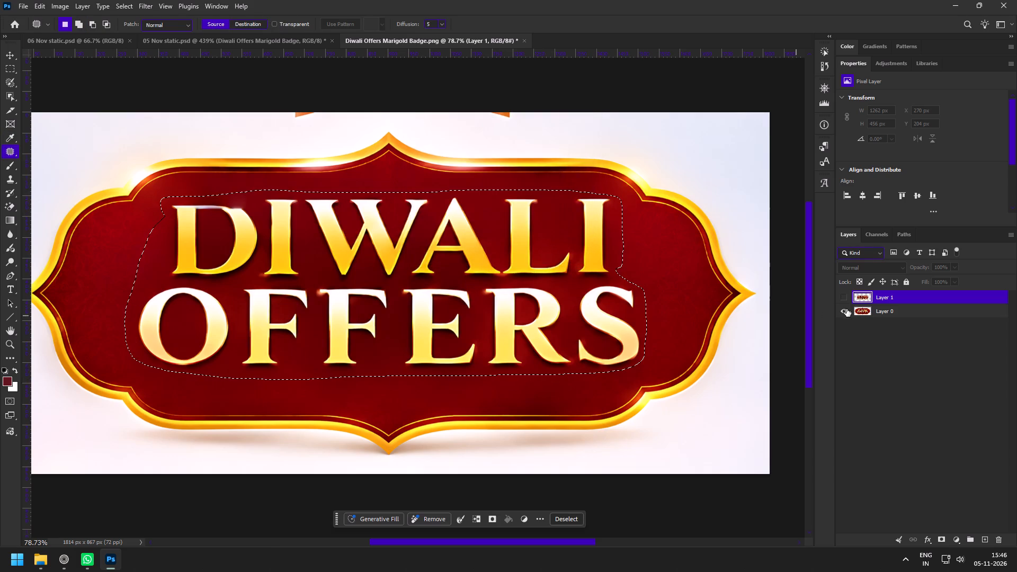
pyautogui.click(880, 314)
pyautogui.hotkey('shift', 'BackSpace')
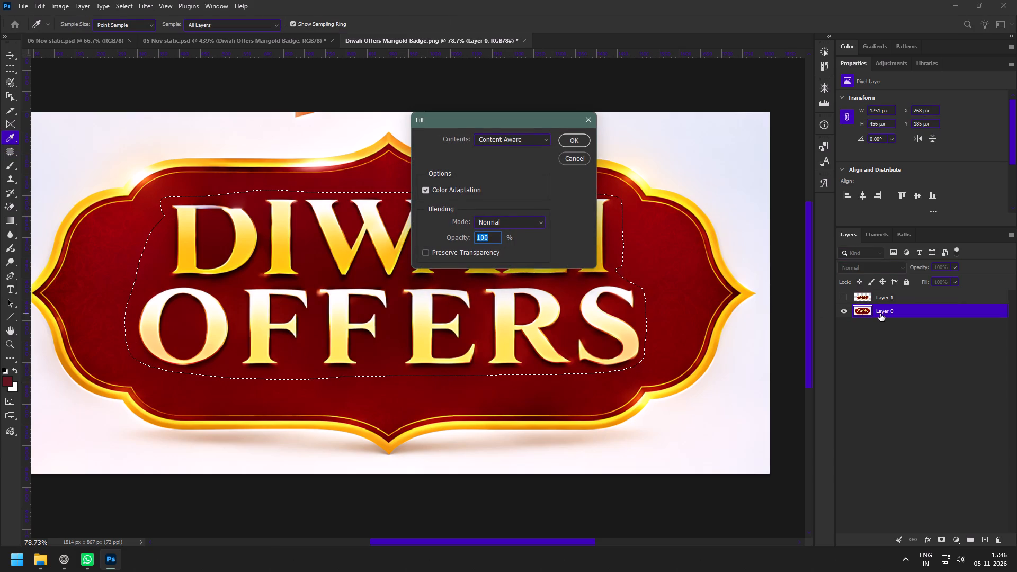
pyautogui.press('Return')
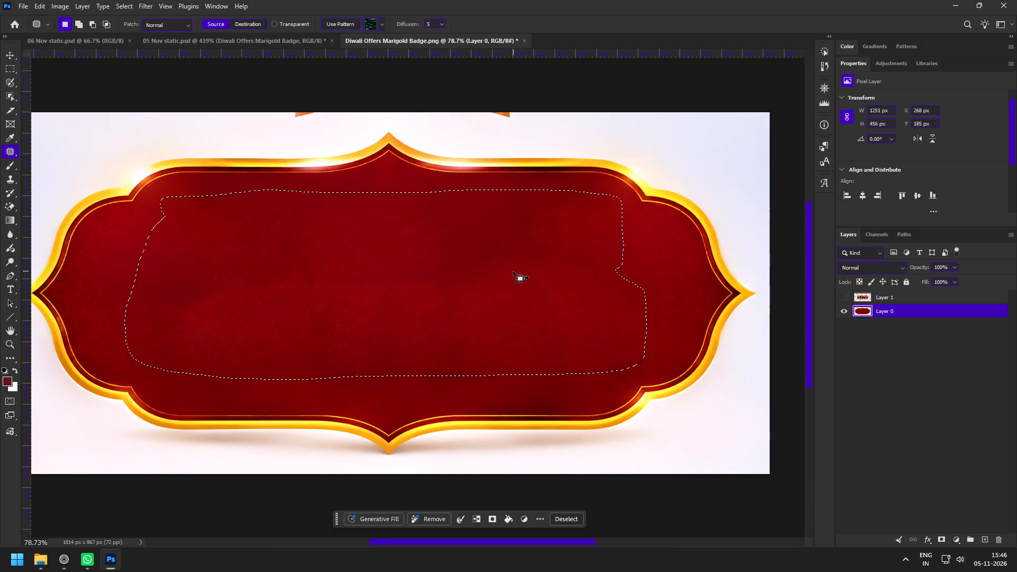
pyautogui.hotkey('ctrl', 'd')
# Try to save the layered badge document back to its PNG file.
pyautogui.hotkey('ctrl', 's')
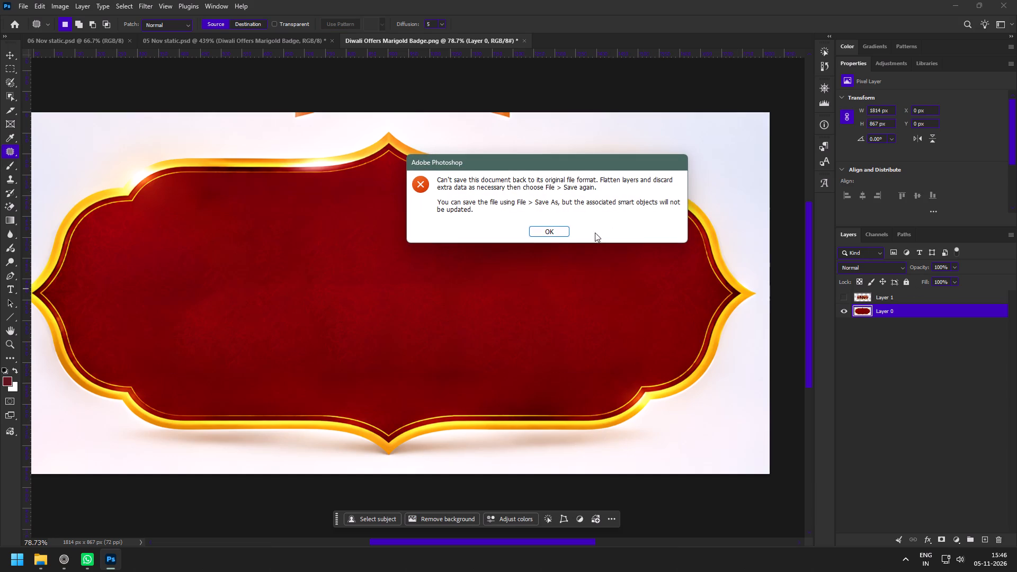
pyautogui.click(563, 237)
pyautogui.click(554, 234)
# Show the Layer 1 lettering again over the cleaned badge.
pyautogui.click(846, 296)
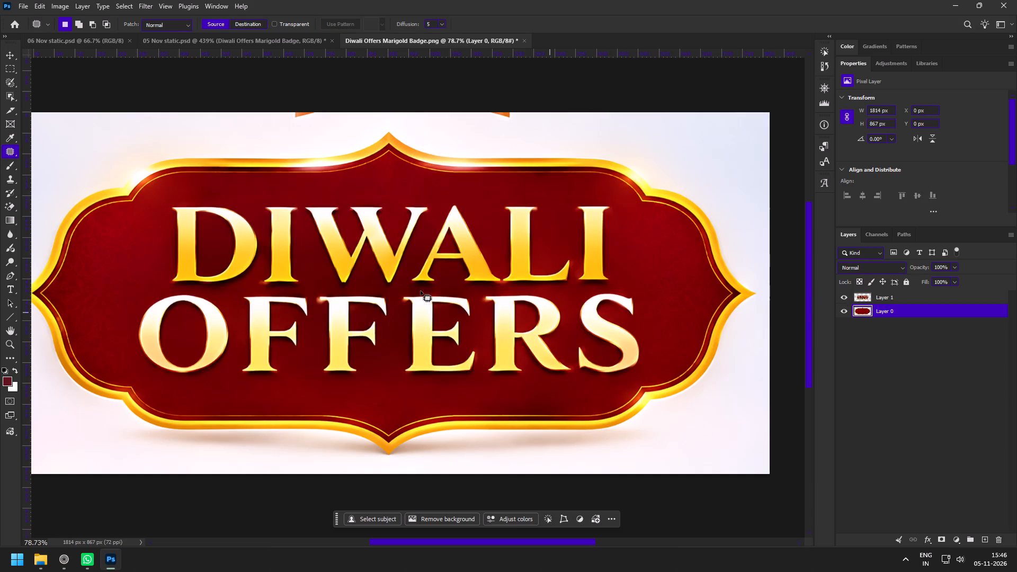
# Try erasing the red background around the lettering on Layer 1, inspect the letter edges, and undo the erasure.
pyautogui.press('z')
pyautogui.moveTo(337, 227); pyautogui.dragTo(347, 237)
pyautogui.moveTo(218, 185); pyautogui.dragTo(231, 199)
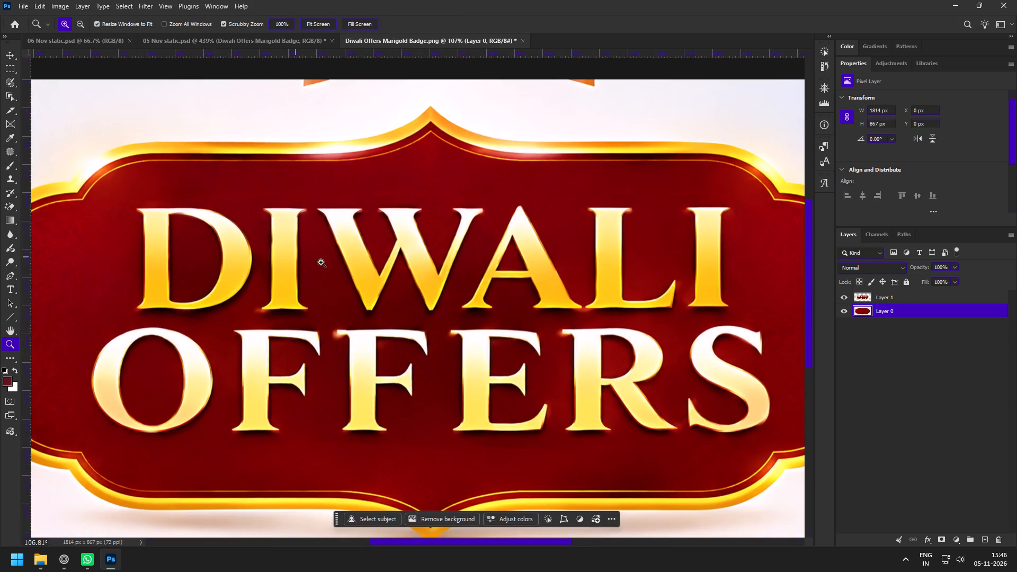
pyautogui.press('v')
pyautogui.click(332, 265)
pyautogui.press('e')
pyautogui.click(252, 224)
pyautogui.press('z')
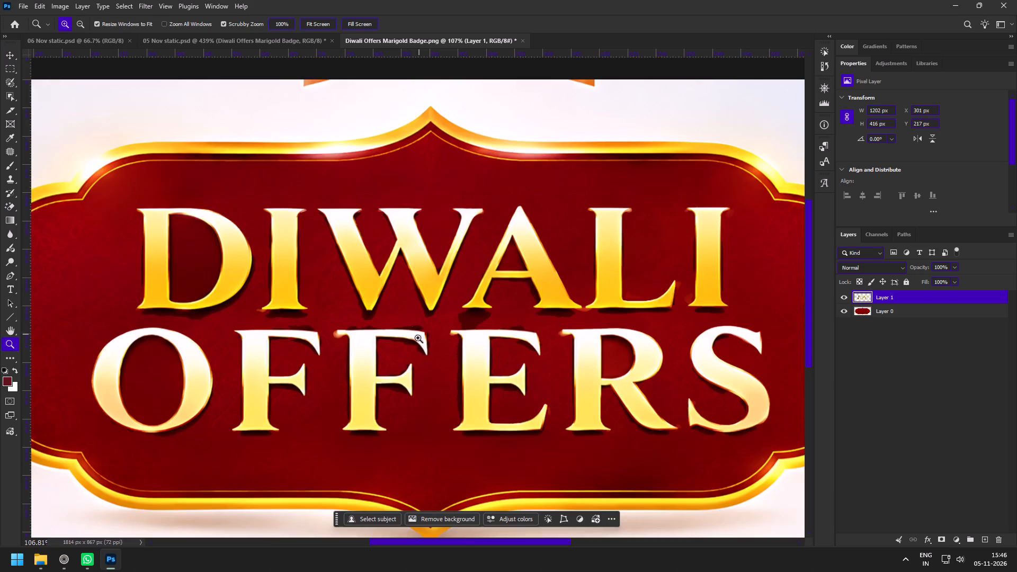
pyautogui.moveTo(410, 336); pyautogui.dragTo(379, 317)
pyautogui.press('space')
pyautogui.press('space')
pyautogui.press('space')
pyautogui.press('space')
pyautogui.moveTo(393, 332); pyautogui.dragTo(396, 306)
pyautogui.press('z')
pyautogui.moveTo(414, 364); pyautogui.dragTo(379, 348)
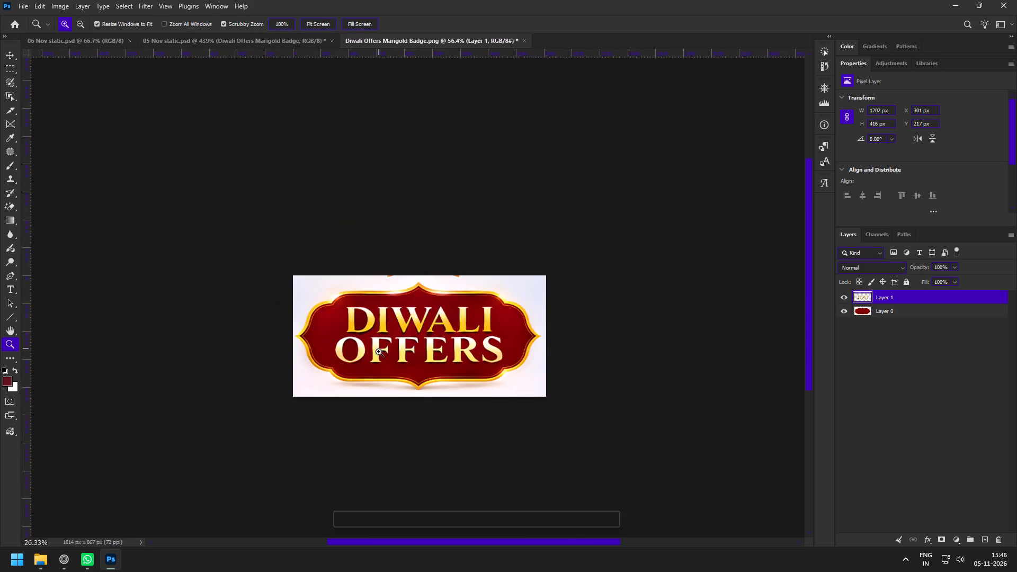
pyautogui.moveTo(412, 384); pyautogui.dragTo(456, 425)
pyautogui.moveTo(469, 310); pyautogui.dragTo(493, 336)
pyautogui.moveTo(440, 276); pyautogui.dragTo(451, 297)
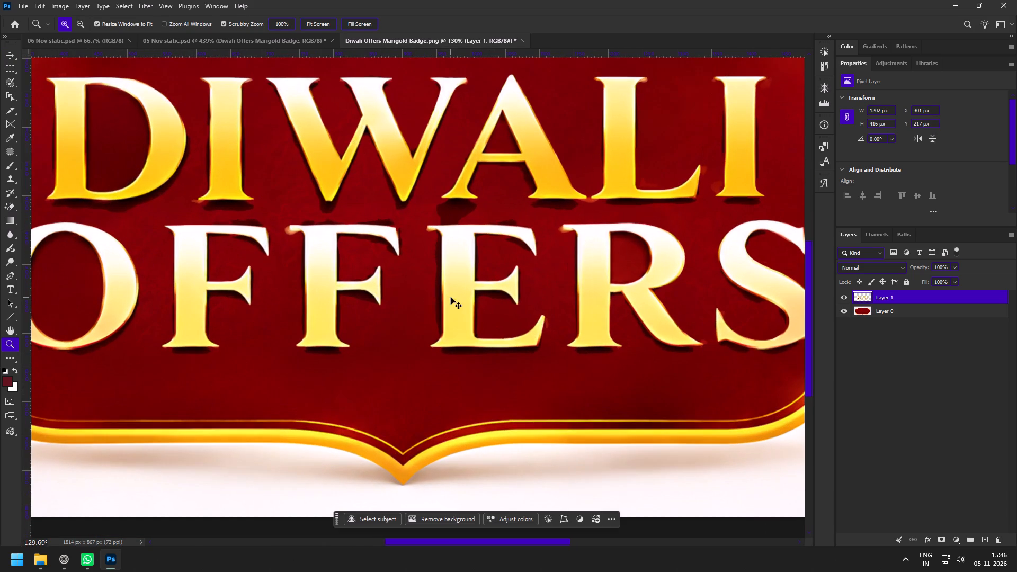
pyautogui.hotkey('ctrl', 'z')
# Add a layer mask to Layer 1.
pyautogui.press('z')
pyautogui.moveTo(460, 303); pyautogui.dragTo(431, 300)
pyautogui.moveTo(414, 332); pyautogui.dragTo(436, 346)
pyautogui.moveTo(418, 332); pyautogui.dragTo(430, 342)
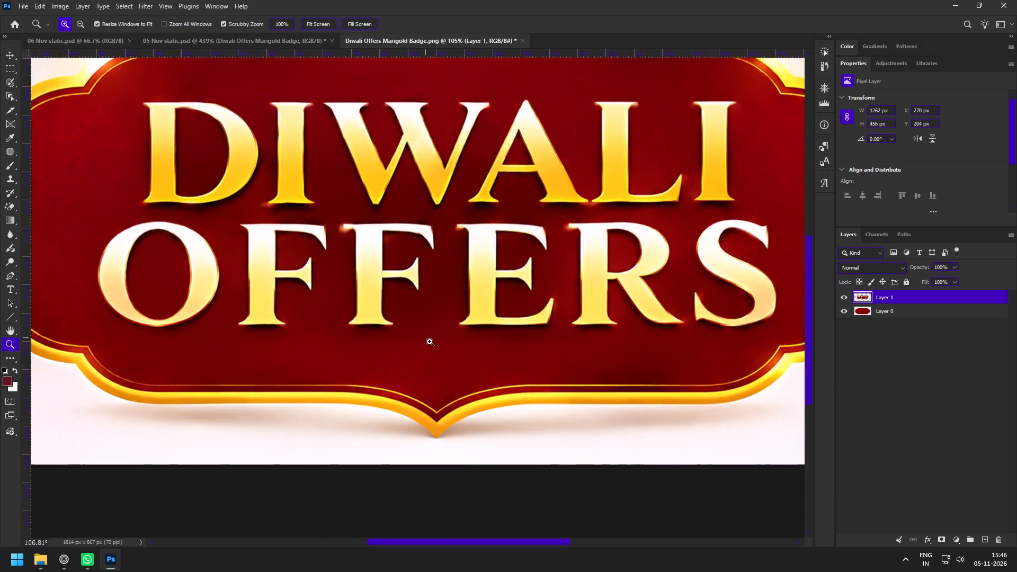
pyautogui.moveTo(430, 342); pyautogui.dragTo(434, 345)
pyautogui.press('v')
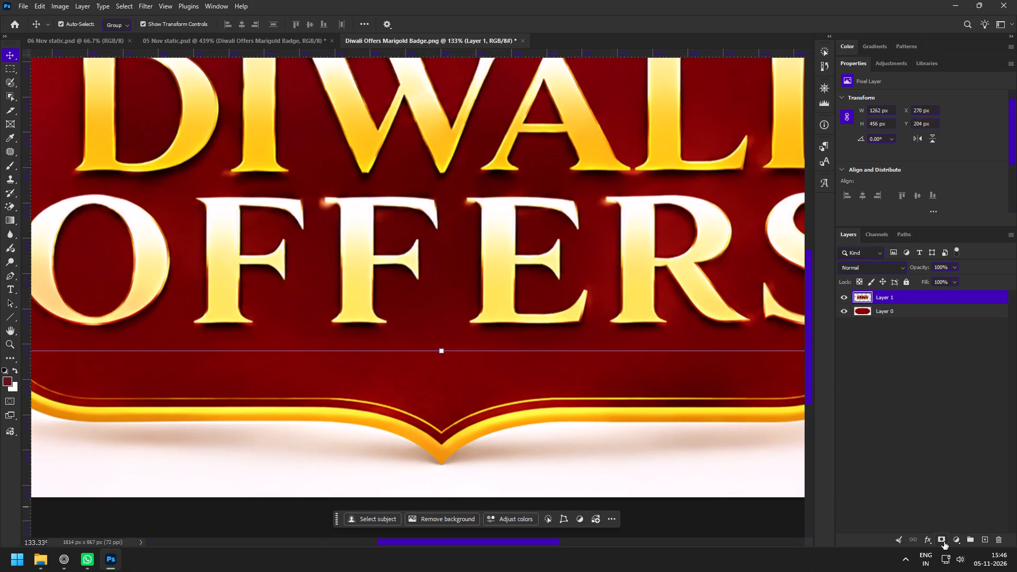
pyautogui.click(944, 542)
# Paint black on Layer 1's mask with a soft 45 px brush to blend the lower edge beneath the middle of OFFERS.
pyautogui.press('b')
pyautogui.keyDown('alt'); pyautogui.moveTo(488, 360); pyautogui.dragTo(467, 351, button='right'); pyautogui.keyUp('alt')
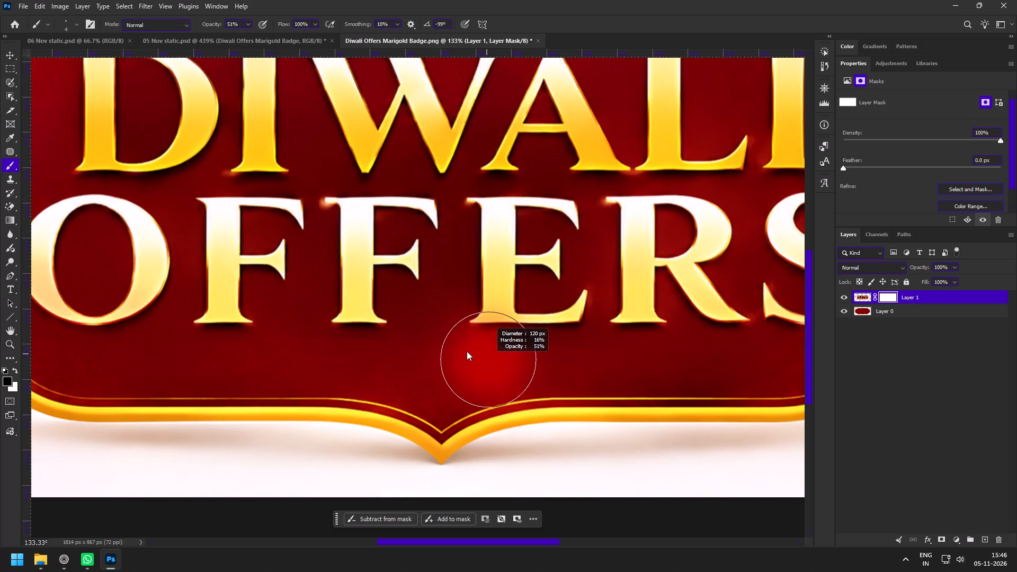
pyautogui.keyDown('alt'); pyautogui.moveTo(467, 351); pyautogui.dragTo(457, 358, button='right'); pyautogui.keyUp('alt')
pyautogui.moveTo(412, 358); pyautogui.dragTo(436, 349)
pyautogui.moveTo(430, 348); pyautogui.dragTo(372, 353)
pyautogui.moveTo(427, 352); pyautogui.dragTo(320, 350)
pyautogui.moveTo(373, 347); pyautogui.dragTo(454, 348)
pyautogui.moveTo(388, 348); pyautogui.dragTo(281, 344)
pyautogui.moveTo(347, 342); pyautogui.dragTo(422, 349)
pyautogui.moveTo(351, 346); pyautogui.dragTo(271, 345)
pyautogui.moveTo(315, 344); pyautogui.dragTo(426, 346)
pyautogui.moveTo(356, 344); pyautogui.dragTo(275, 341)
pyautogui.moveTo(296, 342); pyautogui.dragTo(494, 374)
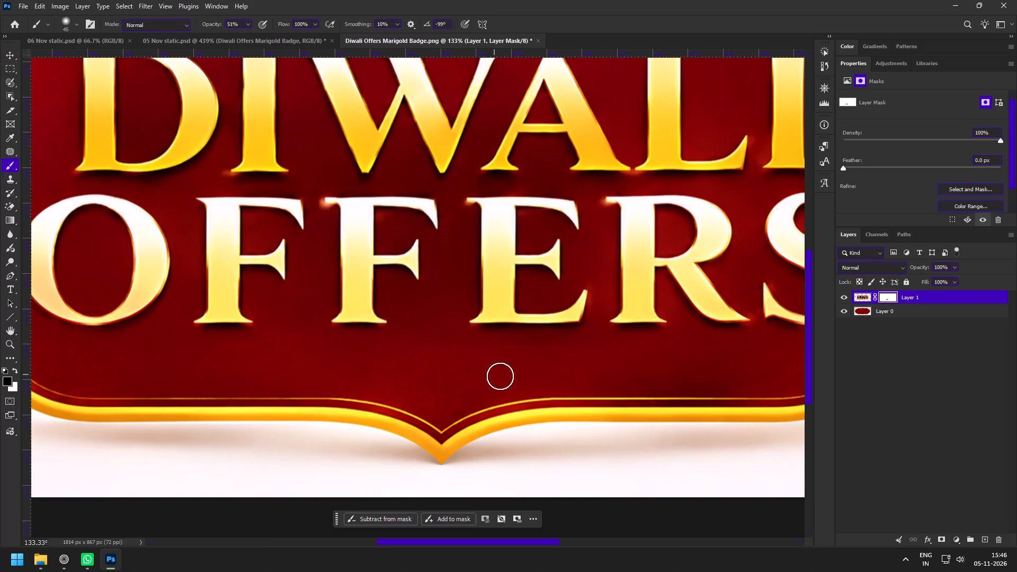
pyautogui.moveTo(400, 348); pyautogui.dragTo(585, 356)
pyautogui.moveTo(536, 354); pyautogui.dragTo(411, 352)
pyautogui.moveTo(464, 352); pyautogui.dragTo(628, 356)
pyautogui.moveTo(523, 350); pyautogui.dragTo(418, 351)
pyautogui.moveTo(503, 351); pyautogui.dragTo(668, 355)
pyautogui.moveTo(590, 353); pyautogui.dragTo(462, 358)
pyautogui.moveTo(653, 354); pyautogui.dragTo(596, 354)
pyautogui.moveTo(596, 354); pyautogui.dragTo(446, 358)
# Continue masking Layer 1's lower edge beneath ERS and around the bottom curve of the S.
pyautogui.press('space')
pyautogui.press('space')
pyautogui.press('space')
pyautogui.press('space')
pyautogui.press('space')
pyautogui.moveTo(709, 357); pyautogui.dragTo(431, 359)
pyautogui.moveTo(326, 357); pyautogui.dragTo(545, 357)
pyautogui.moveTo(445, 357); pyautogui.dragTo(256, 356)
pyautogui.moveTo(300, 356); pyautogui.dragTo(527, 348)
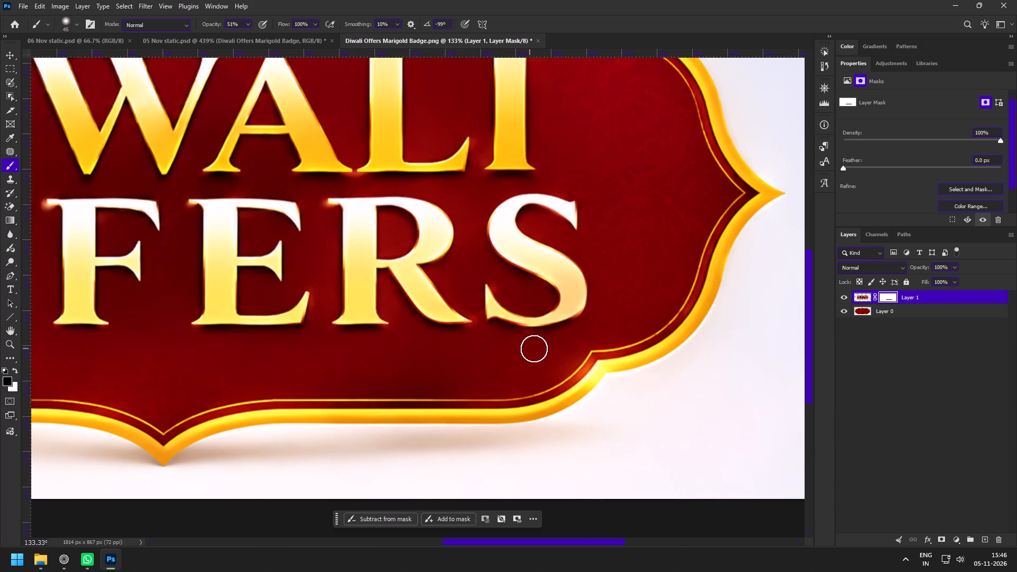
pyautogui.moveTo(550, 348); pyautogui.dragTo(591, 346)
pyautogui.moveTo(568, 348); pyautogui.dragTo(613, 342)
pyautogui.moveTo(599, 342); pyautogui.dragTo(555, 352)
pyautogui.moveTo(624, 332); pyautogui.dragTo(562, 353)
pyautogui.moveTo(600, 329); pyautogui.dragTo(554, 359)
pyautogui.moveTo(600, 324); pyautogui.dragTo(587, 353)
# Mask Layer 1's upper edge above the WALI letters to blend it into the badge.
pyautogui.press('space')
pyautogui.press('space')
pyautogui.press('space')
pyautogui.press('space')
pyautogui.moveTo(621, 177); pyautogui.dragTo(625, 314)
pyautogui.press('space')
pyautogui.press('space')
pyautogui.press('space')
pyautogui.moveTo(573, 244); pyautogui.dragTo(684, 305)
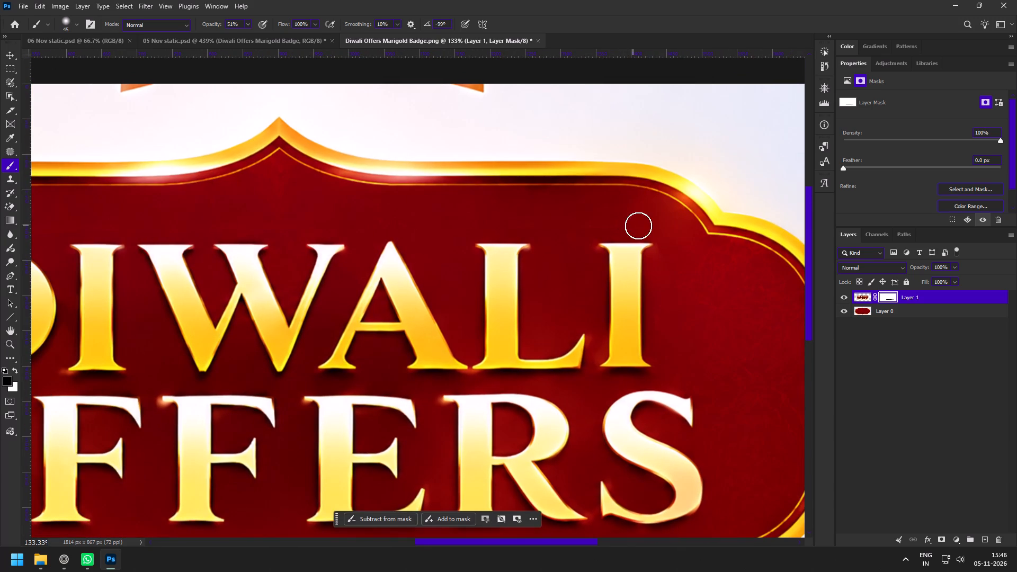
pyautogui.moveTo(638, 226); pyautogui.dragTo(485, 222)
pyautogui.moveTo(554, 220); pyautogui.dragTo(657, 221)
pyautogui.moveTo(605, 221); pyautogui.dragTo(467, 221)
pyautogui.moveTo(498, 220); pyautogui.dragTo(611, 219)
pyautogui.moveTo(478, 219); pyautogui.dragTo(399, 217)
# Continue masking Layer 1's upper edge above the A, W and I, past the D toward the badge's left corner.
pyautogui.press('space')
pyautogui.press('space')
pyautogui.press('space')
pyautogui.press('space')
pyautogui.moveTo(407, 217); pyautogui.dragTo(696, 228)
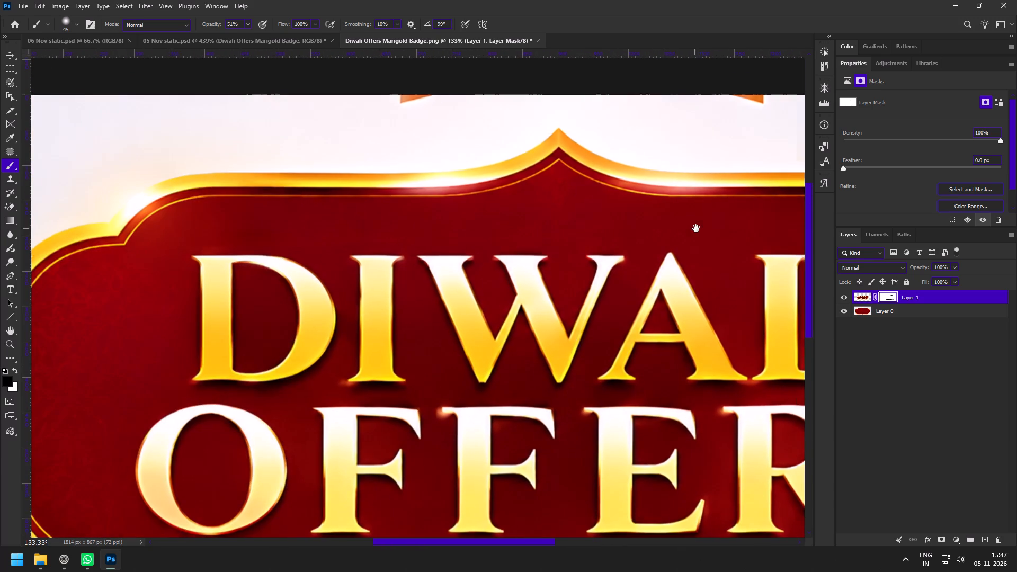
pyautogui.moveTo(696, 228); pyautogui.dragTo(695, 228)
pyautogui.moveTo(745, 240); pyautogui.dragTo(487, 233)
pyautogui.moveTo(598, 233); pyautogui.dragTo(451, 231)
pyautogui.moveTo(565, 230); pyautogui.dragTo(622, 230)
pyautogui.moveTo(582, 230); pyautogui.dragTo(443, 229)
pyautogui.press('space')
pyautogui.press('space')
pyautogui.moveTo(427, 226); pyautogui.dragTo(539, 227)
pyautogui.moveTo(570, 239); pyautogui.dragTo(436, 237)
pyautogui.moveTo(464, 236); pyautogui.dragTo(544, 236)
pyautogui.moveTo(483, 235); pyautogui.dragTo(400, 235)
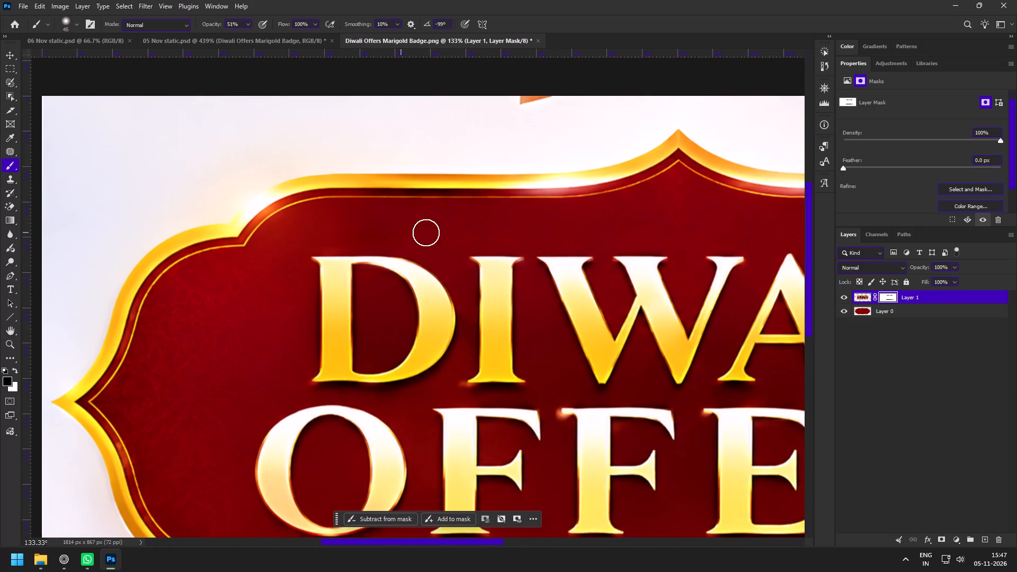
pyautogui.moveTo(449, 233); pyautogui.dragTo(477, 232)
pyautogui.moveTo(424, 232); pyautogui.dragTo(409, 233)
pyautogui.moveTo(424, 235); pyautogui.dragTo(443, 240)
pyautogui.moveTo(414, 236); pyautogui.dragTo(442, 242)
pyautogui.moveTo(395, 239); pyautogui.dragTo(289, 236)
# Examine the whole badge and its top edge to check how the masked lettering blends in.
pyautogui.press('z')
pyautogui.moveTo(338, 387); pyautogui.dragTo(298, 351)
pyautogui.press('space')
pyautogui.press('space')
pyautogui.press('space')
pyautogui.press('space')
pyautogui.press('space')
pyautogui.moveTo(343, 371); pyautogui.dragTo(312, 288)
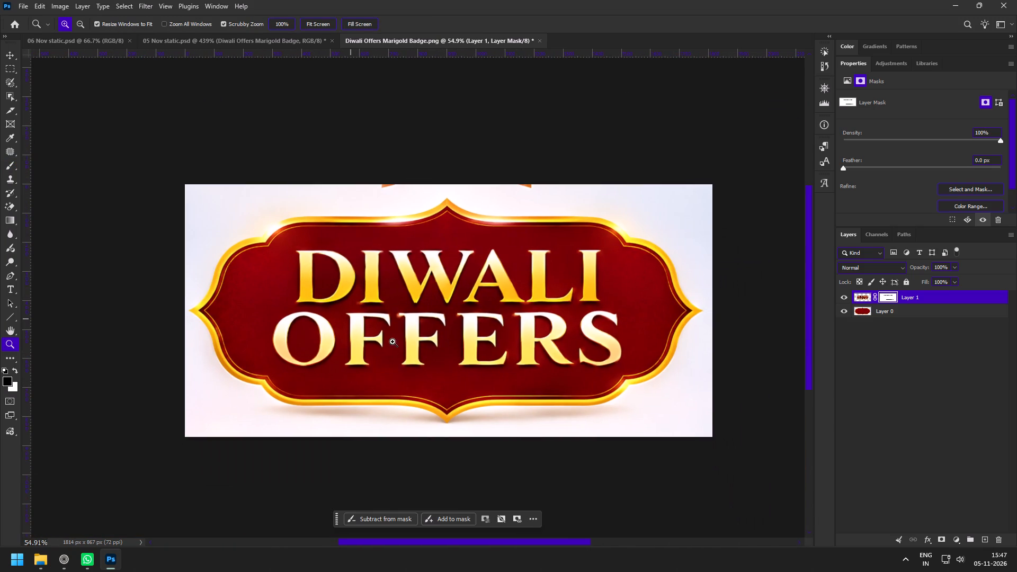
pyautogui.moveTo(433, 336); pyautogui.dragTo(445, 347)
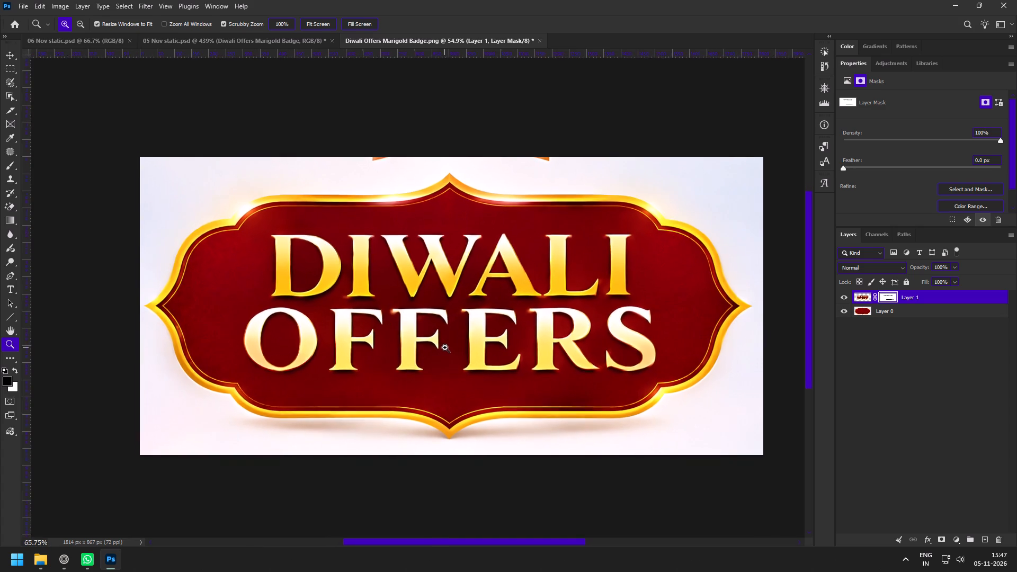
pyautogui.moveTo(445, 347); pyautogui.dragTo(430, 342)
pyautogui.moveTo(489, 199); pyautogui.dragTo(498, 213)
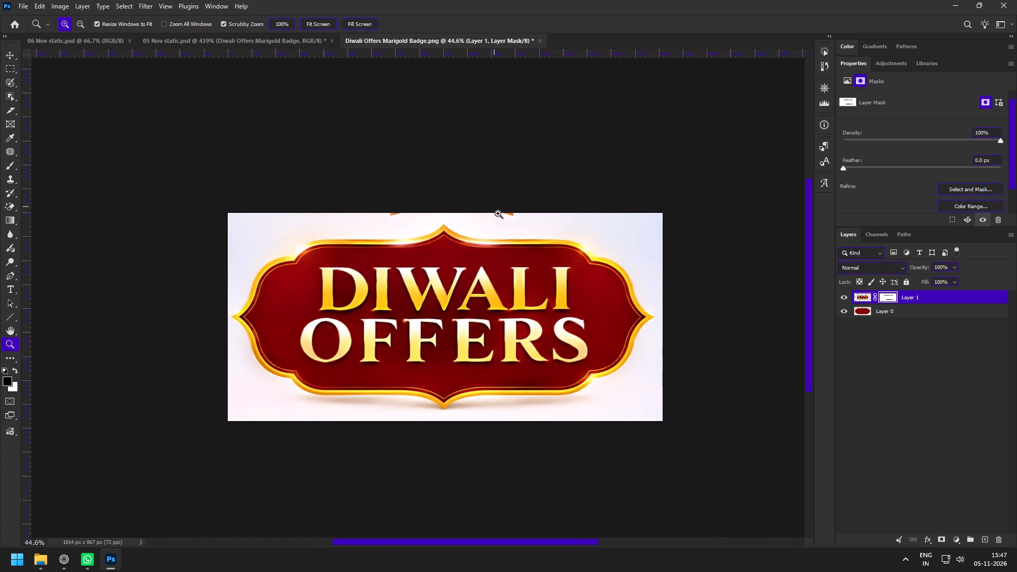
pyautogui.moveTo(498, 213); pyautogui.dragTo(516, 243)
pyautogui.press('v')
pyautogui.press('z')
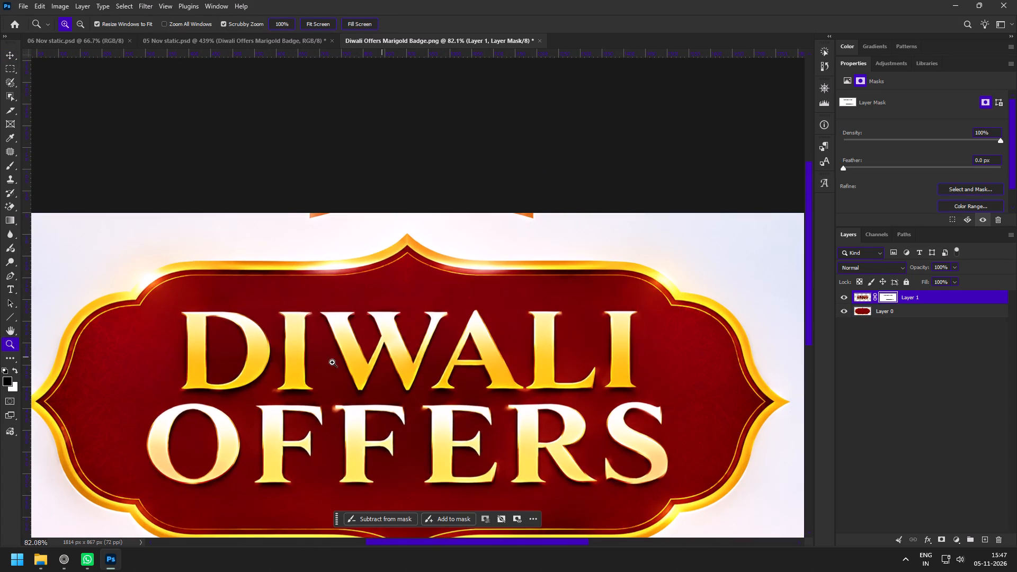
# Reduce the brush to 13 px and mask the red strip beside the D's left stem on Layer 1.
pyautogui.press('space')
pyautogui.press('space')
pyautogui.press('space')
pyautogui.press('space')
pyautogui.moveTo(318, 369); pyautogui.dragTo(310, 308)
pyautogui.moveTo(122, 317); pyautogui.dragTo(166, 344)
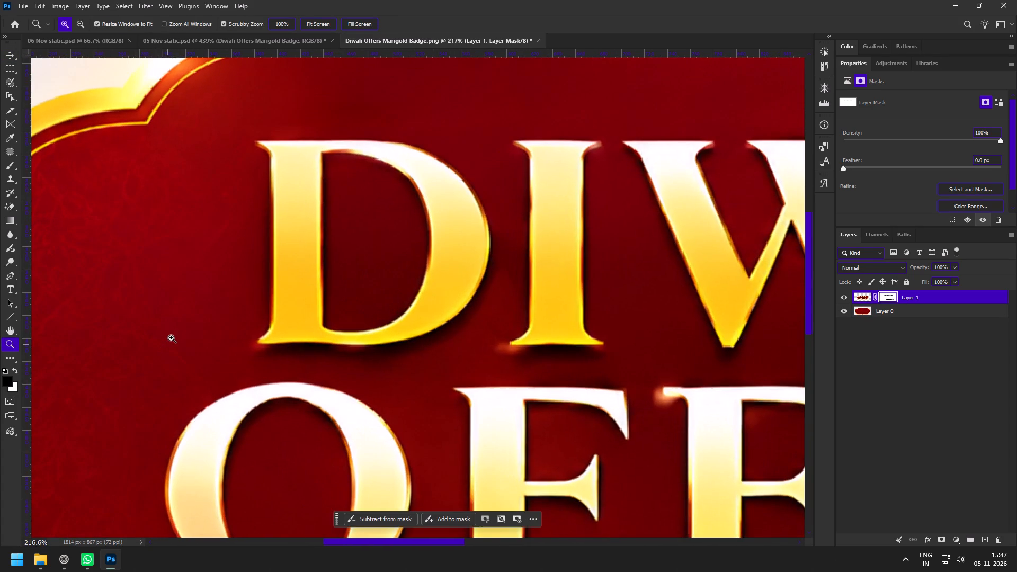
pyautogui.press('v')
pyautogui.press('b')
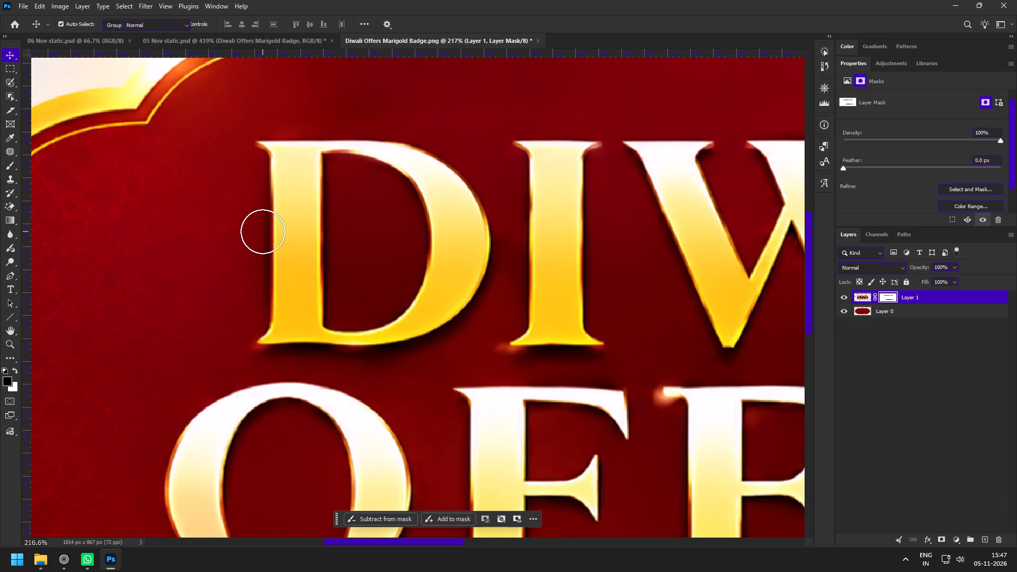
pyautogui.keyDown('alt'); pyautogui.moveTo(262, 245); pyautogui.dragTo(243, 239, button='right'); pyautogui.keyUp('alt')
pyautogui.click(261, 189)
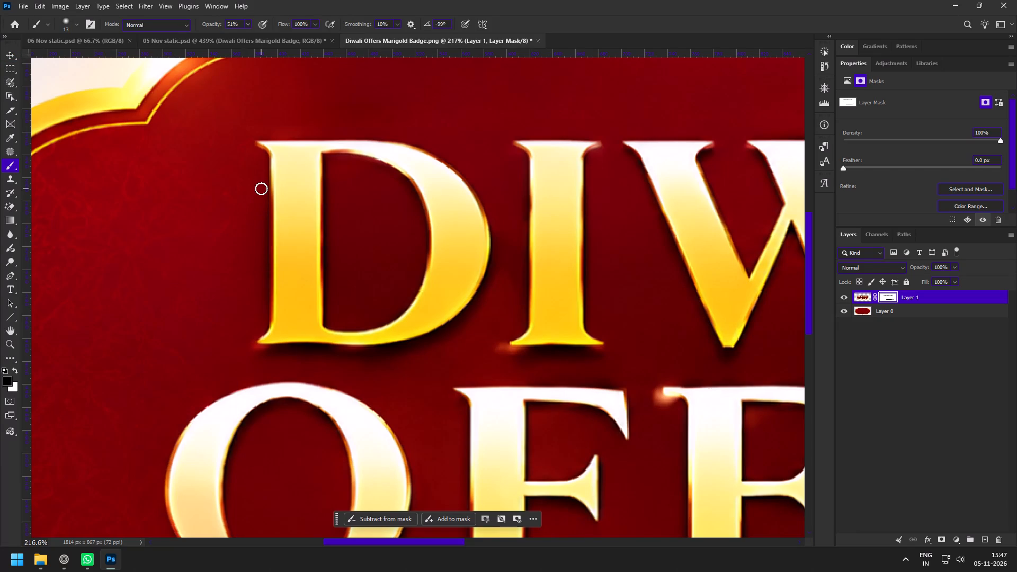
pyautogui.keyDown('shift'); pyautogui.click(262, 311); pyautogui.keyUp('shift')
pyautogui.moveTo(253, 207); pyautogui.dragTo(249, 302)
pyautogui.moveTo(251, 212); pyautogui.dragTo(252, 323)
# Examine the whole badge to check the blending around the lettering.
pyautogui.press('z')
pyautogui.moveTo(343, 320); pyautogui.dragTo(287, 279)
pyautogui.press('space')
pyautogui.press('space')
pyautogui.press('space')
pyautogui.press('space')
pyautogui.moveTo(357, 299); pyautogui.dragTo(313, 276)
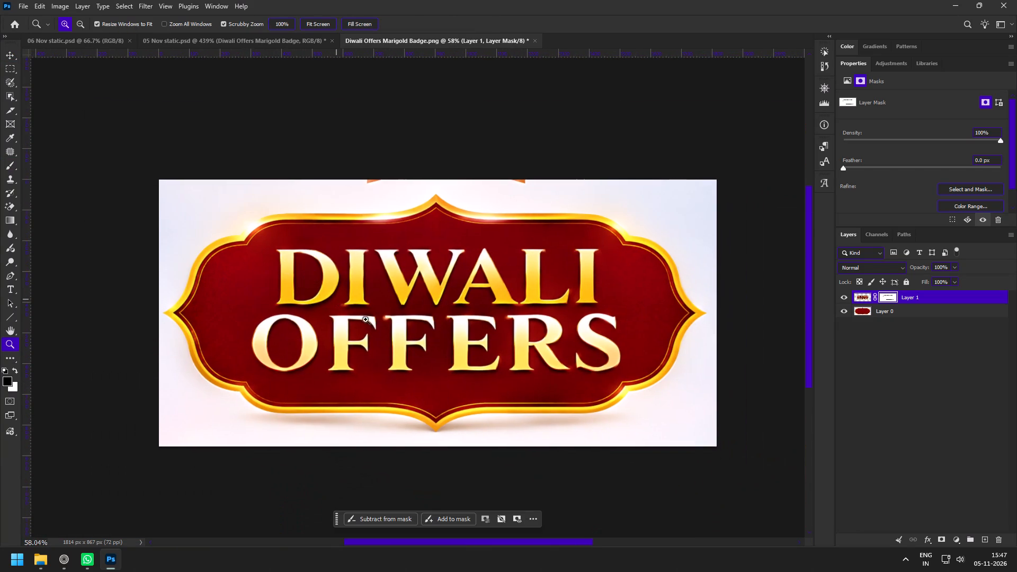
# Examine the edges of the D, I and W in DIWALI up close to check the mask blending.
pyautogui.moveTo(374, 287); pyautogui.dragTo(395, 317)
pyautogui.moveTo(331, 240); pyautogui.dragTo(351, 284)
pyautogui.moveTo(319, 272); pyautogui.dragTo(342, 302)
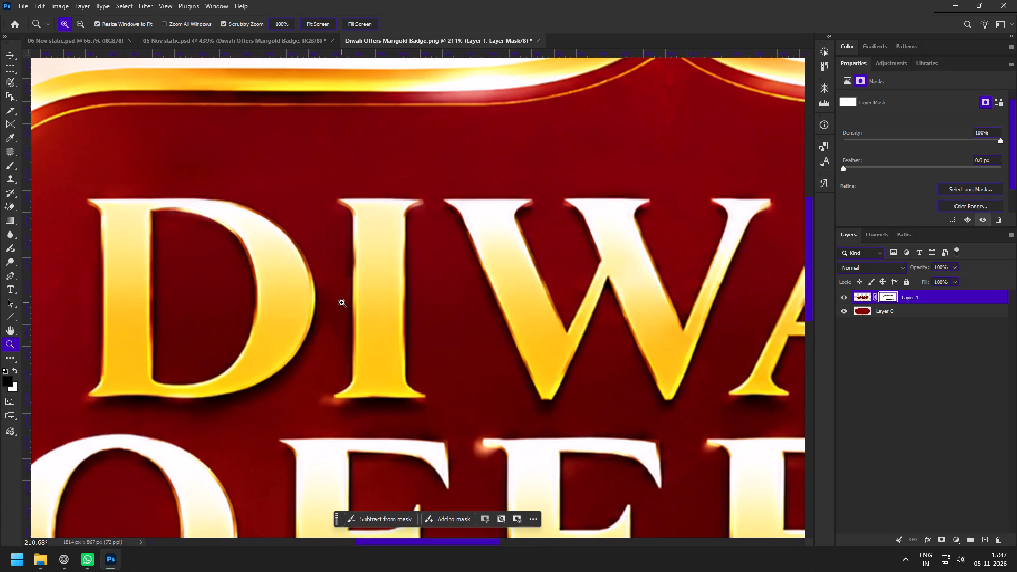
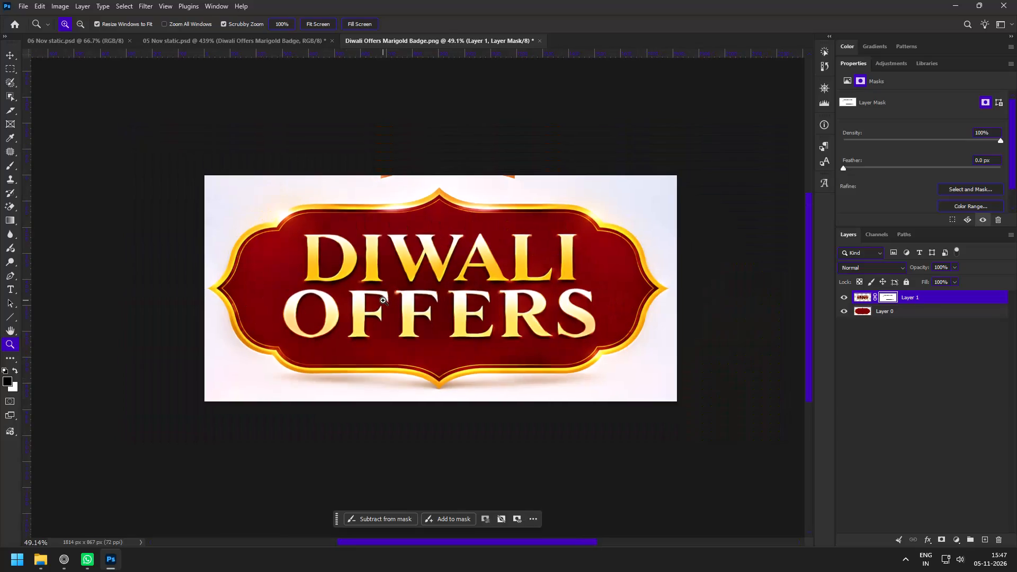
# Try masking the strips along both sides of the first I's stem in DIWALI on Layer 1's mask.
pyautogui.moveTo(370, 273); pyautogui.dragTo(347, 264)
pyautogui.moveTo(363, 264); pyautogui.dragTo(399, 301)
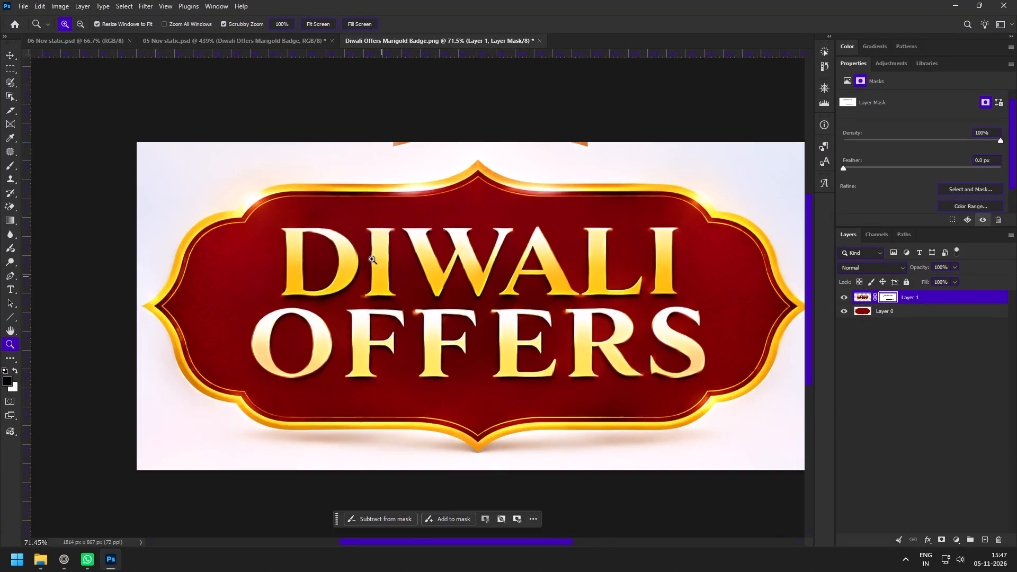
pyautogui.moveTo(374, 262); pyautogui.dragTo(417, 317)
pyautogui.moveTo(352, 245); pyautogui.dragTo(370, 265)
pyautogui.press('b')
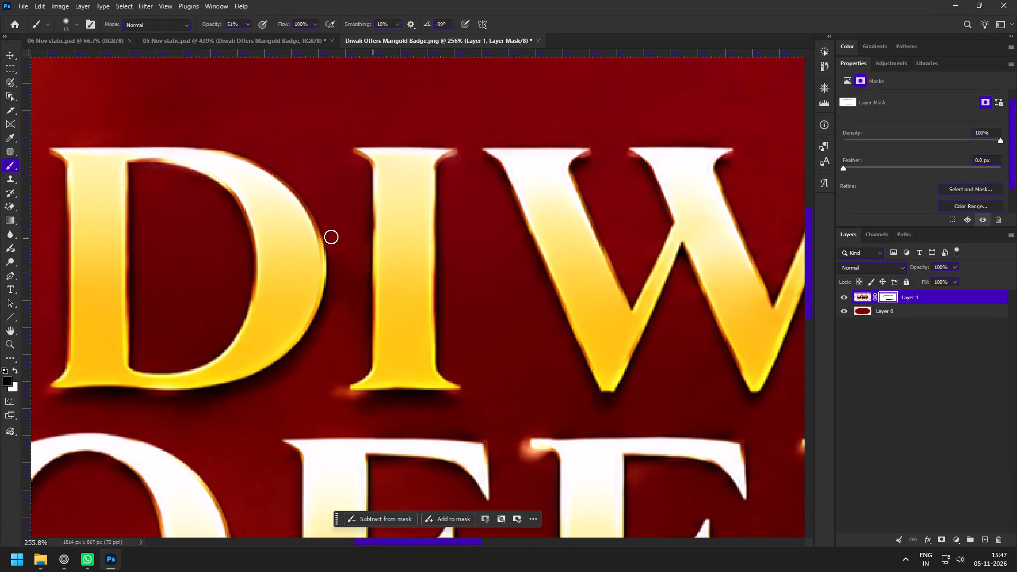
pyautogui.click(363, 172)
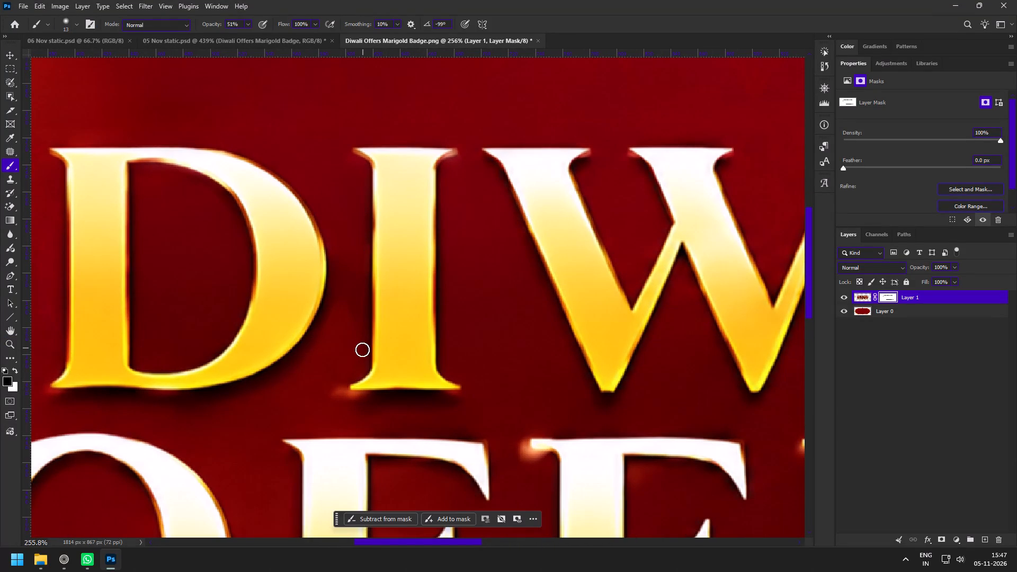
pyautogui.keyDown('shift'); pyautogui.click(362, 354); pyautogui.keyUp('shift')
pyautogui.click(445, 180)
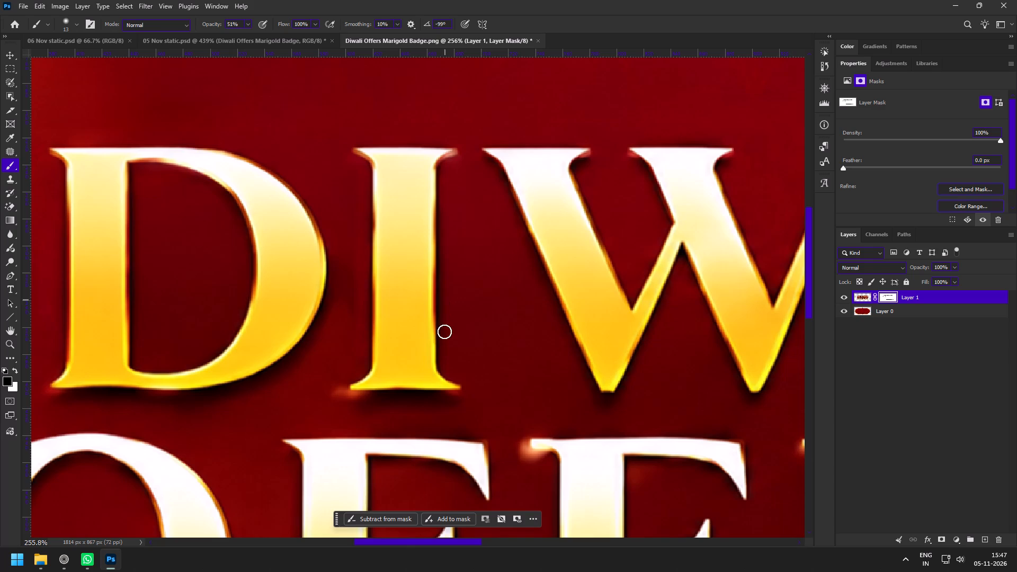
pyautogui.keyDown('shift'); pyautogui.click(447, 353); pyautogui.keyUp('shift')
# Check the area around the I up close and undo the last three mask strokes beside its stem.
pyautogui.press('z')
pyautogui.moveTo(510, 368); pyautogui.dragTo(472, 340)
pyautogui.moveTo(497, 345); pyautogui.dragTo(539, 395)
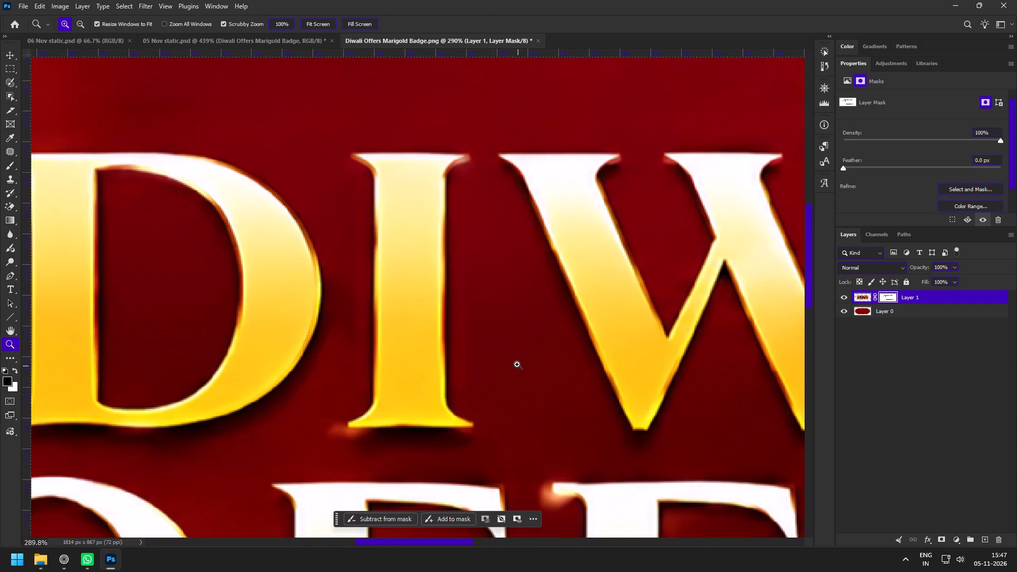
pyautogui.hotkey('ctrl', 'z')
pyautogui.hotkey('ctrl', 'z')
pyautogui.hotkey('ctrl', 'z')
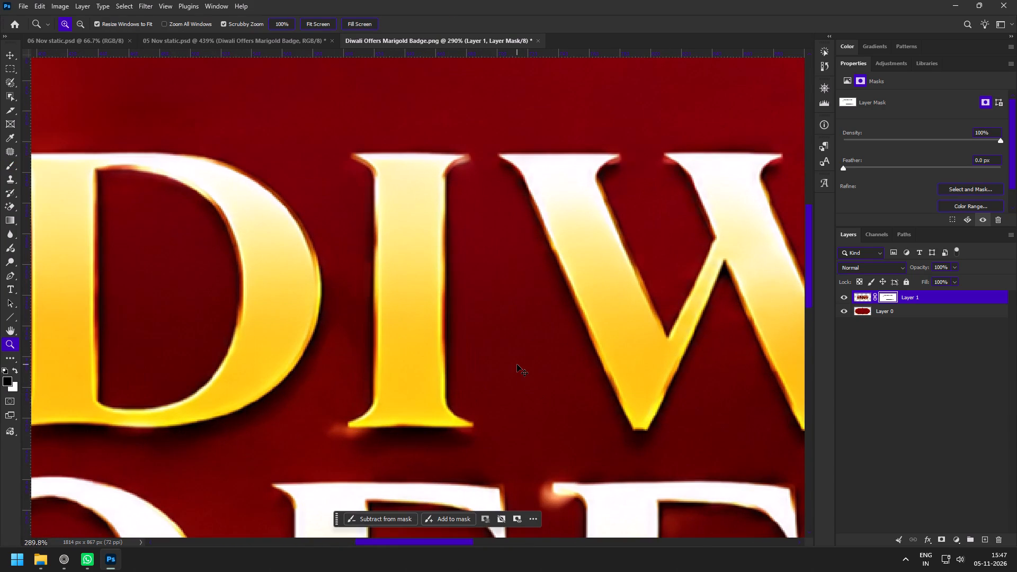
# Examine the lettering and the whole badge to check how the masked edges blend in.
pyautogui.press('z')
pyautogui.moveTo(483, 370); pyautogui.dragTo(446, 347)
pyautogui.press('space')
pyautogui.press('space')
pyautogui.press('space')
pyautogui.press('space')
pyautogui.press('space')
pyautogui.press('space')
pyautogui.moveTo(473, 380); pyautogui.dragTo(439, 328)
pyautogui.moveTo(495, 377); pyautogui.dragTo(460, 351)
pyautogui.press('space')
pyautogui.press('space')
pyautogui.press('space')
pyautogui.press('space')
pyautogui.press('space')
pyautogui.press('space')
pyautogui.moveTo(523, 371); pyautogui.dragTo(441, 306)
# Merge the lettering on Layer 1 down into Layer 0 and save the Diwali Offers Marigold Badge.png contents.
pyautogui.hotkey('ctrl', 's')
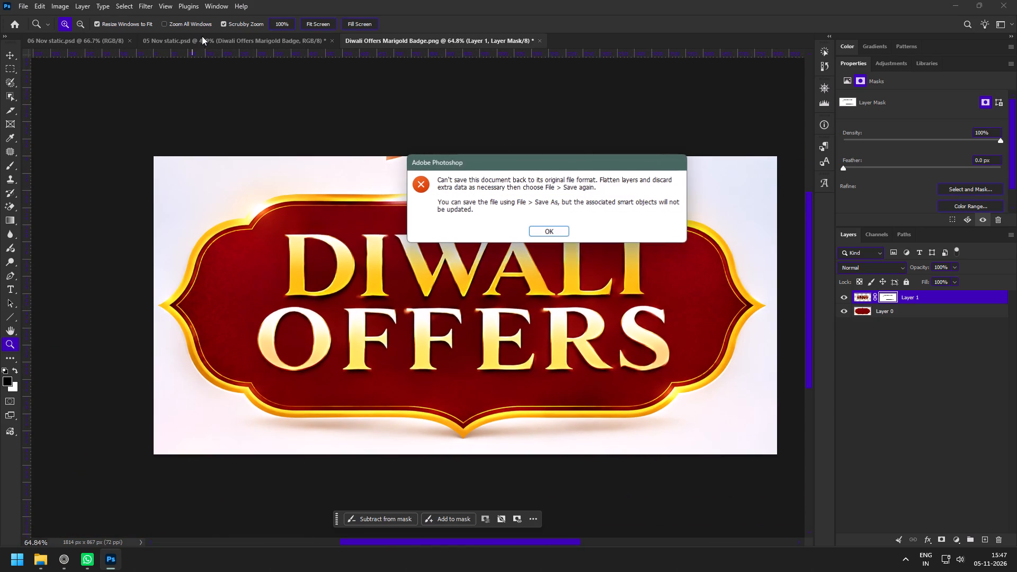
pyautogui.click(552, 228)
pyautogui.hotkey('ctrl', 'e')
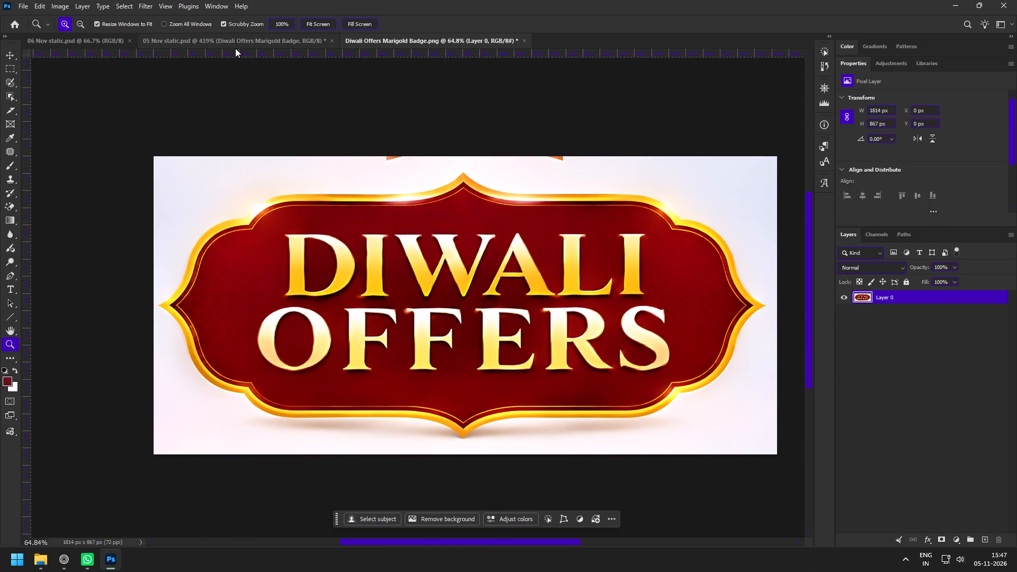
pyautogui.hotkey('ctrl', 's')
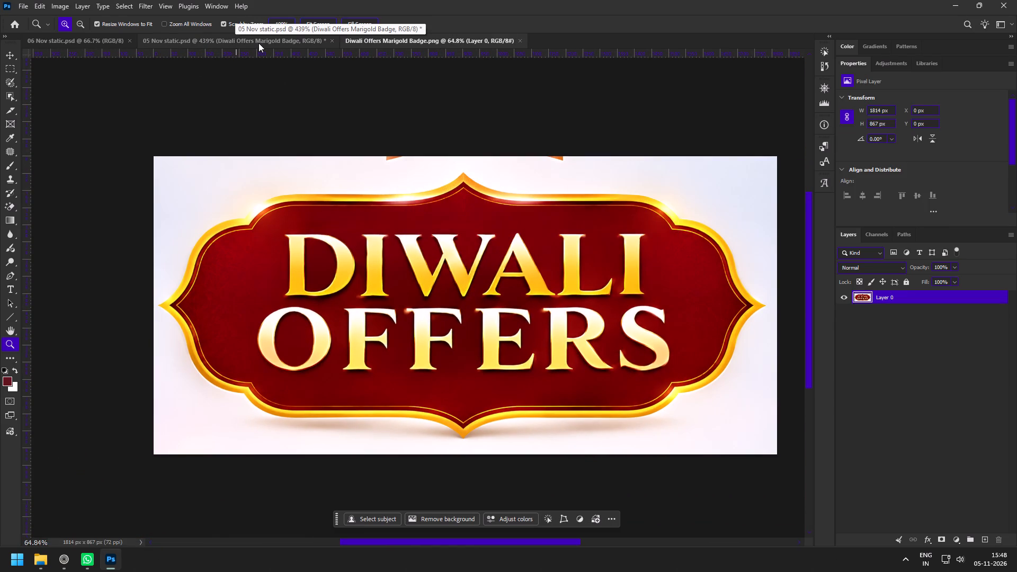
# Switch to the 05 Nov static document and examine the updated badge up close and within the poster layout.
pyautogui.click(258, 43)
pyautogui.press('z')
pyautogui.moveTo(482, 347); pyautogui.dragTo(467, 342)
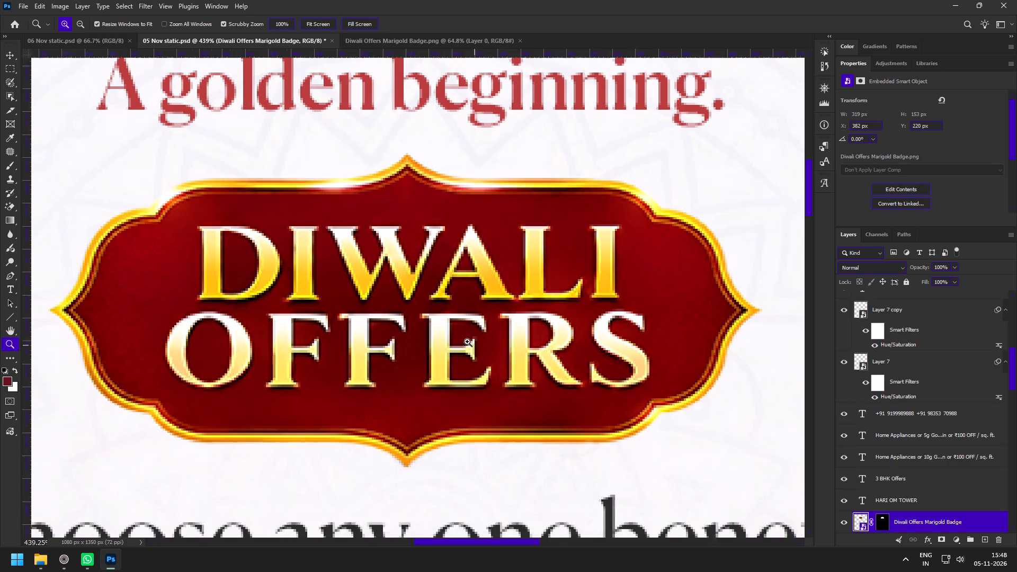
pyautogui.moveTo(467, 342); pyautogui.dragTo(438, 317)
pyautogui.press('space')
pyautogui.press('space')
pyautogui.press('space')
pyautogui.moveTo(457, 374); pyautogui.dragTo(446, 280)
pyautogui.moveTo(470, 275); pyautogui.dragTo(484, 299)
pyautogui.moveTo(415, 209); pyautogui.dragTo(433, 238)
pyautogui.moveTo(486, 360); pyautogui.dragTo(458, 332)
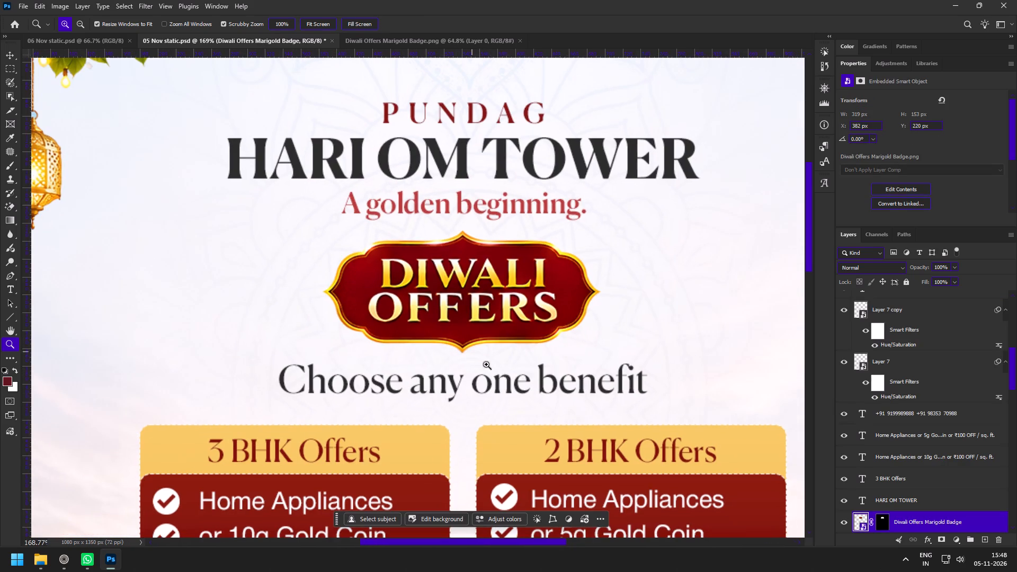
# Capture a screen snip of the badge area, from the "A golden beginning." tagline down past "Choose any one benefit".
pyautogui.press('Print')
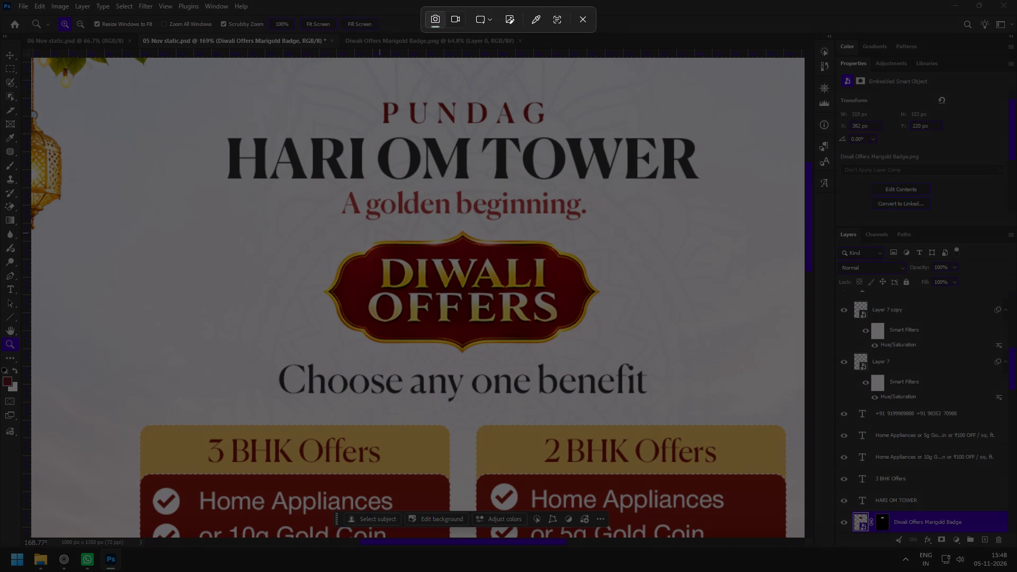
pyautogui.moveTo(272, 184); pyautogui.dragTo(654, 439)
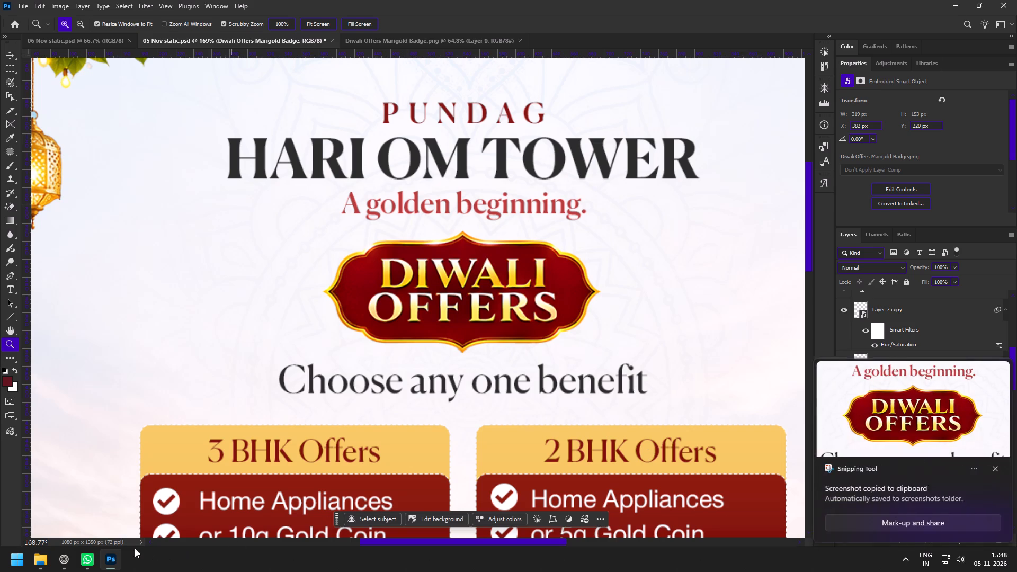
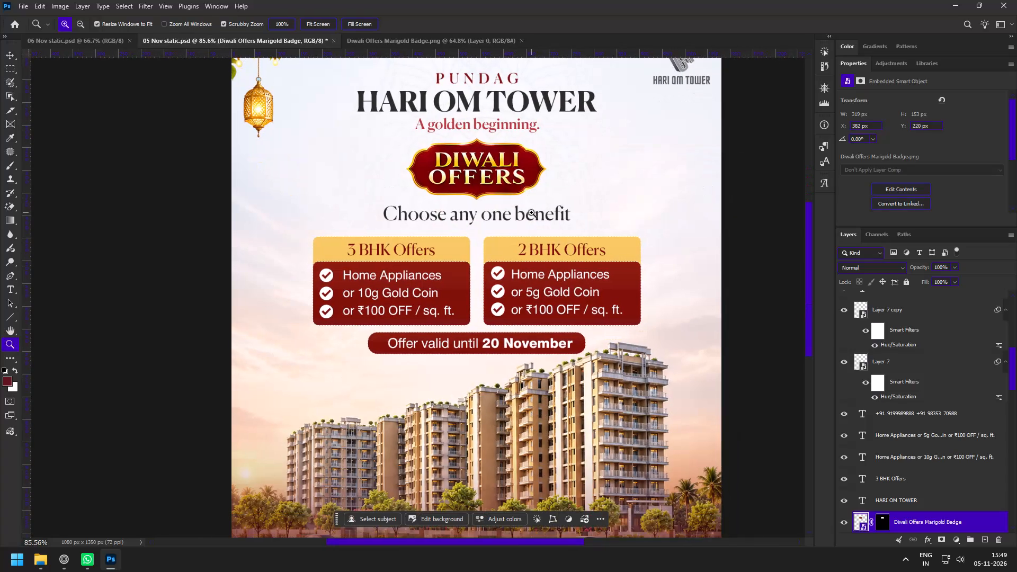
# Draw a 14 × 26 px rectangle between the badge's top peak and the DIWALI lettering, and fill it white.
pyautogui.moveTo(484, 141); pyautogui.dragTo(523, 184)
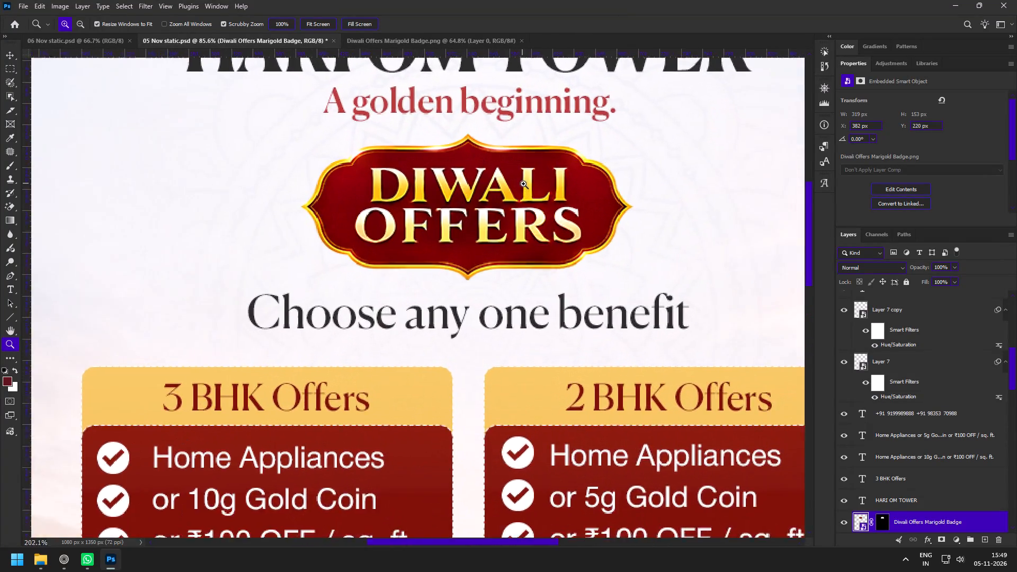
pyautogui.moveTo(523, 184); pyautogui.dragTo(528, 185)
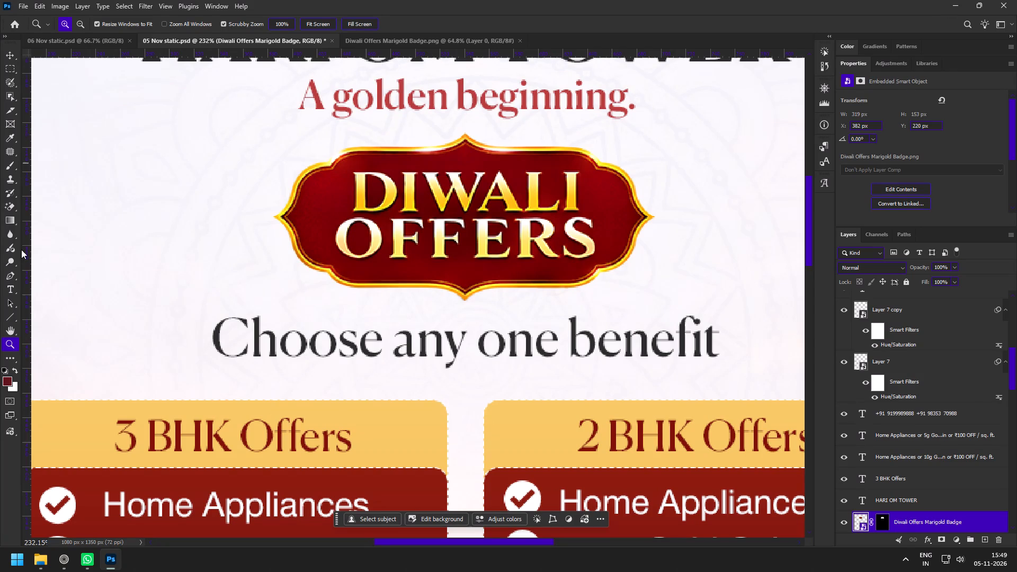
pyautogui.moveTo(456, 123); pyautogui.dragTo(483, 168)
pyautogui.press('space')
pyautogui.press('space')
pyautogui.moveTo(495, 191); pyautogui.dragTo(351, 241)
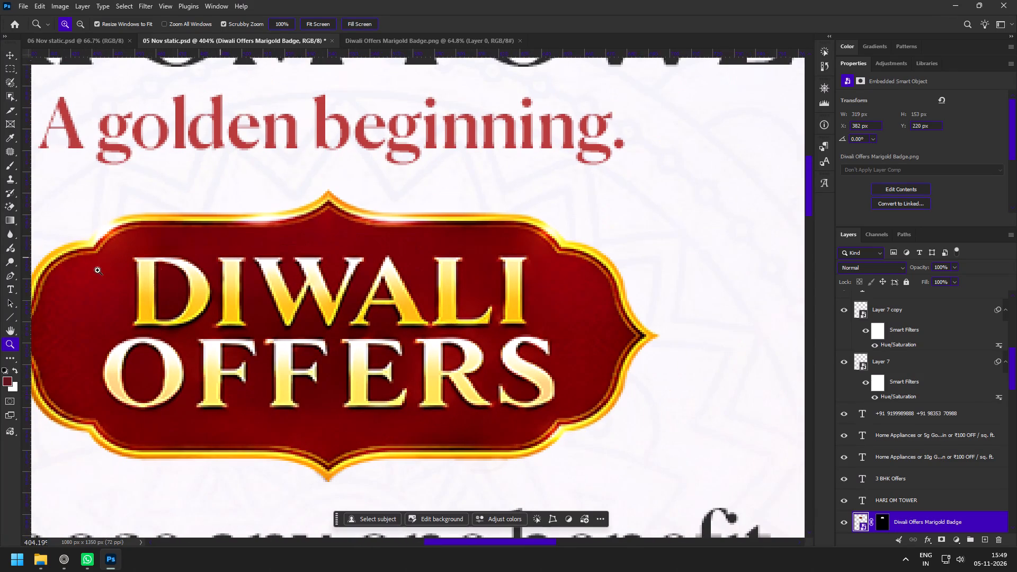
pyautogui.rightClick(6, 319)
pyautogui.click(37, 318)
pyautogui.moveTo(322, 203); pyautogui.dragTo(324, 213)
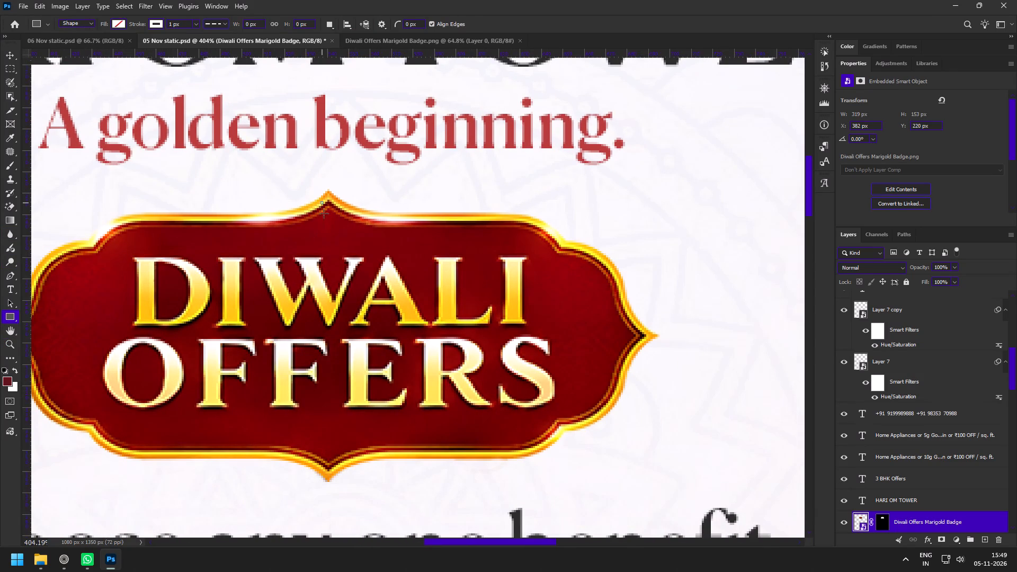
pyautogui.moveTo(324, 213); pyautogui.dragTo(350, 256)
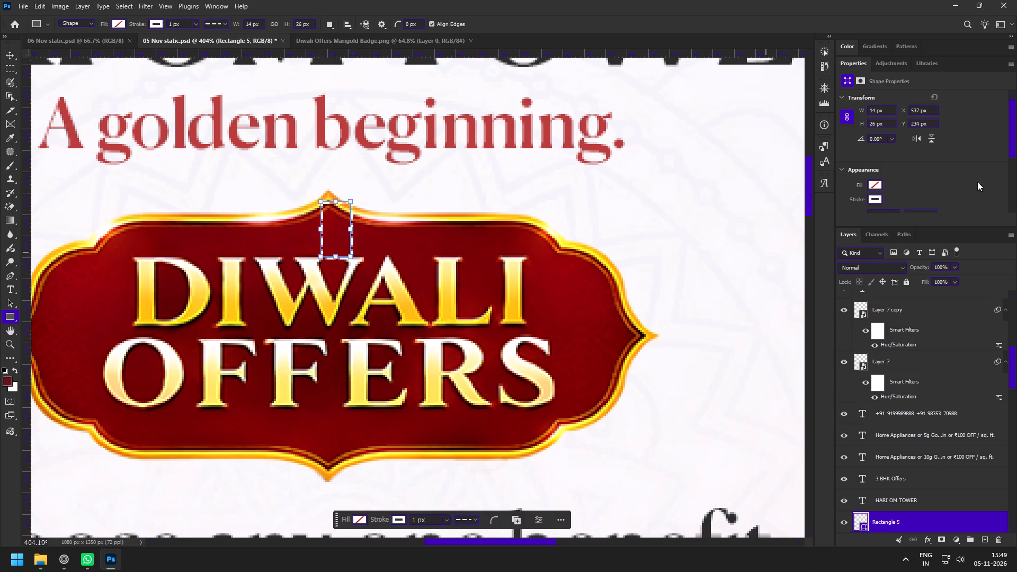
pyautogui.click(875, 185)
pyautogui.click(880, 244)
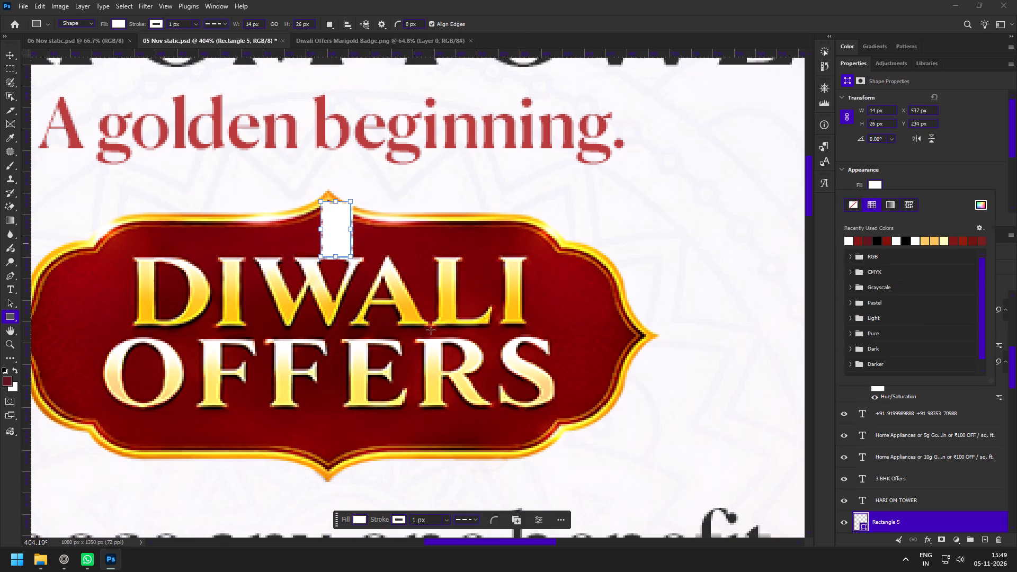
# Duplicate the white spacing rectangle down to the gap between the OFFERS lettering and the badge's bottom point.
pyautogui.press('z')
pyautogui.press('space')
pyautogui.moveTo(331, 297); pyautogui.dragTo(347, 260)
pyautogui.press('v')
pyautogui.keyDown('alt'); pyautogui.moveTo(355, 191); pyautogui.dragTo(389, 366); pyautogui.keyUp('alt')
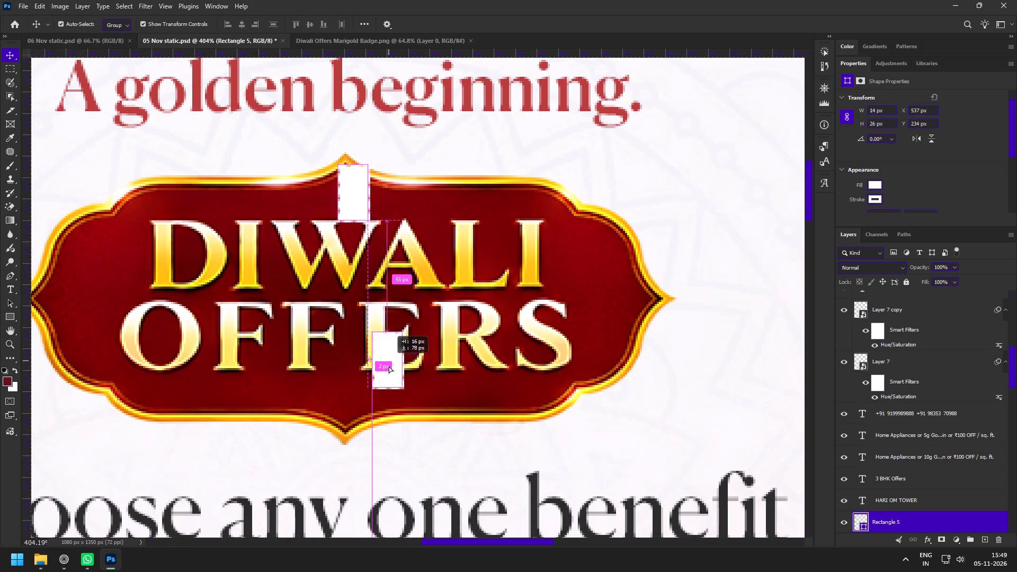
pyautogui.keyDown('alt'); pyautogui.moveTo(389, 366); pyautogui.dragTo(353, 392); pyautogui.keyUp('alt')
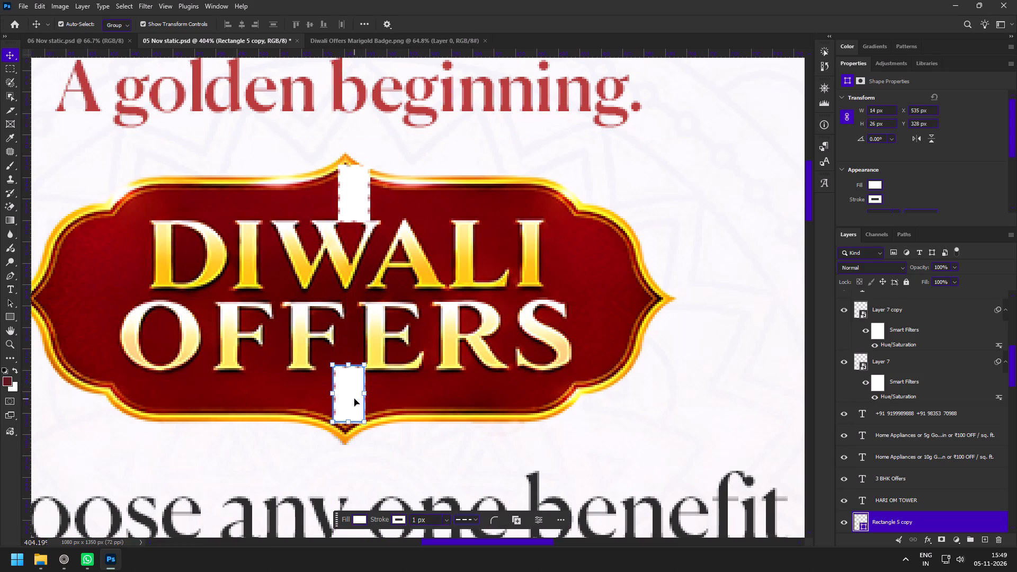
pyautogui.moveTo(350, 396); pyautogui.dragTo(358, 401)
# Compare the spacing above and below the DIWALI OFFERS lettering using the two white rectangles.
pyautogui.press('z')
pyautogui.moveTo(423, 387); pyautogui.dragTo(431, 397)
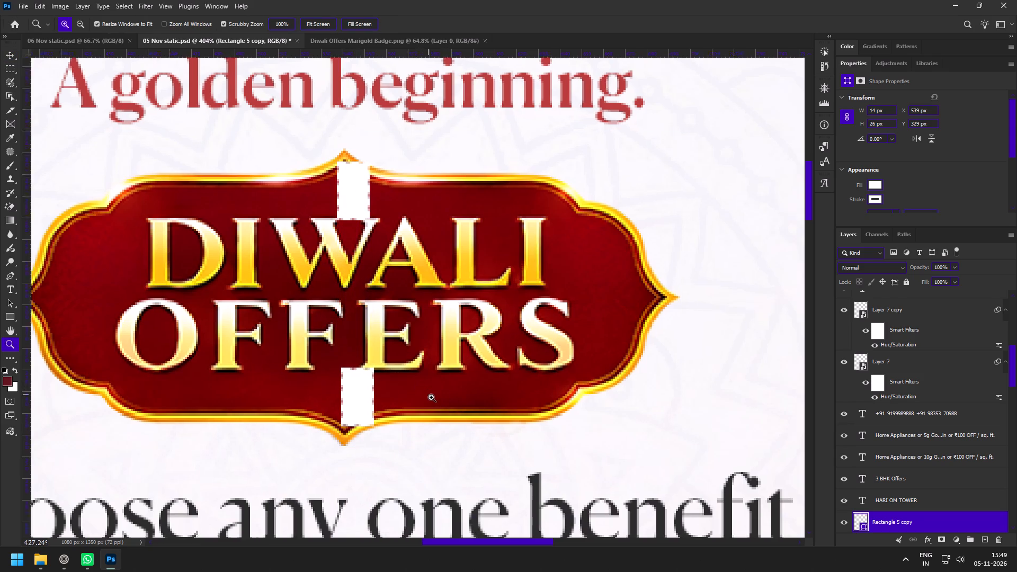
pyautogui.moveTo(431, 397); pyautogui.dragTo(415, 403)
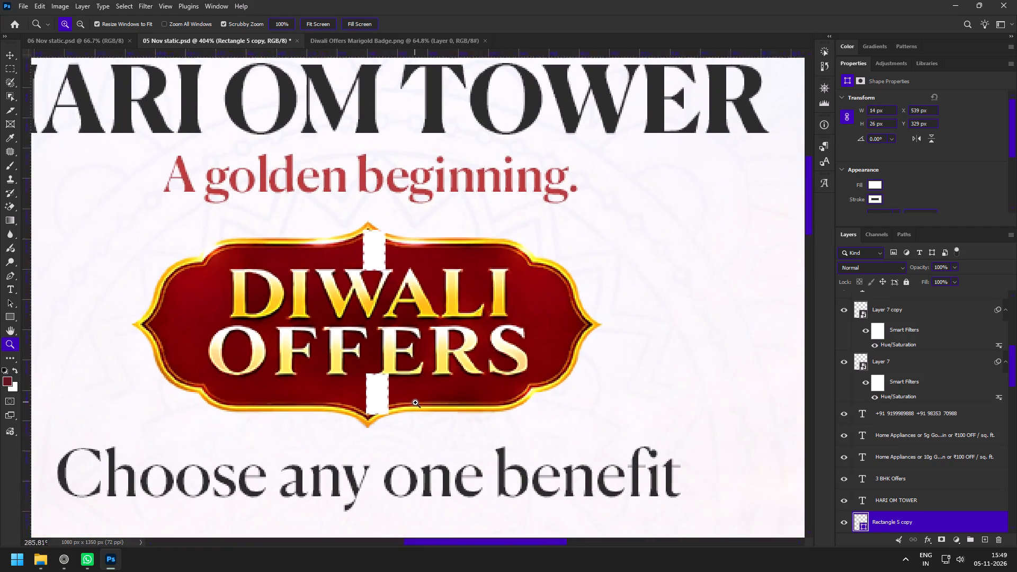
pyautogui.moveTo(415, 403); pyautogui.dragTo(420, 404)
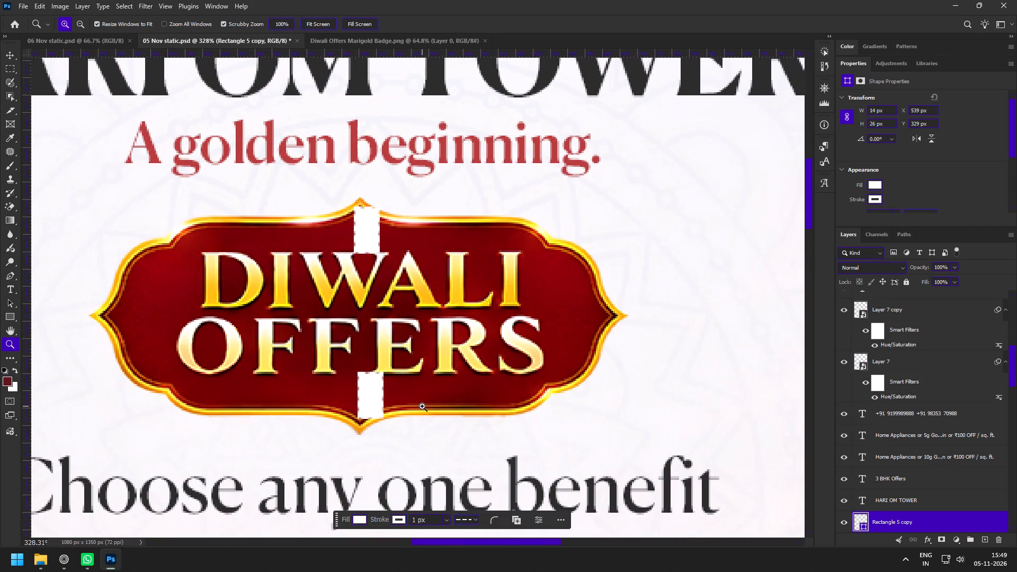
pyautogui.moveTo(421, 406); pyautogui.dragTo(408, 398)
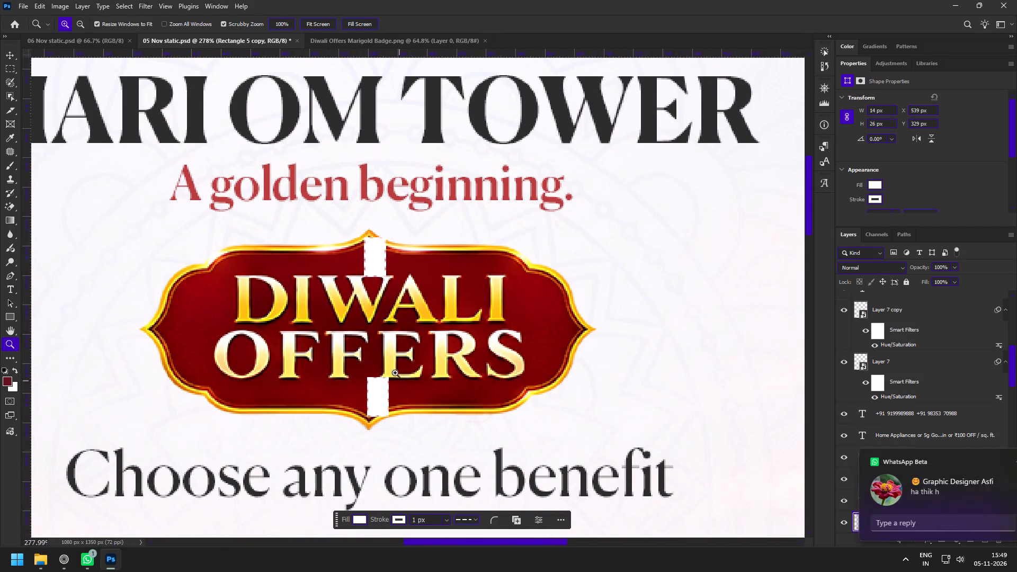
pyautogui.moveTo(394, 370); pyautogui.dragTo(403, 379)
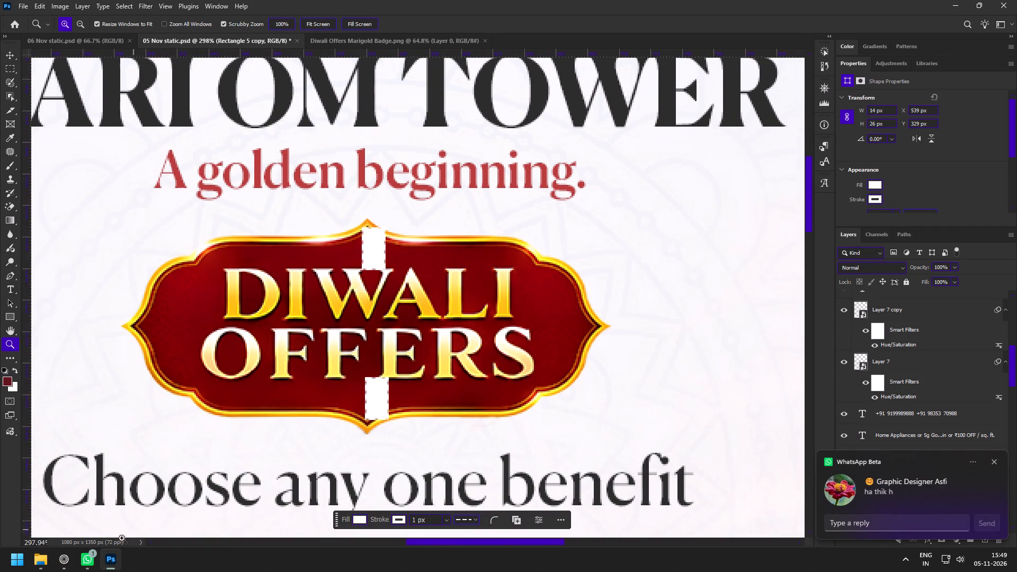
pyautogui.moveTo(386, 402); pyautogui.dragTo(405, 428)
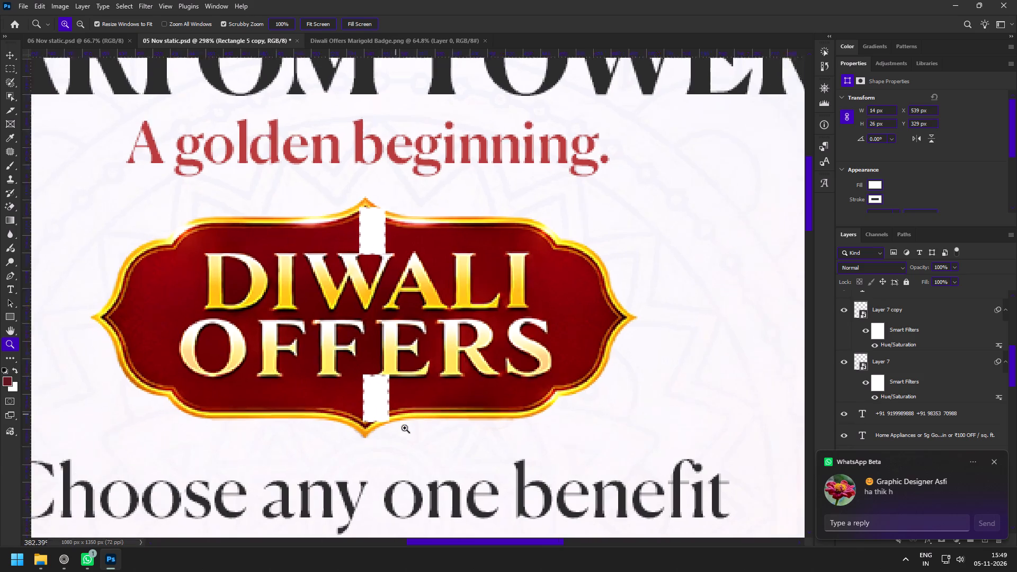
pyautogui.moveTo(405, 428); pyautogui.dragTo(406, 432)
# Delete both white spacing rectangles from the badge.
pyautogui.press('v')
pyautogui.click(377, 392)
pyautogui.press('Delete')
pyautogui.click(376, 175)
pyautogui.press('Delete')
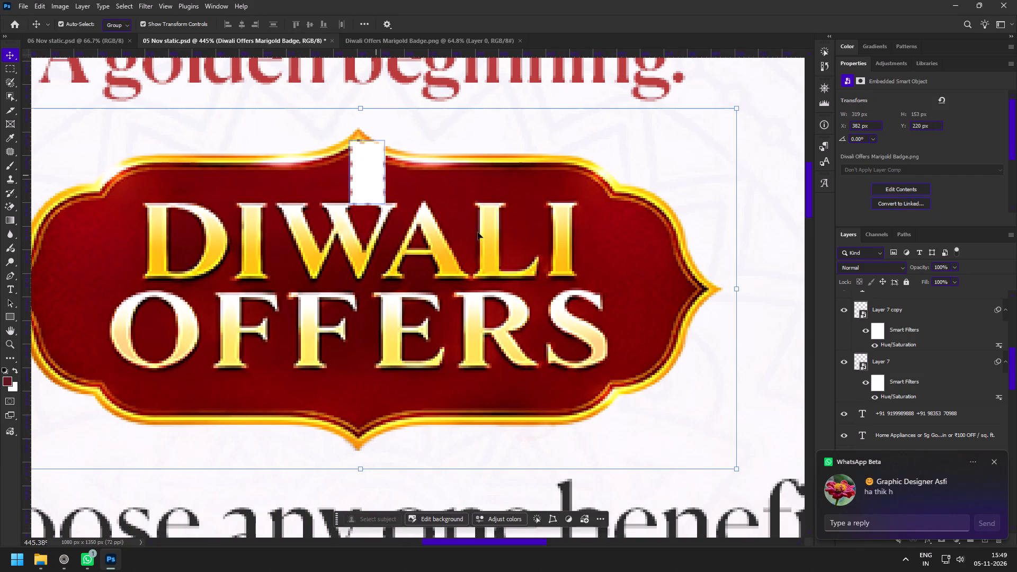
# Stamp all visible layers into a new layer directly above Logo png and convert it to a smart object.
pyautogui.scroll(20, 928, 369)
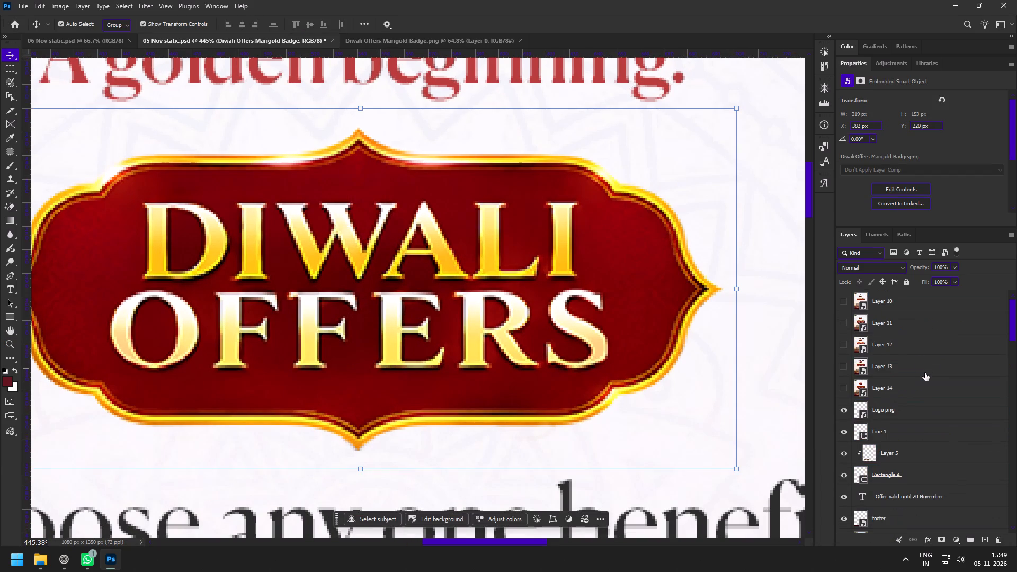
pyautogui.scroll(1, 925, 373)
pyautogui.click(910, 408)
pyautogui.hotkey('ctrl', 'alt', 'shift', 'e')
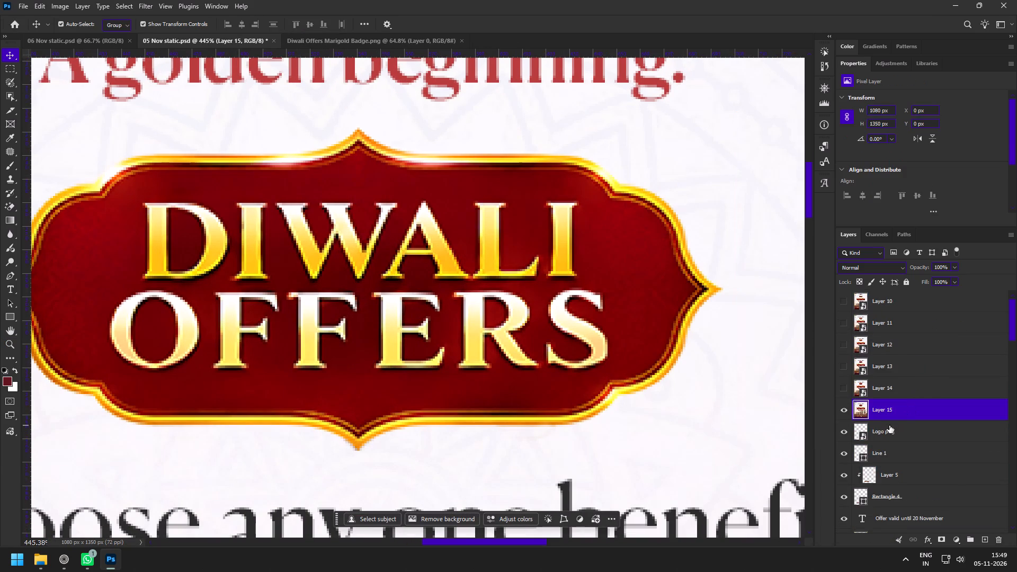
pyautogui.press('F8')
# Select the full extent of the stamped poster layer and copy it.
pyautogui.keyDown('ctrl'); pyautogui.click(859, 409); pyautogui.keyUp('ctrl')
pyautogui.hotkey('ctrl', 'c')
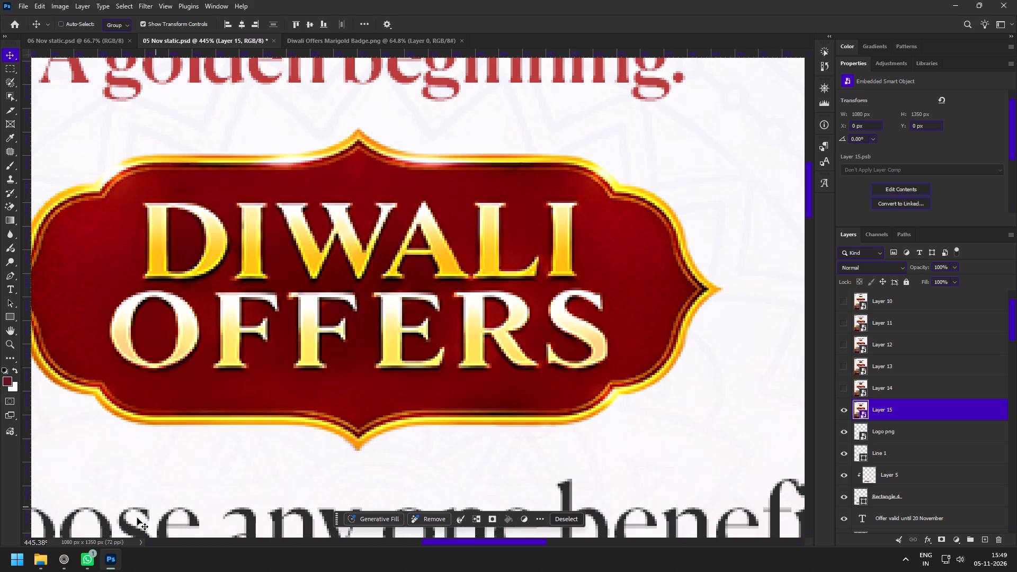
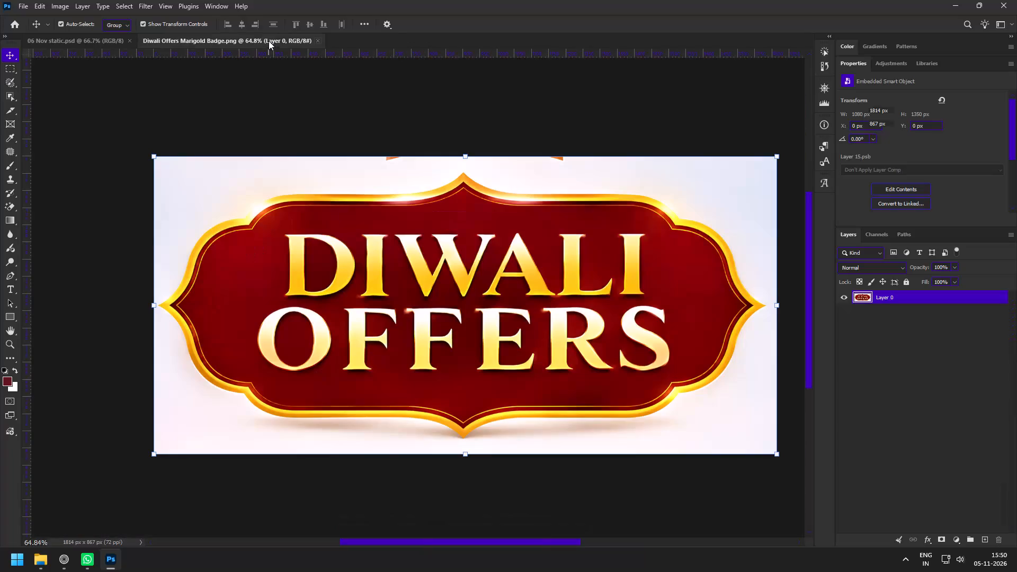
# Close the Diwali Offers Marigold Badge.png document, leaving 06 Nov static.psd open.
pyautogui.click(316, 42)
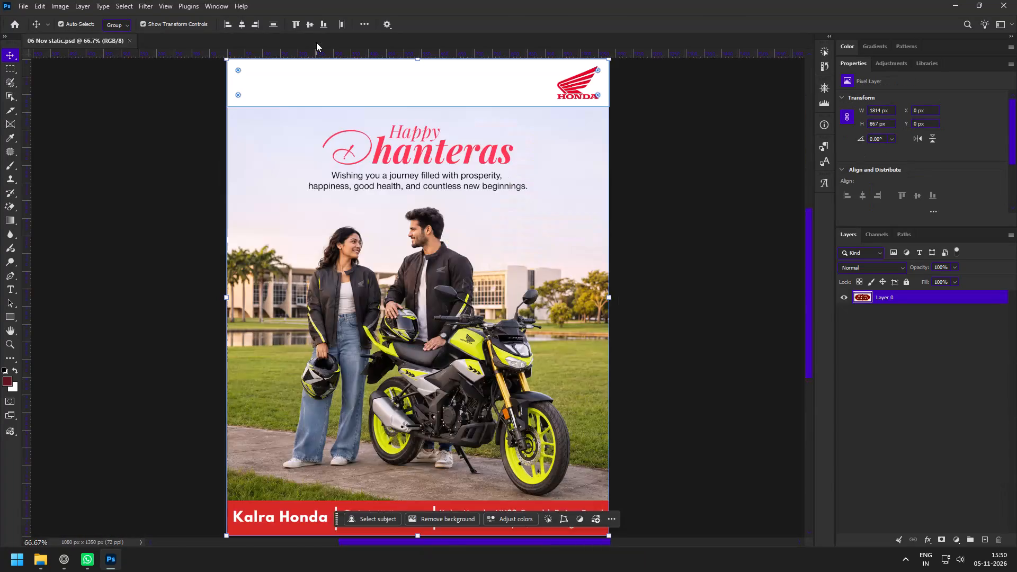
# Switch to the Zen browser, advance to the following YouTube Short and close the comments beside the video.
pyautogui.click(73, 552)
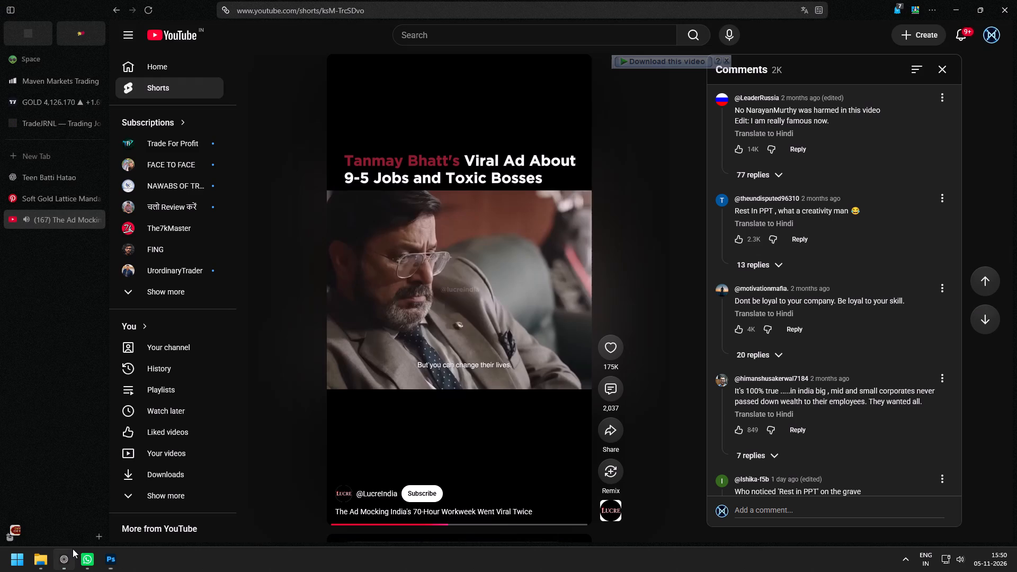
pyautogui.scroll(-2, 409, 336)
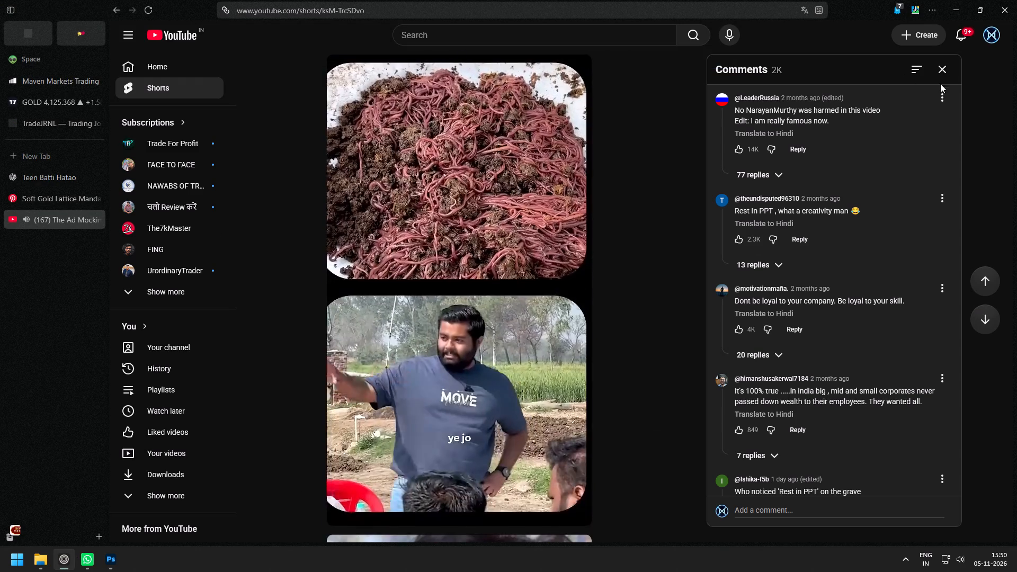
pyautogui.click(944, 67)
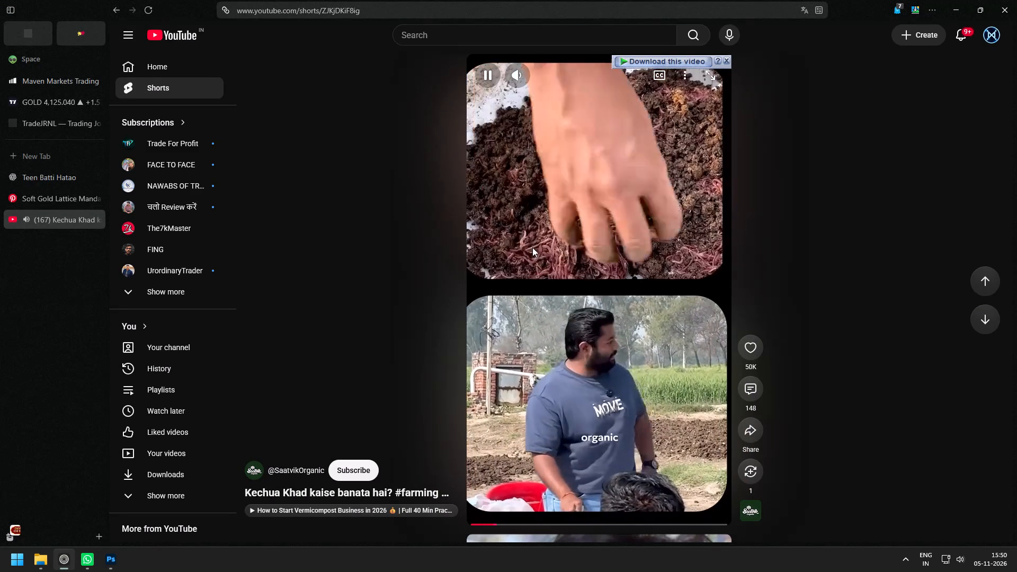
# Raise the system volume slightly and dismiss the sound controls.
pyautogui.click(956, 564)
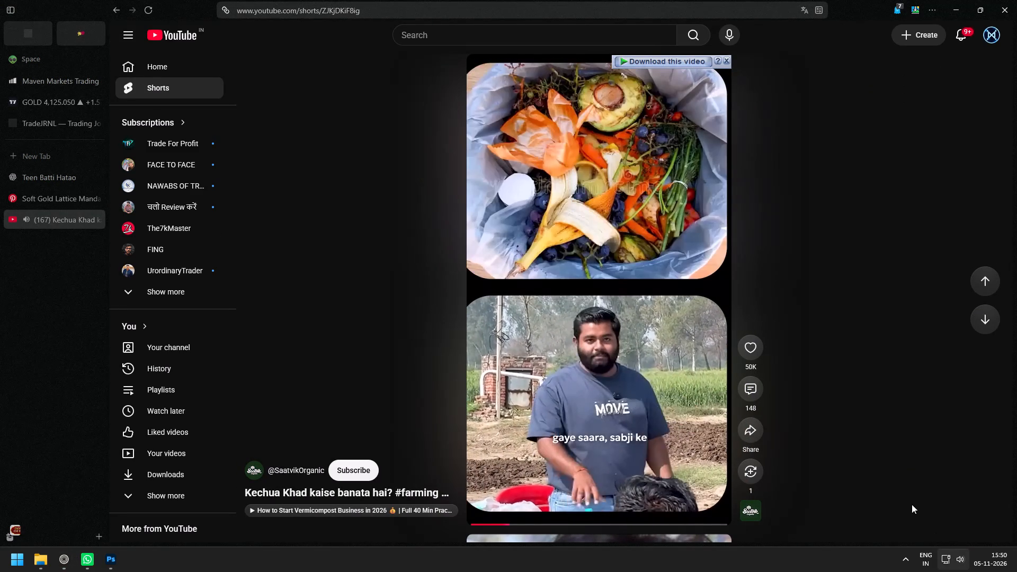
pyautogui.moveTo(915, 496); pyautogui.dragTo(920, 496)
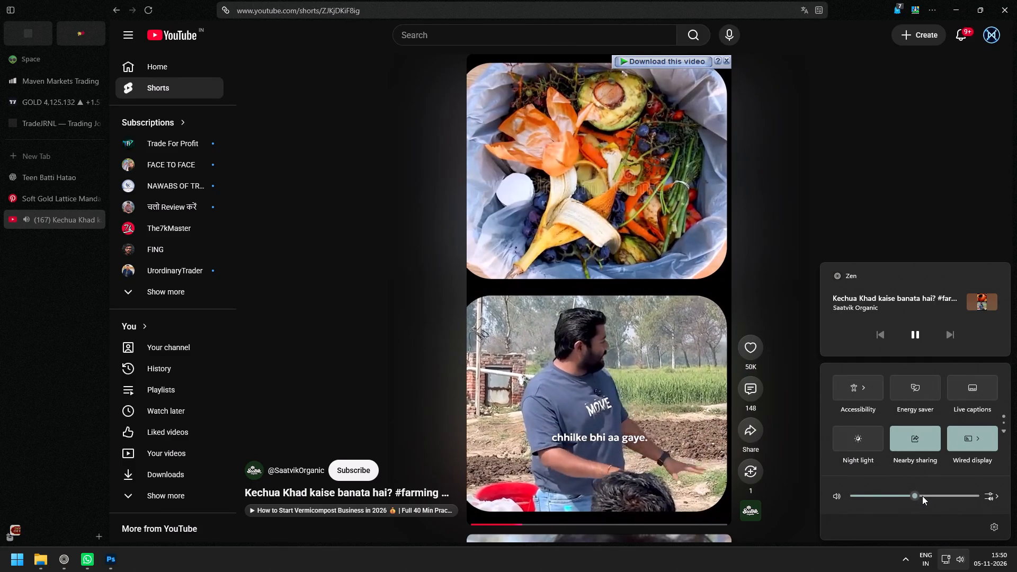
pyautogui.click(926, 496)
pyautogui.click(845, 175)
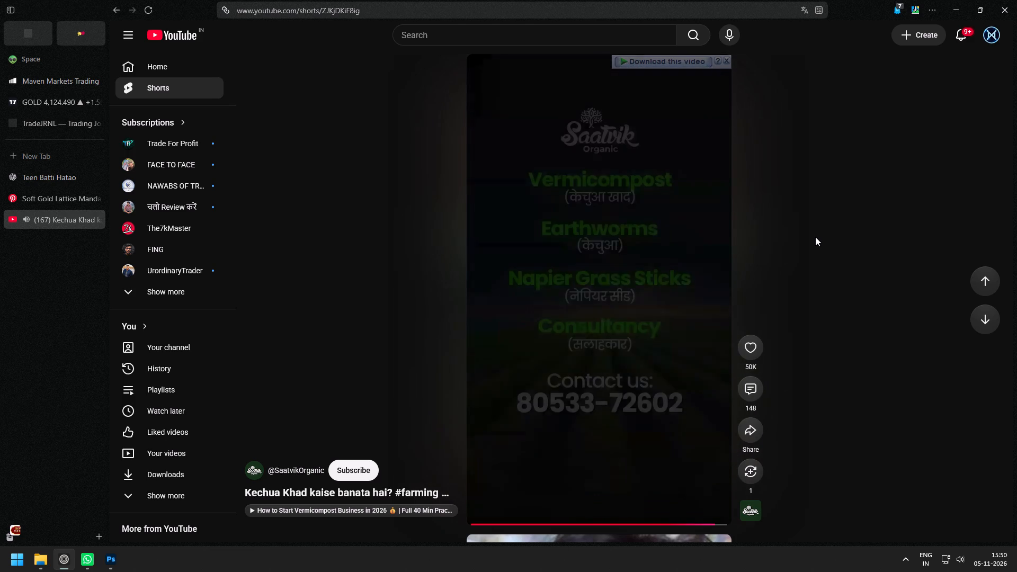
# Skip forward through two more YouTube Shorts.
pyautogui.scroll(-2, 815, 237)
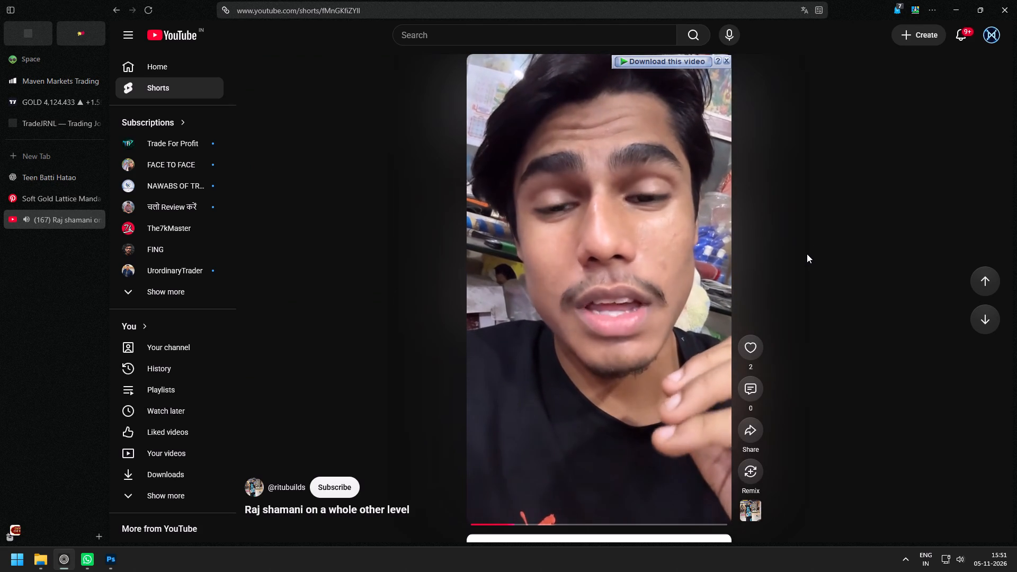
pyautogui.scroll(-3, 694, 309)
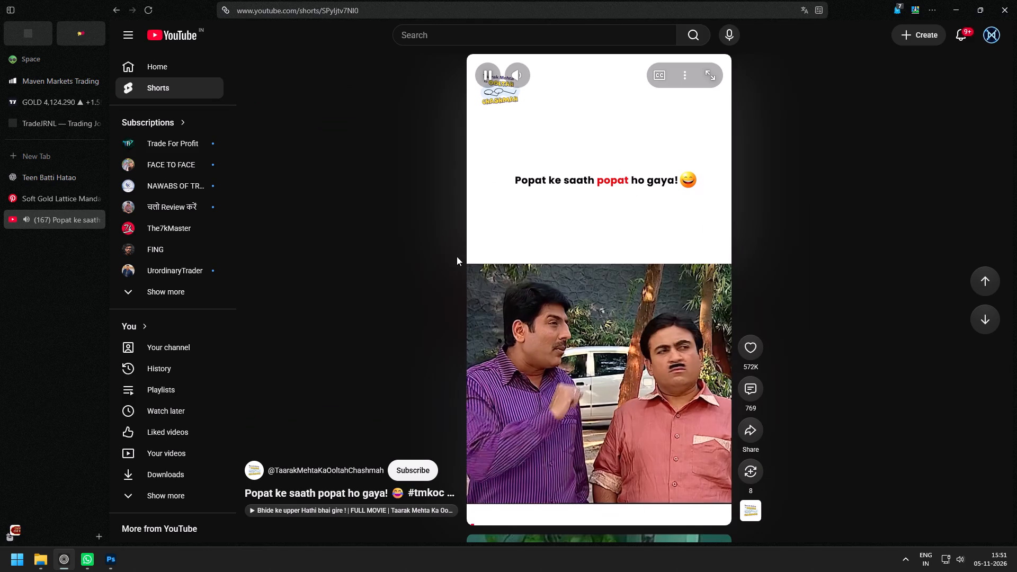